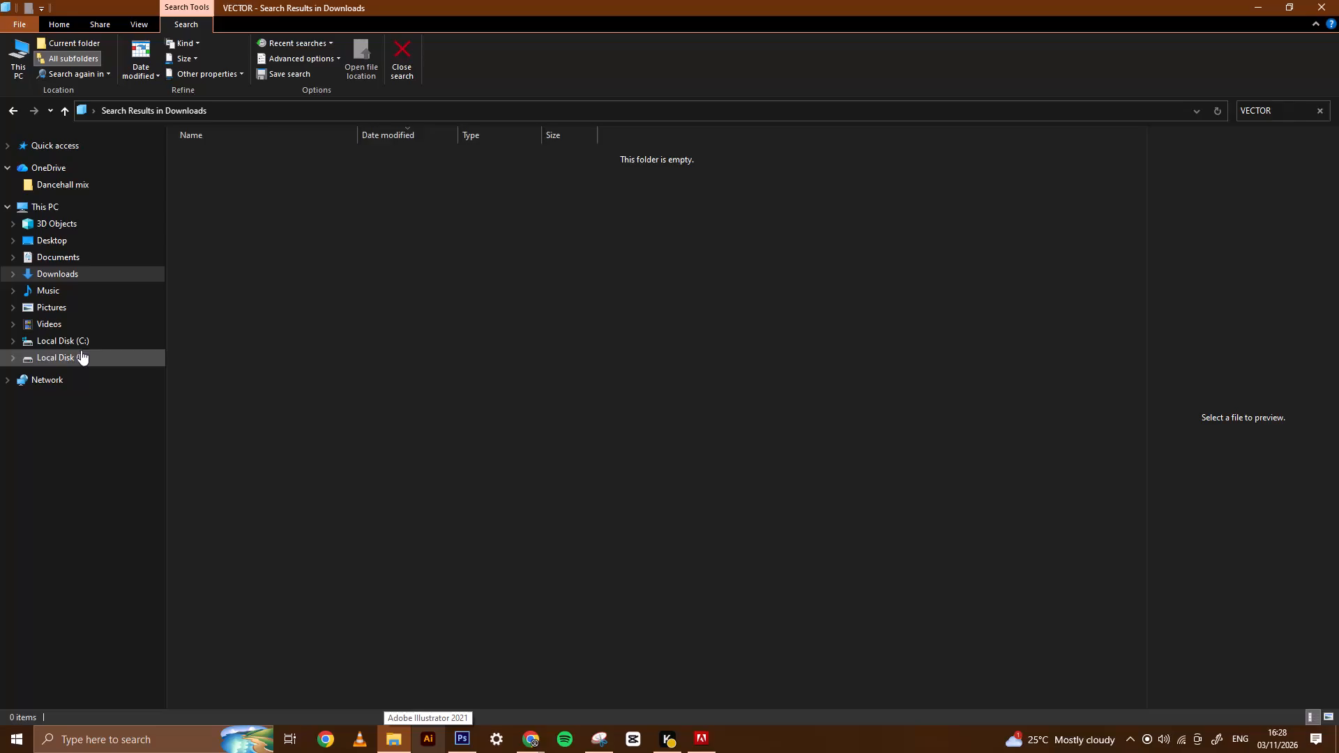
Open the donee folder inside Felix, KENYA LOGO, PROJECTS on Local Disk (E:).
double_click(285, 156)
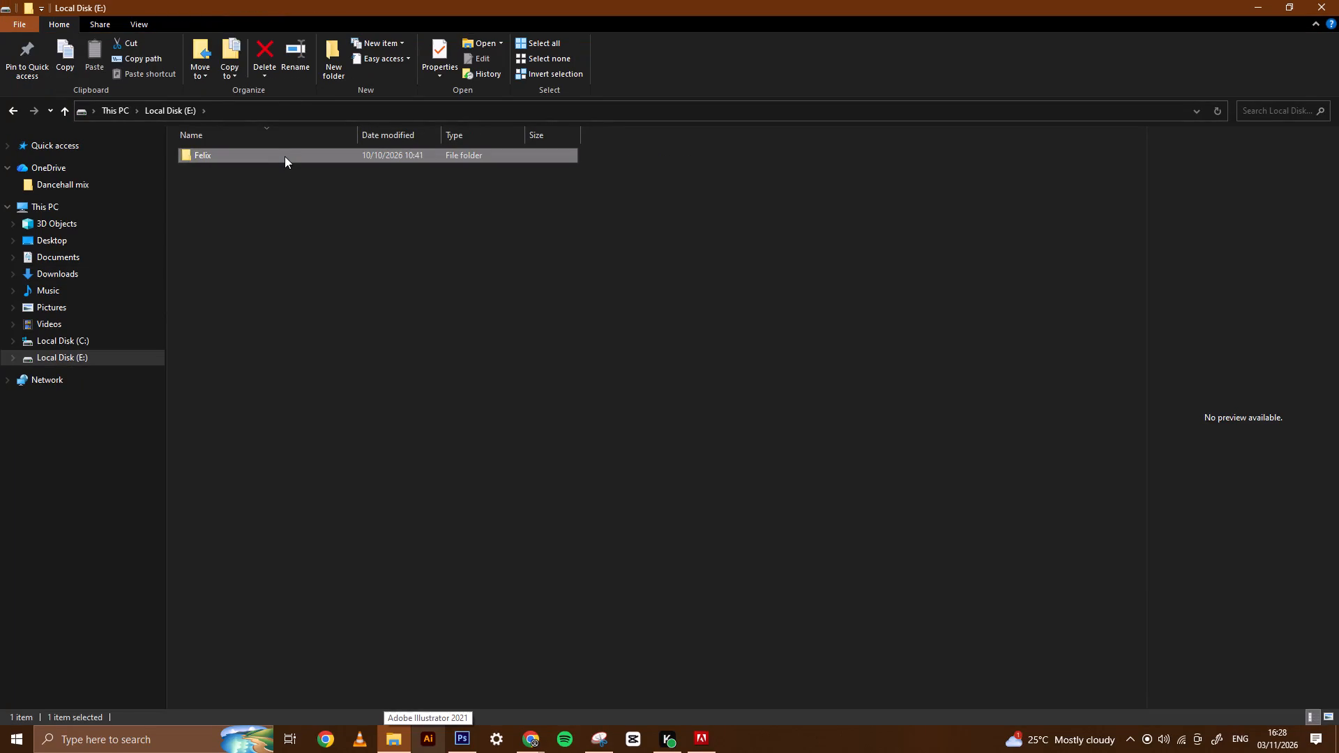
double_click(323, 168)
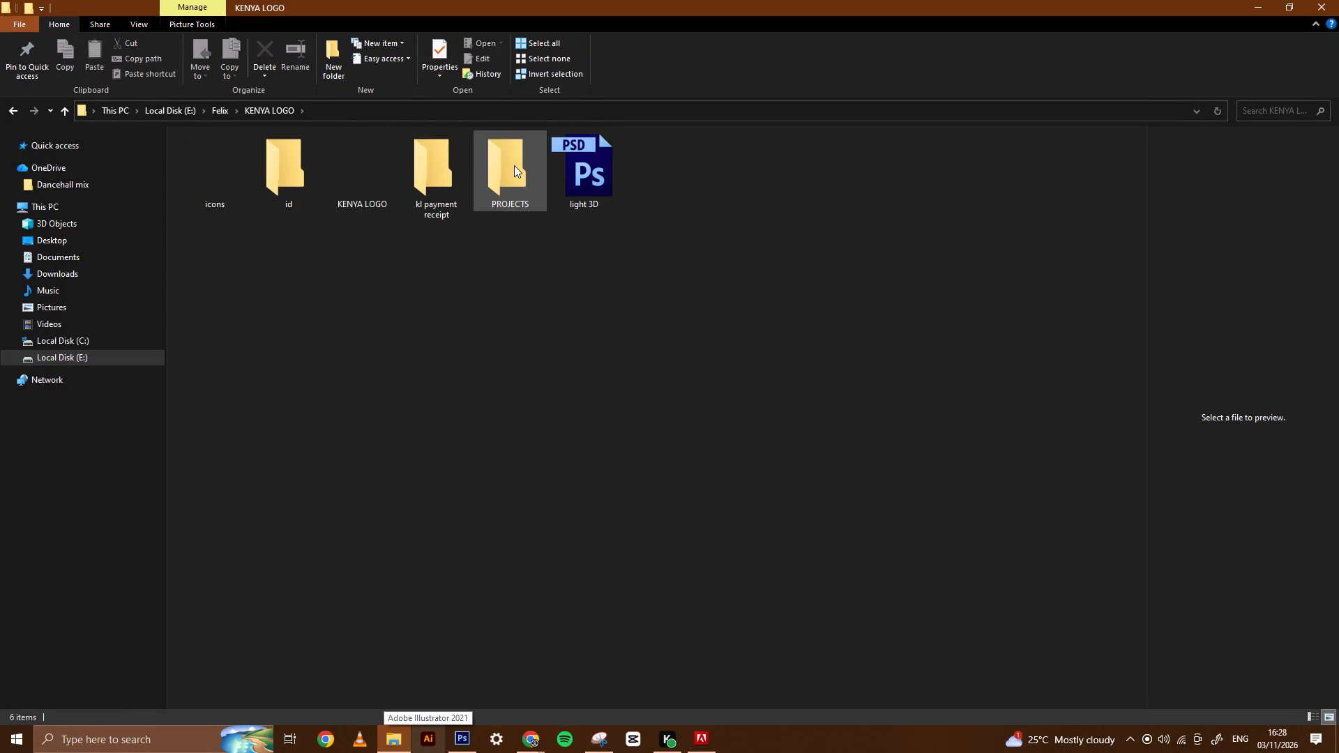
double_click(514, 165)
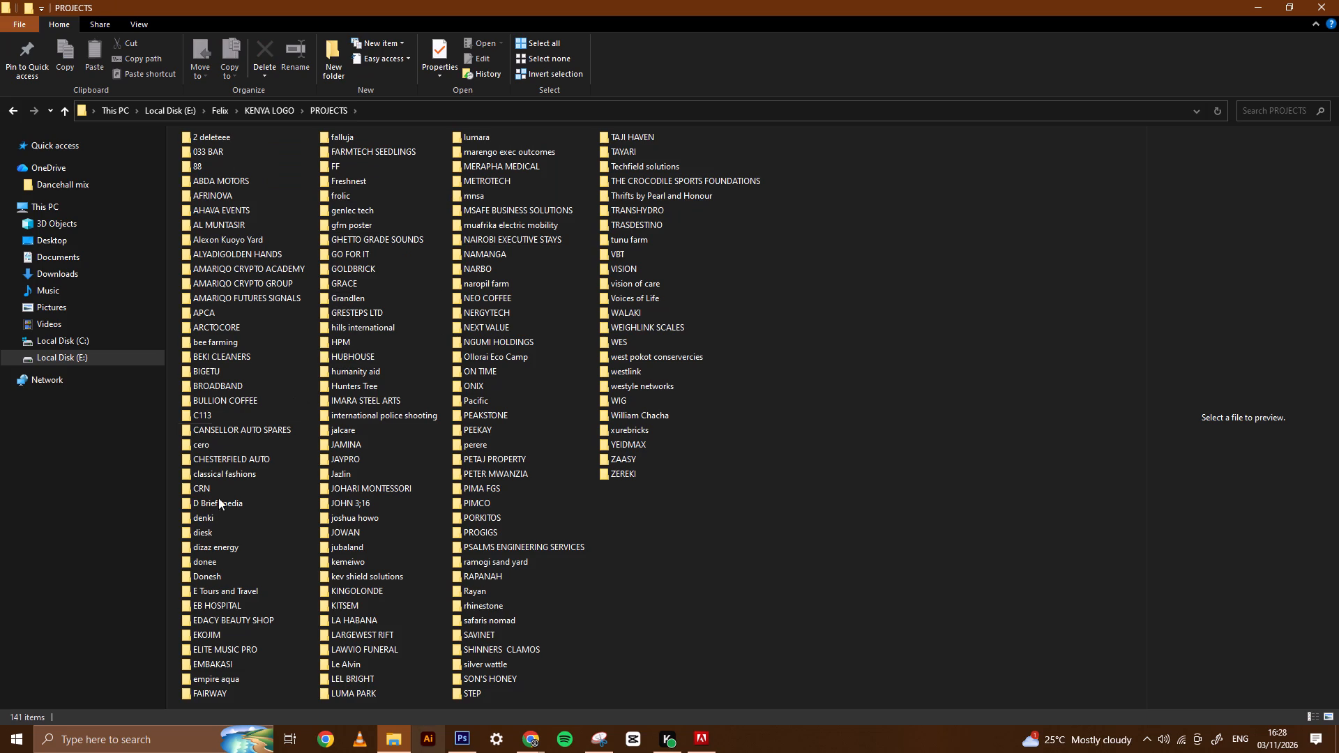
double_click(193, 565)
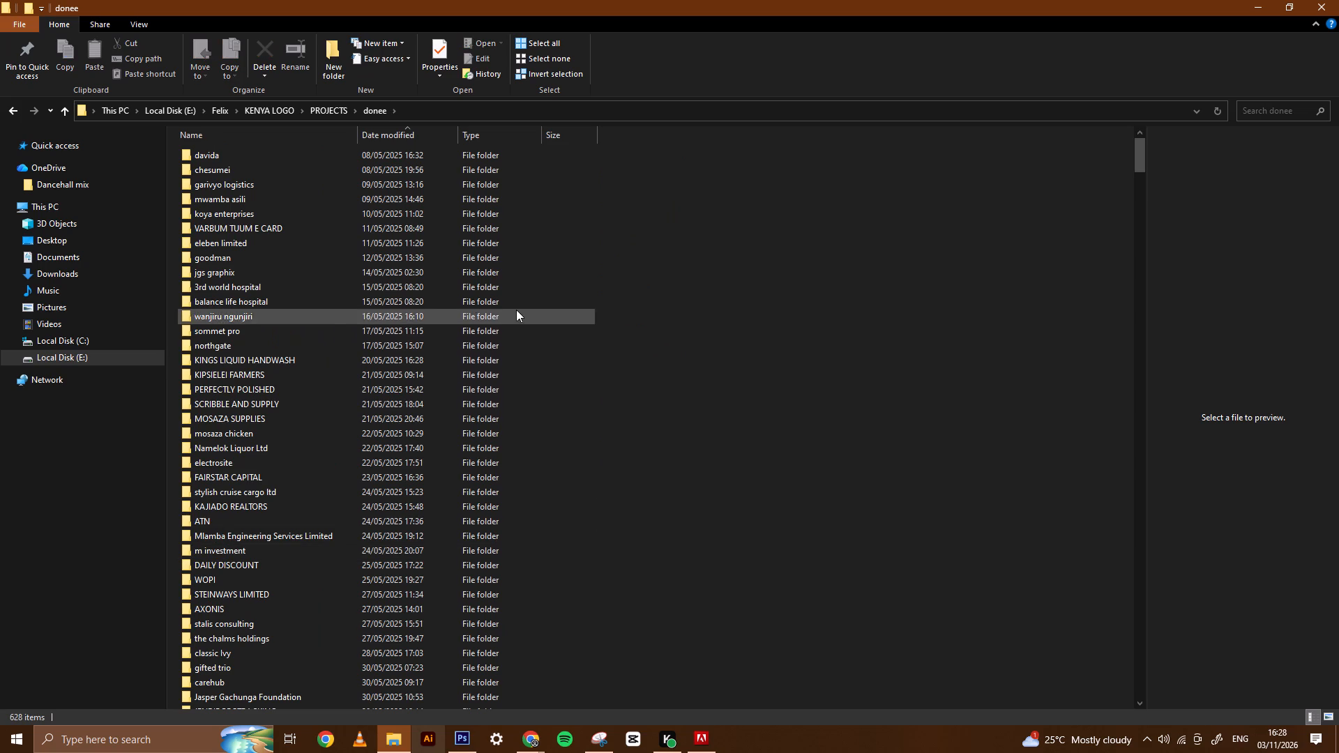
Sort the donee project folders alphabetically by name and open the ESSCO folder.
click(306, 127)
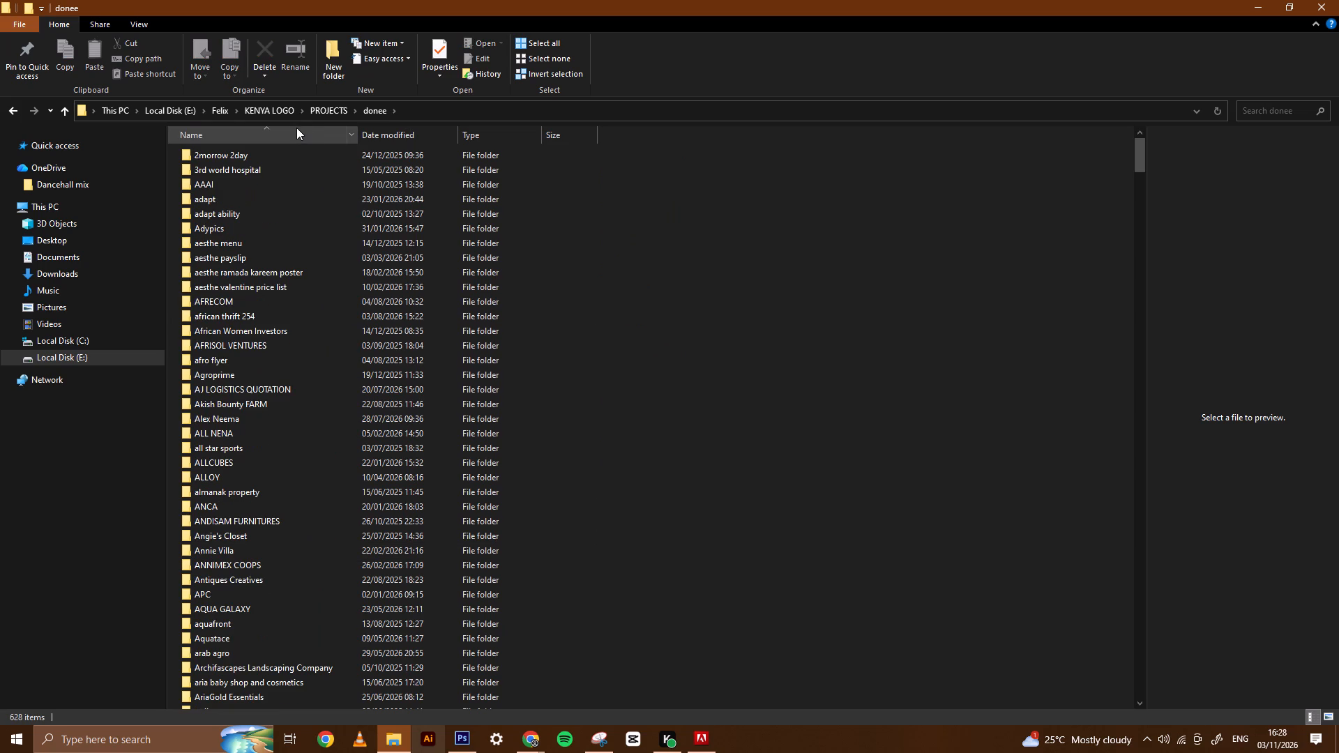
scroll(302, 336, down, 13)
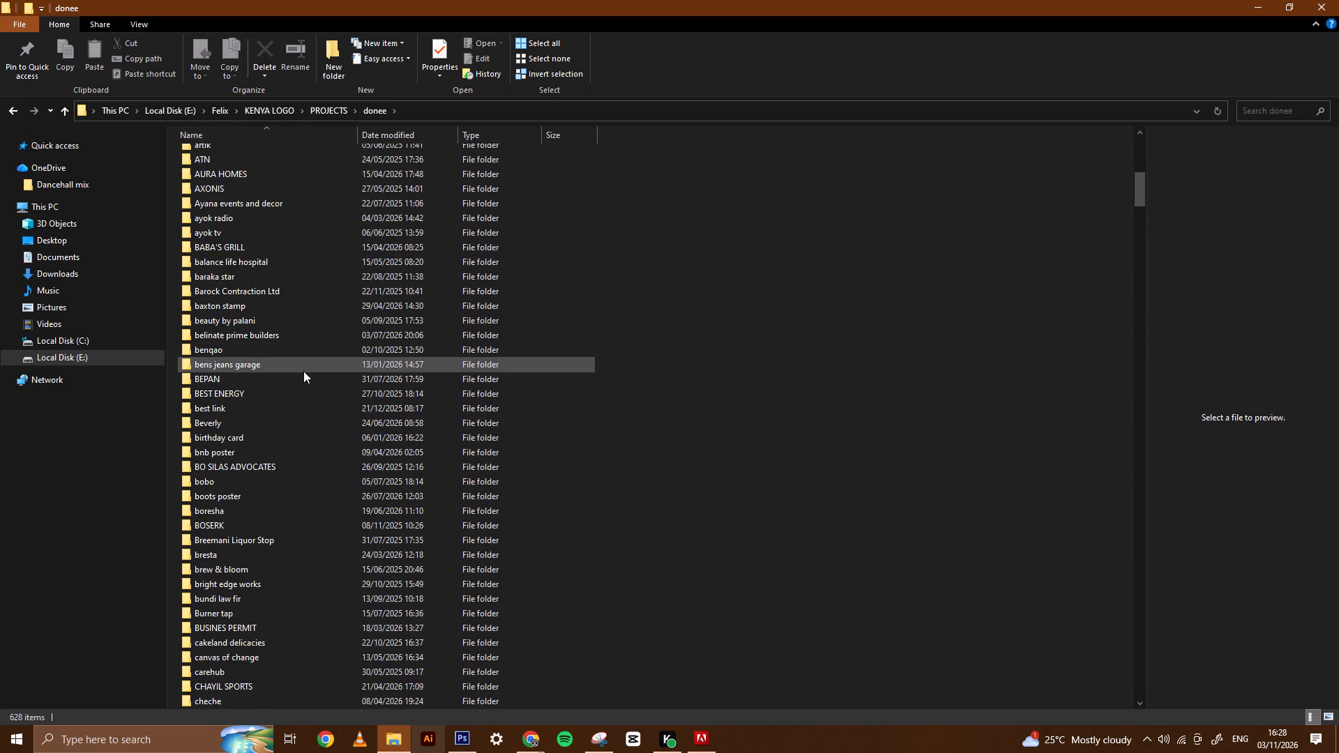
scroll(303, 372, down, 14)
scroll(310, 378, down, 9)
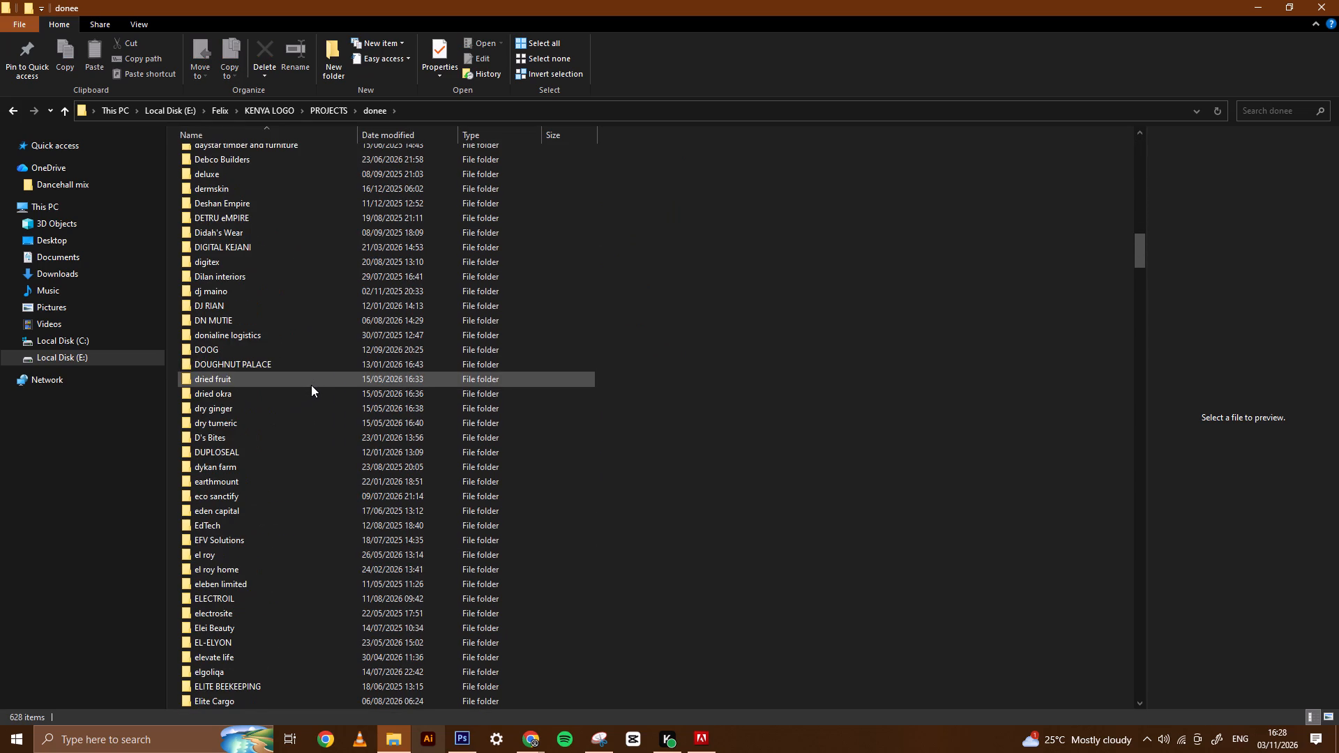
scroll(310, 385, down, 3)
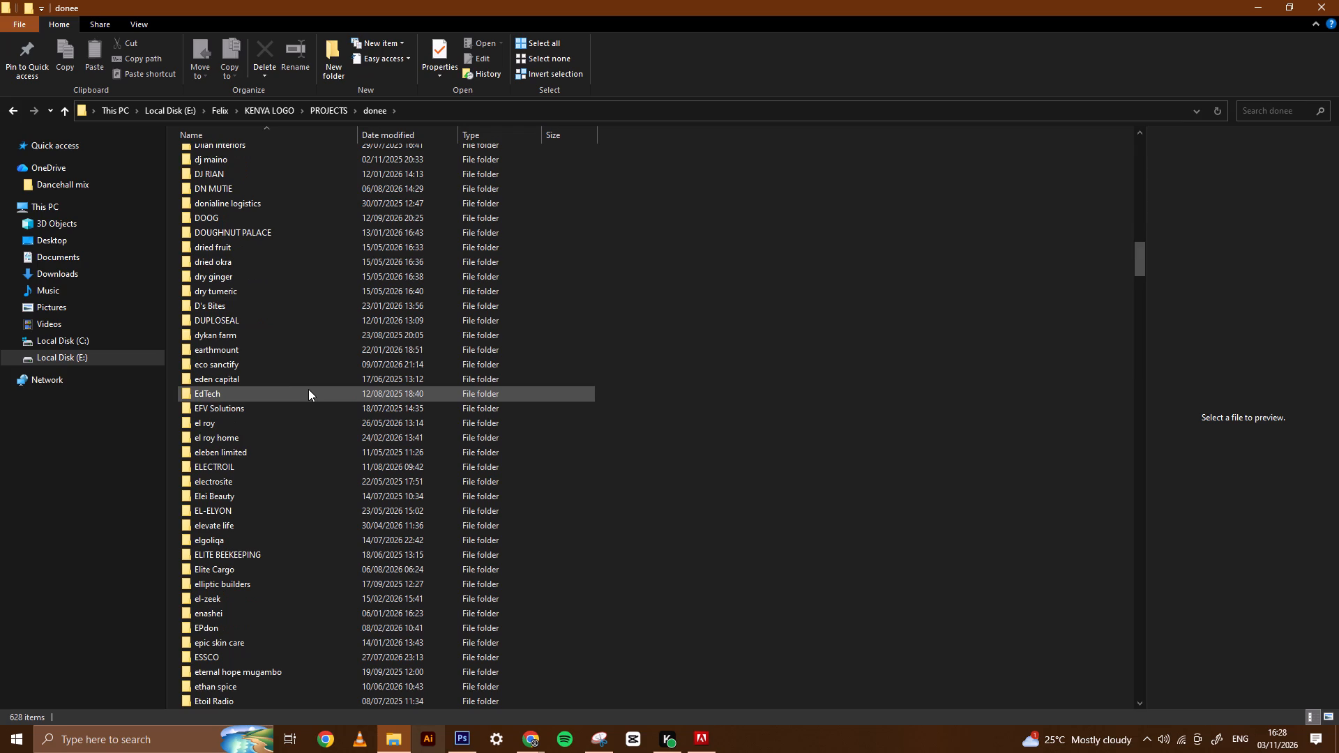
scroll(305, 393, down, 2)
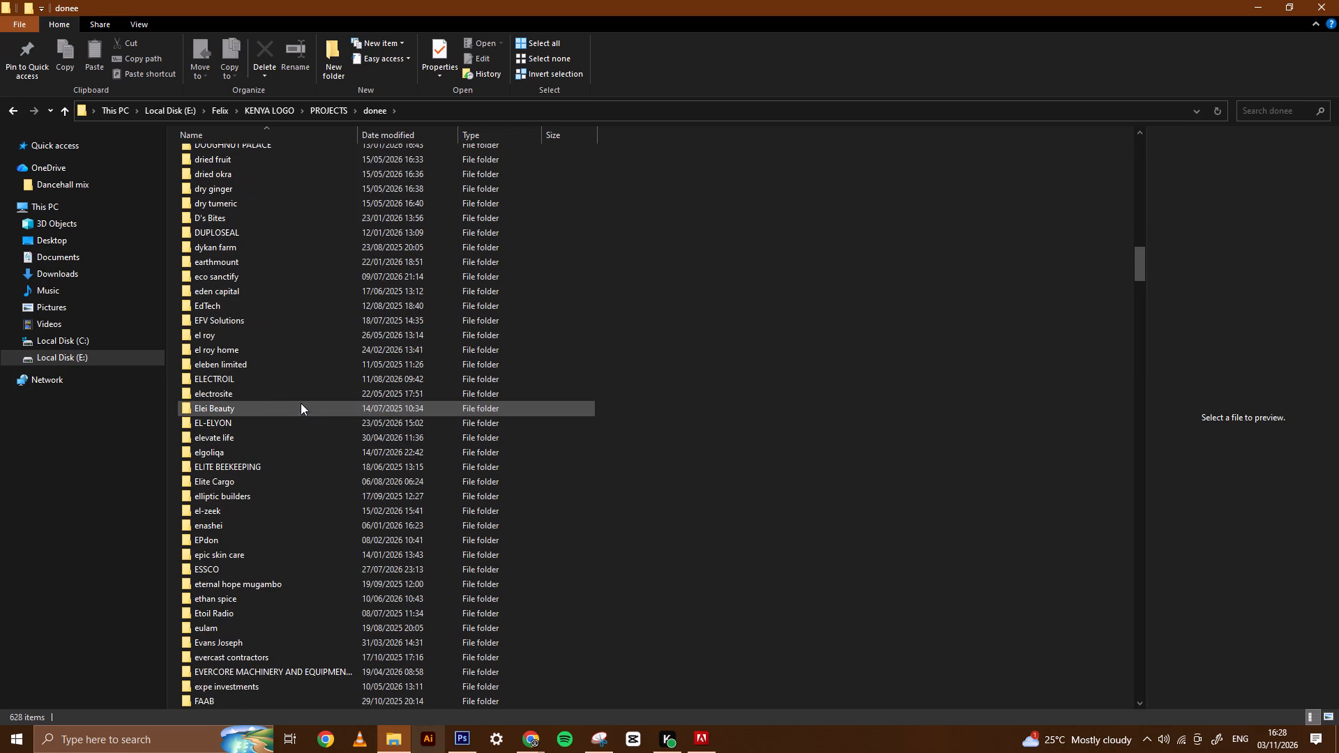
double_click(284, 565)
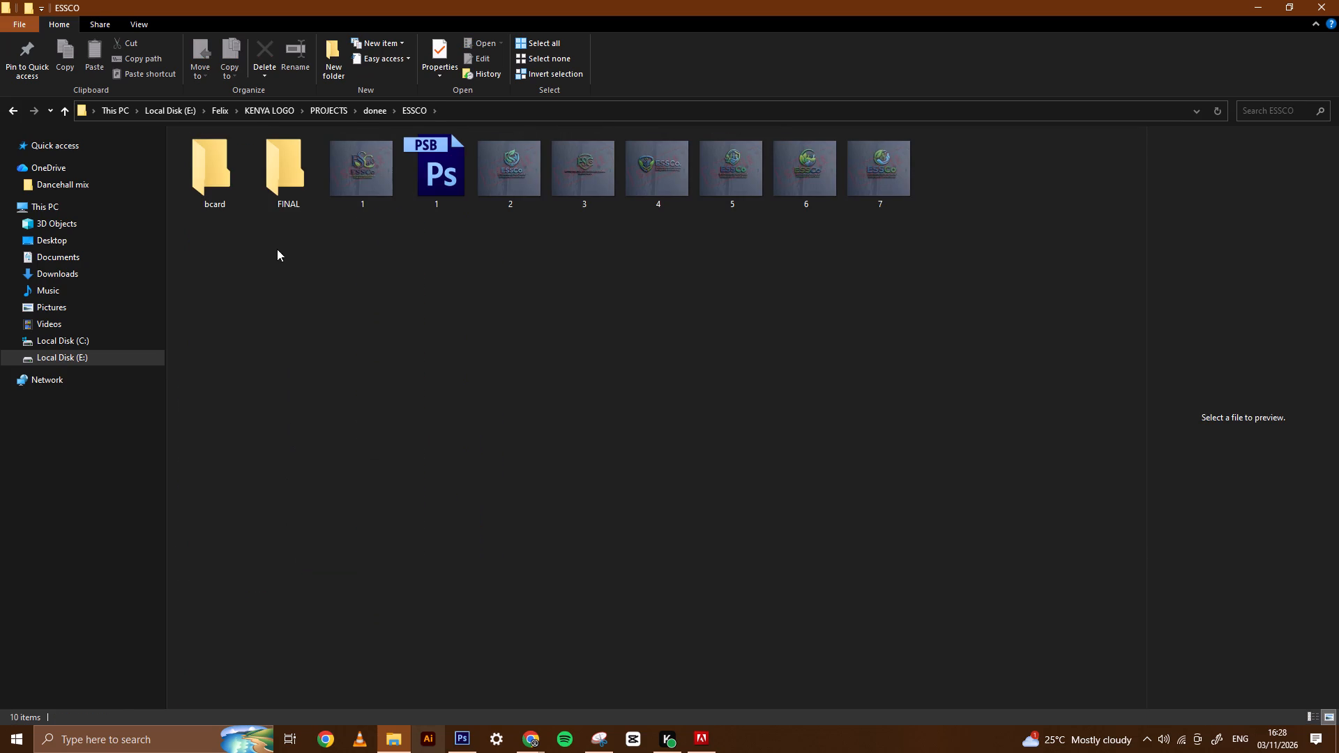
Open the front CEO PSB file from ESSCO's bcard folder.
double_click(217, 164)
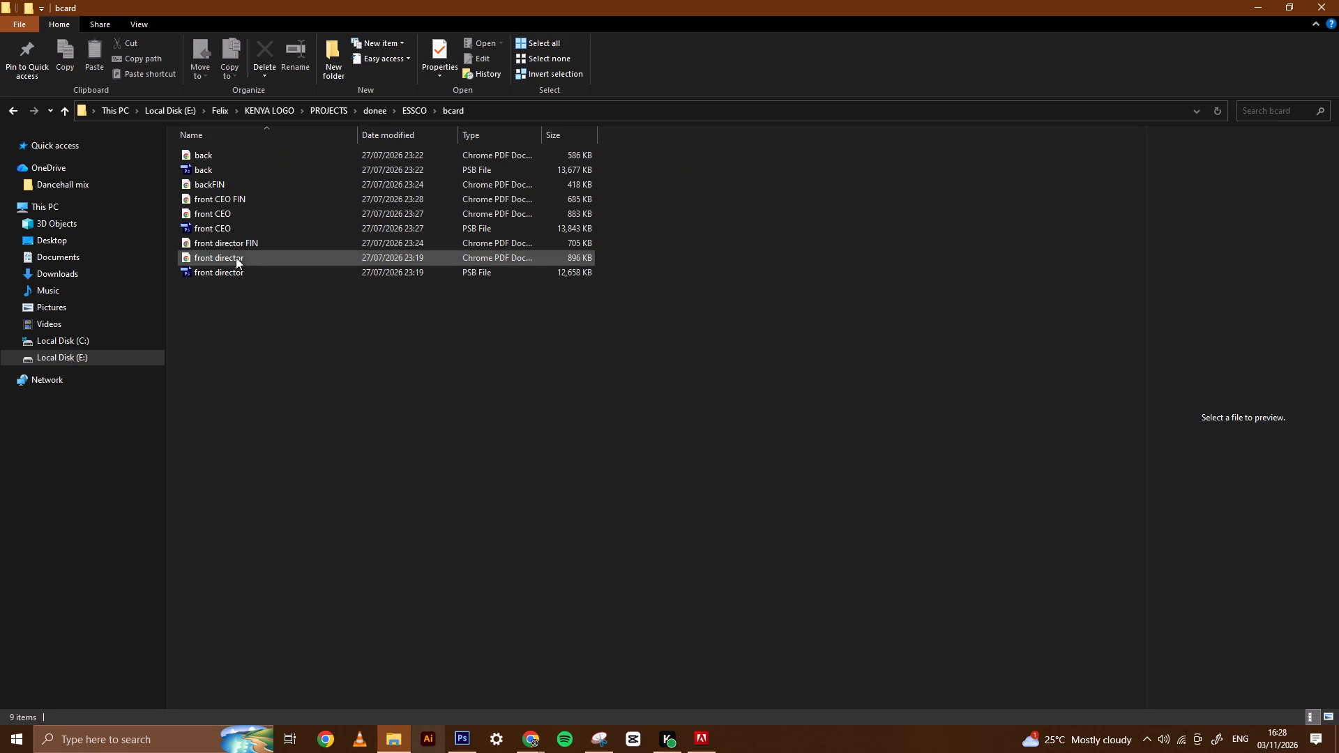
double_click(233, 227)
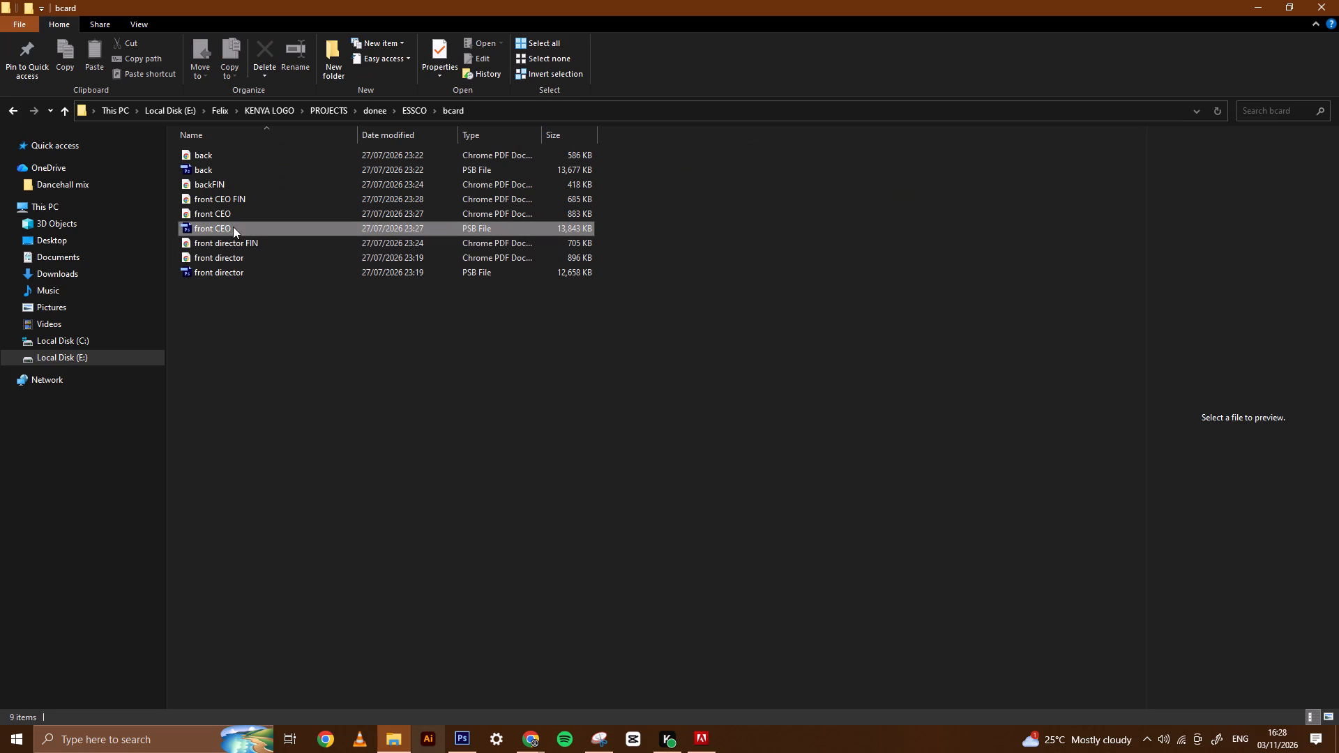
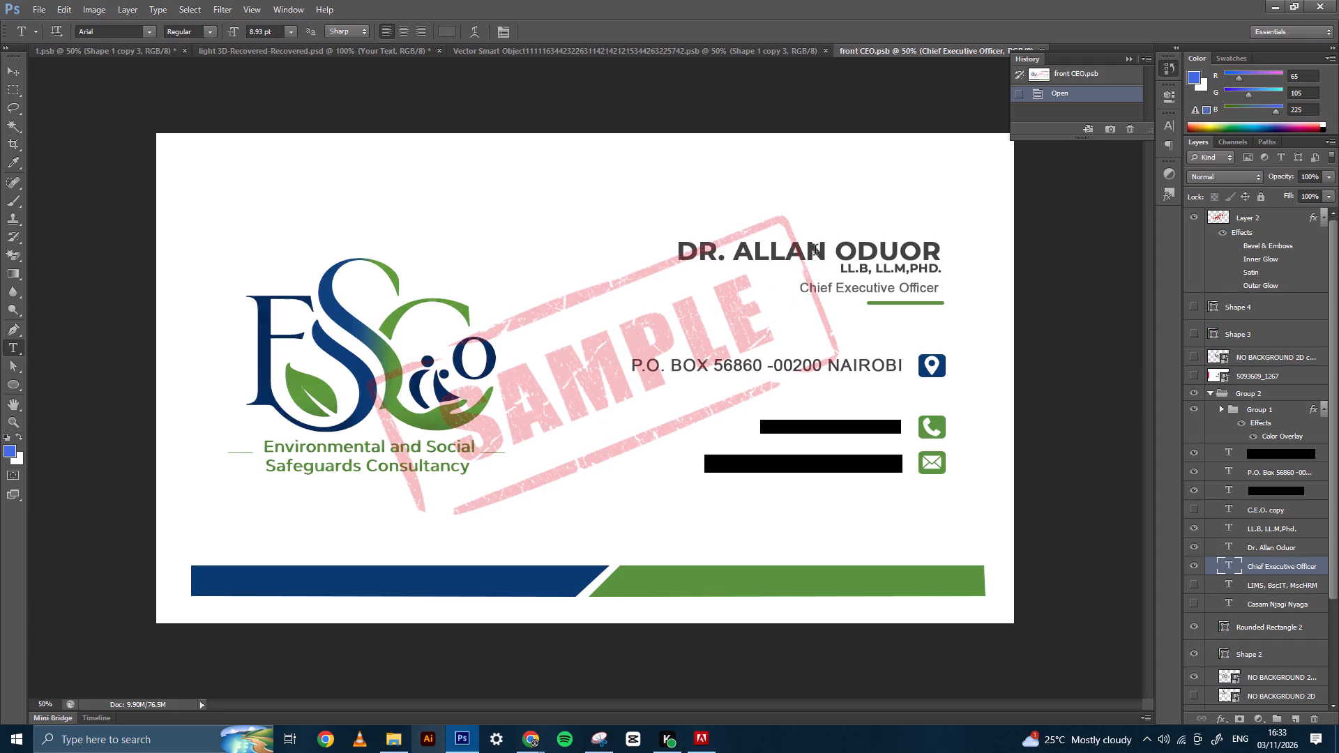
drag(732, 257, 726, 254)
drag(726, 254, 674, 250)
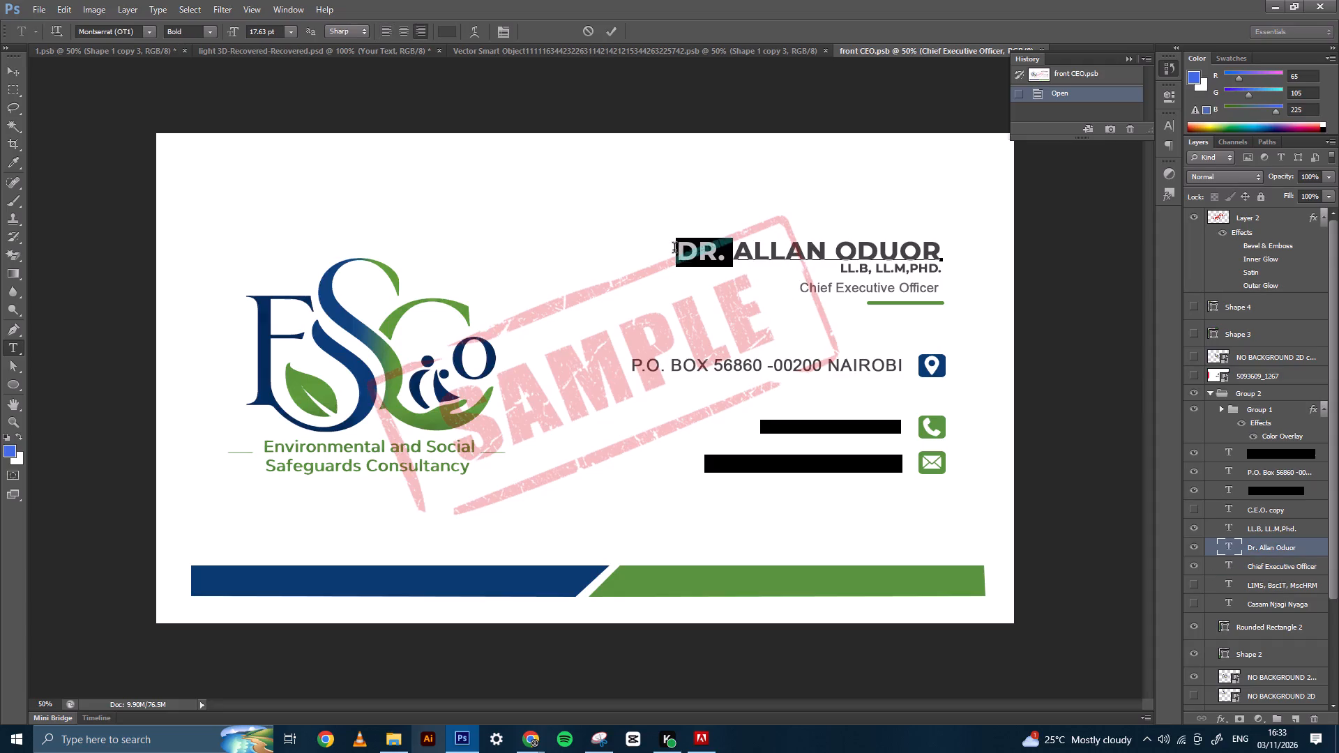
key(BackSpace)
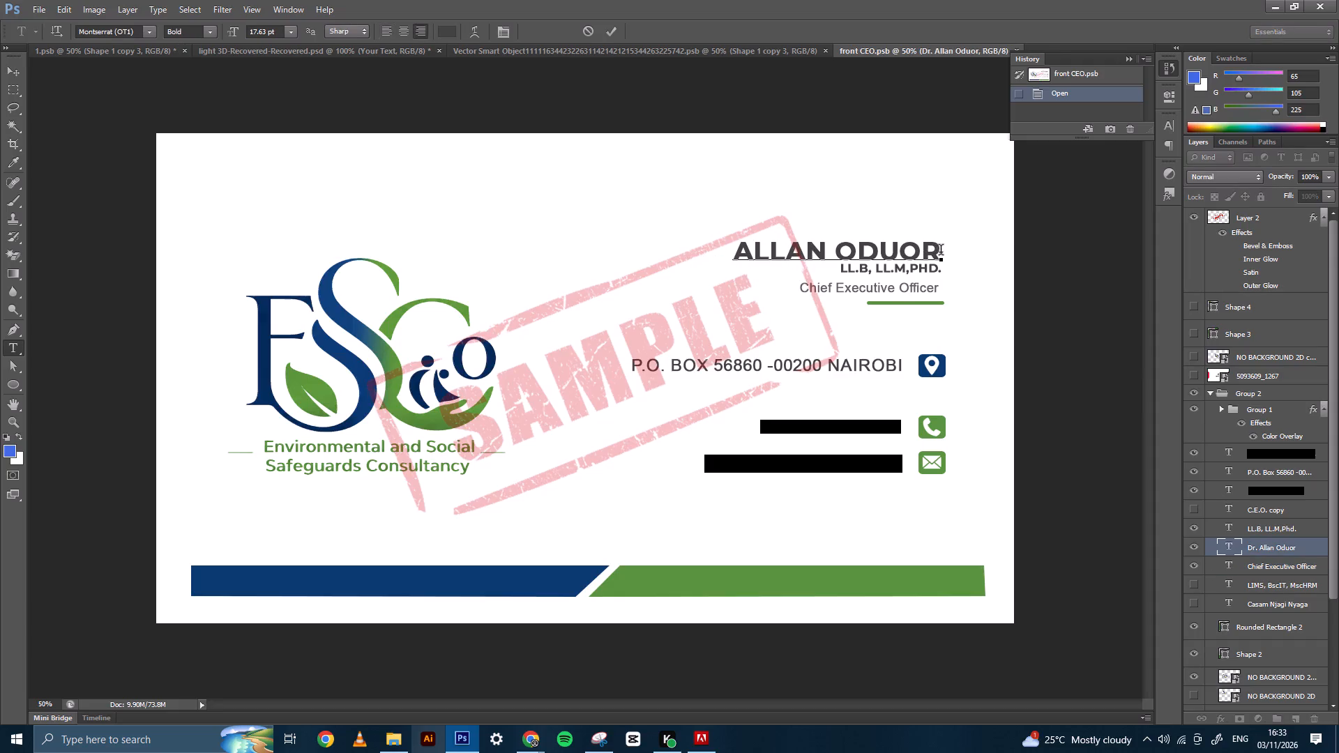
click(937, 258)
key(space)
text(AW)
text(UOR)
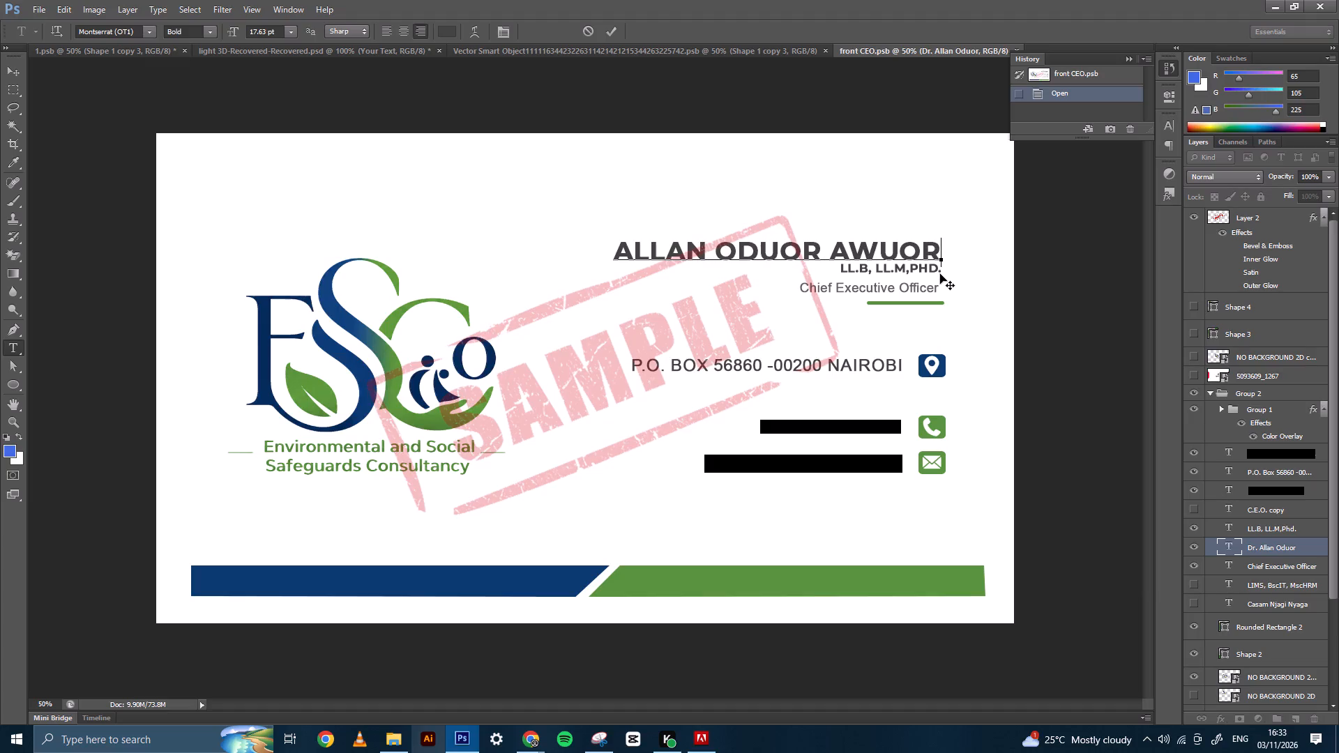
click(616, 28)
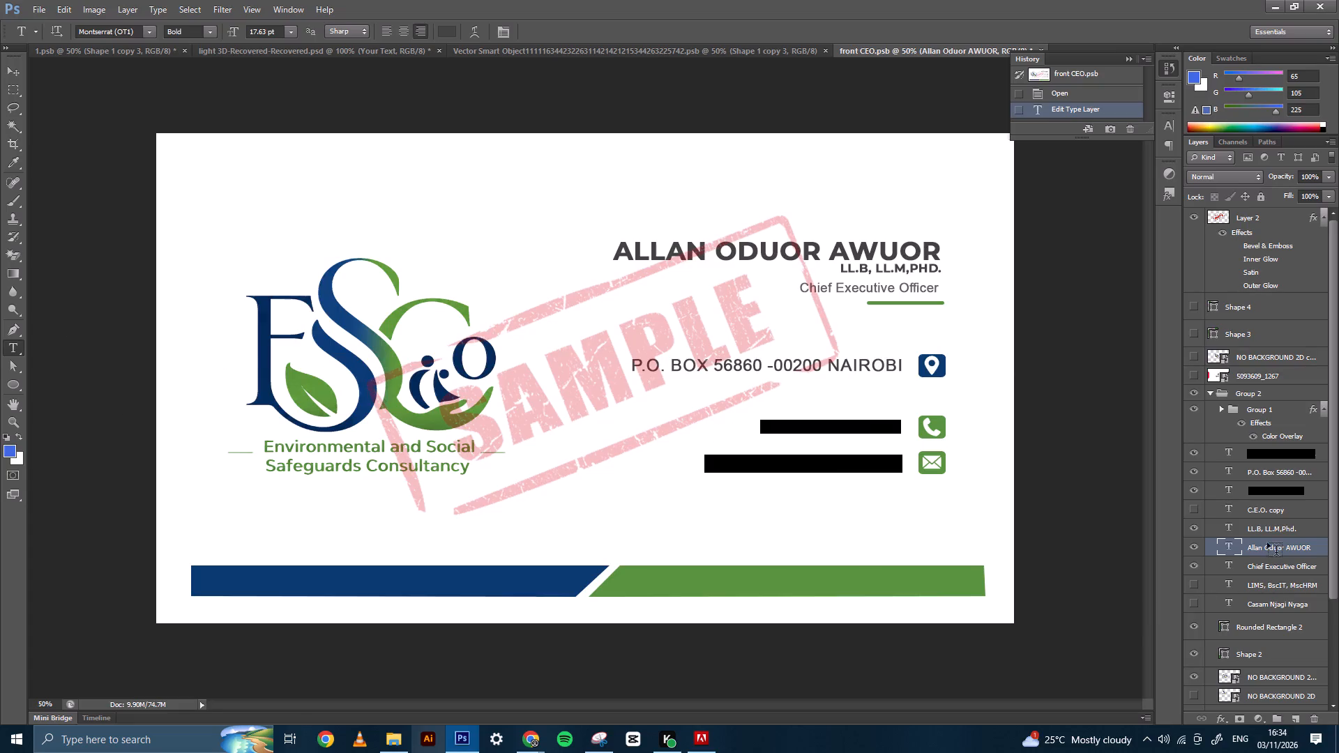
Replace the Chief Executive Officer job title with "Director of Programmes | Environmental Justice LEAD".
click(1250, 450)
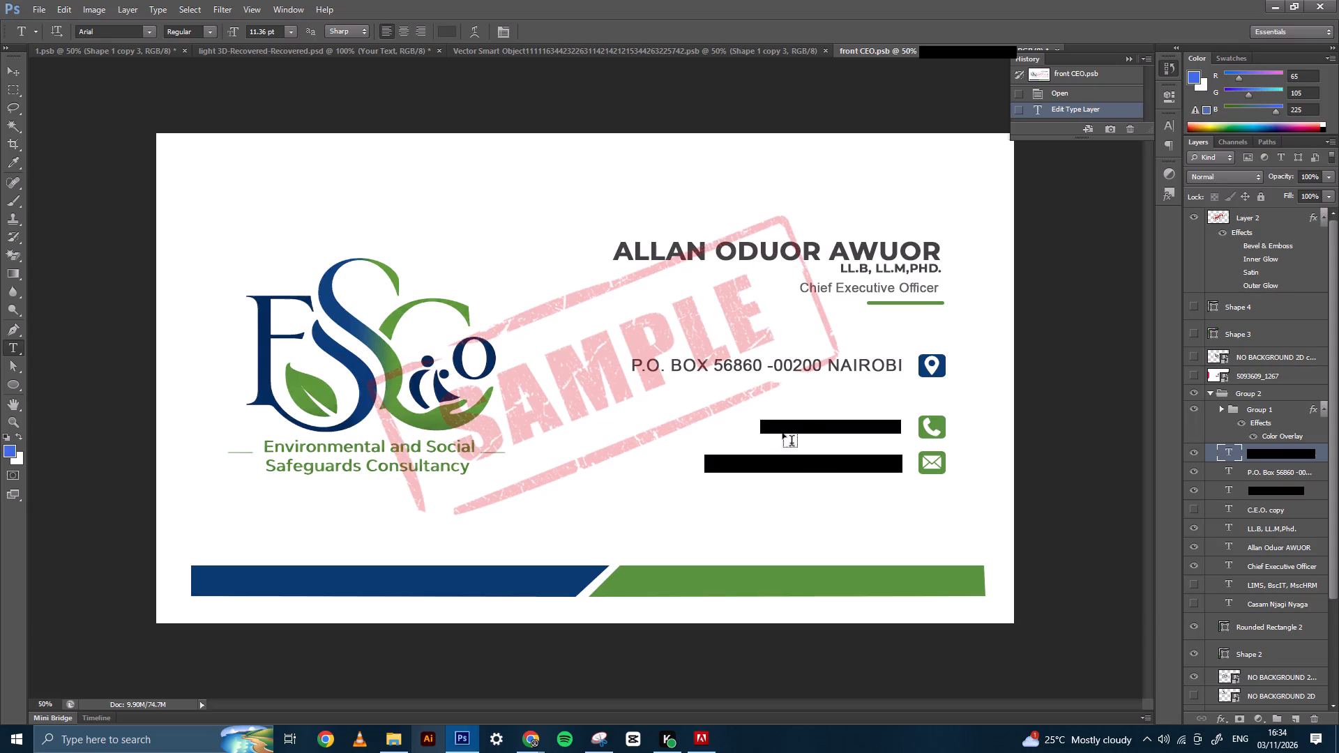
click(849, 291)
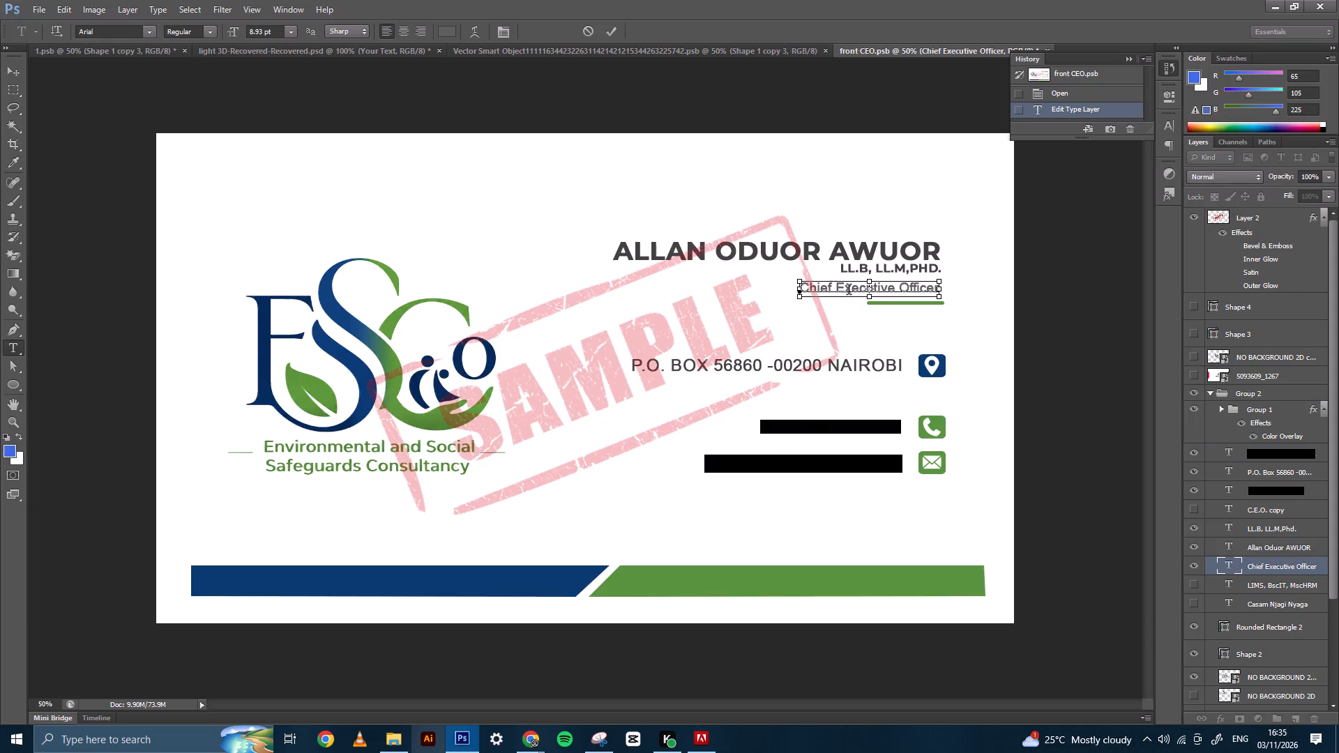
key(ctrl+a)
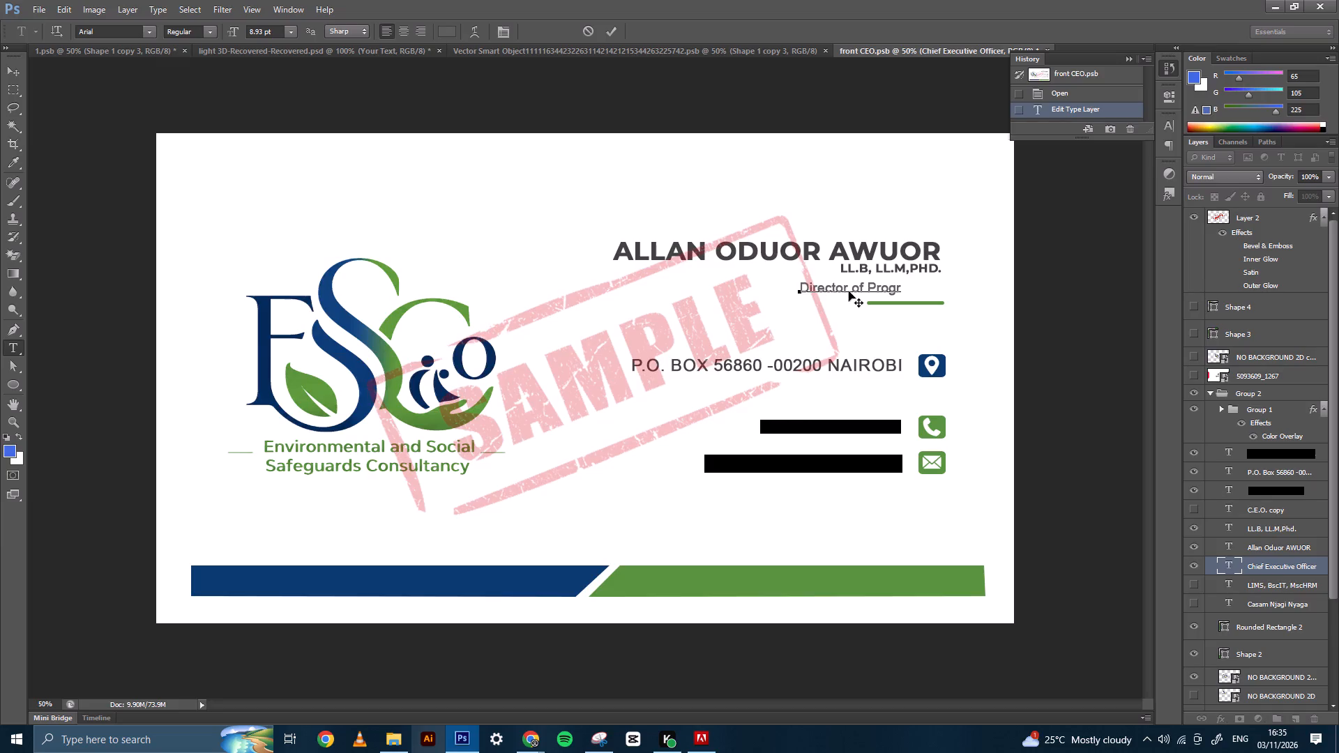
key(a)
text(mmes)
key(space)
key(backslash)
key(BackSpace)
key(shift+bar)
key(space)
key(n)
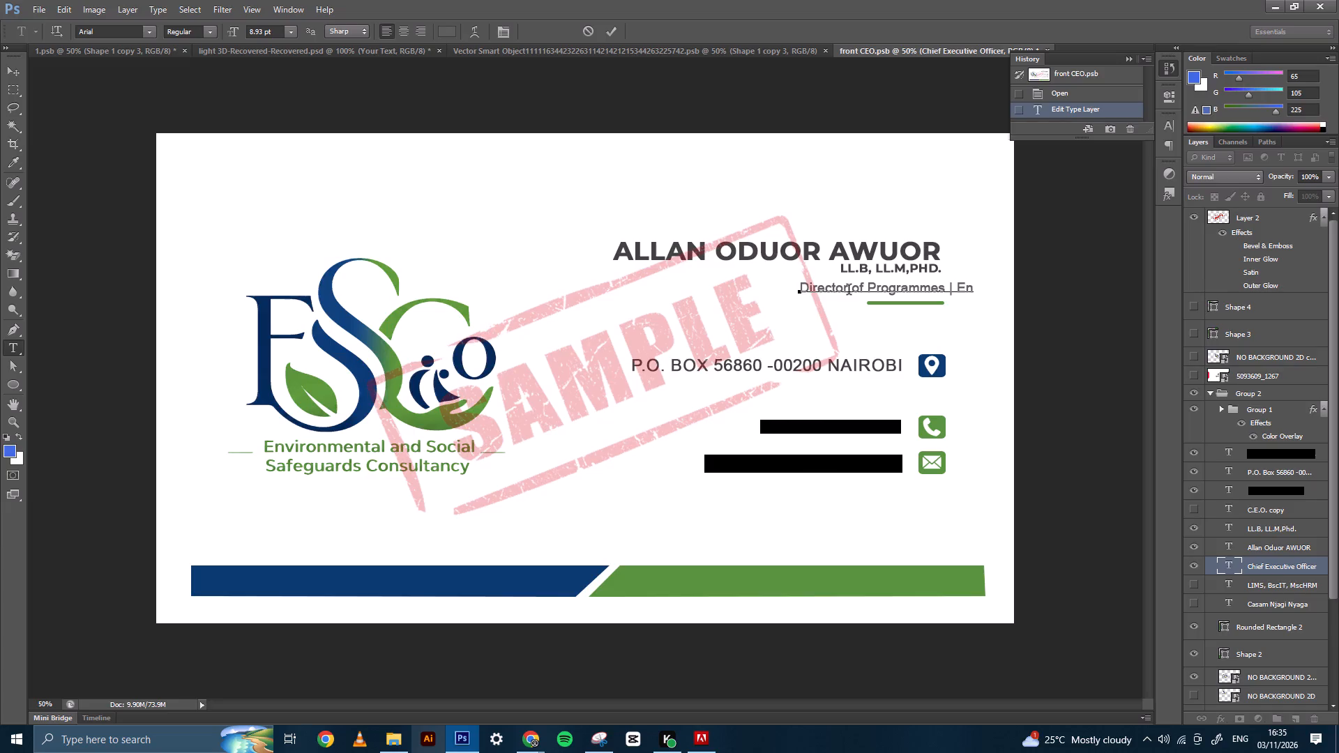
text(vi)
text(ronmenta)
key(l)
key(space)
text(usti)
key(c)
text(e)
key(space)
Right-align the text of the new job title line.
click(428, 31)
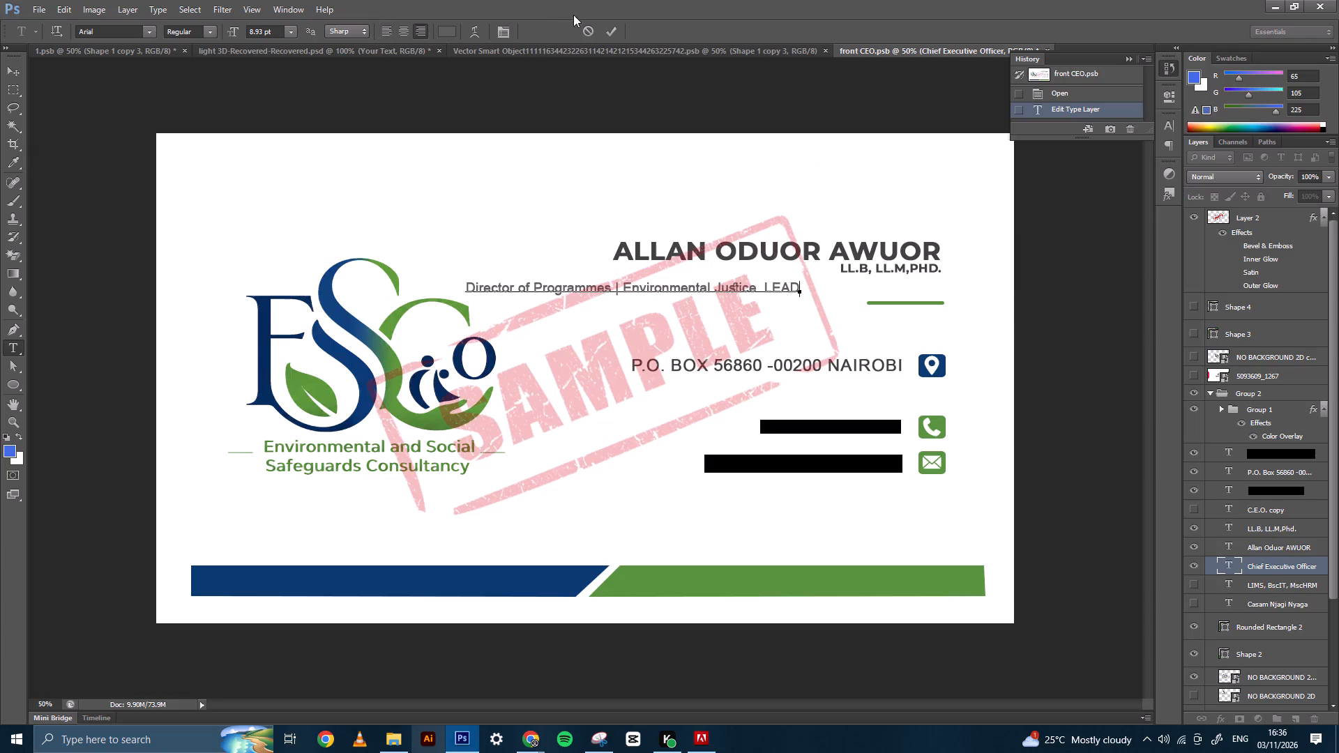
click(612, 32)
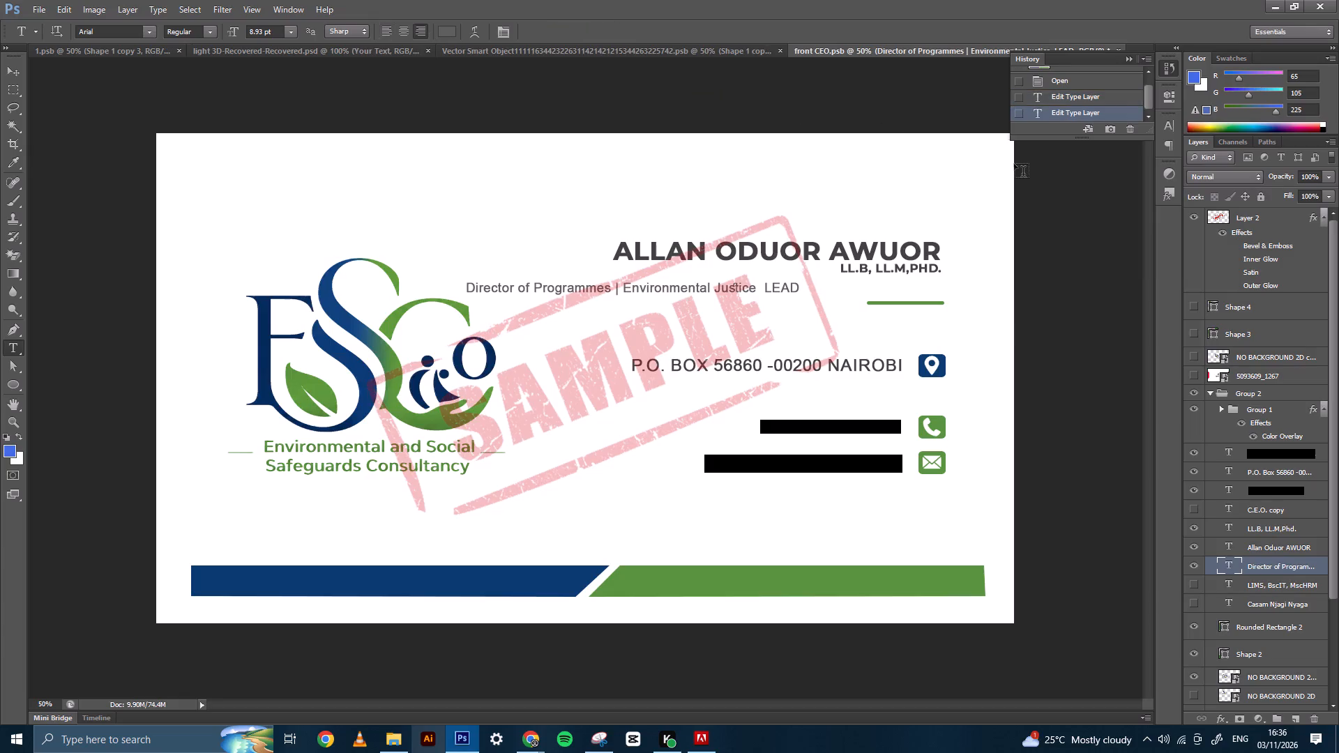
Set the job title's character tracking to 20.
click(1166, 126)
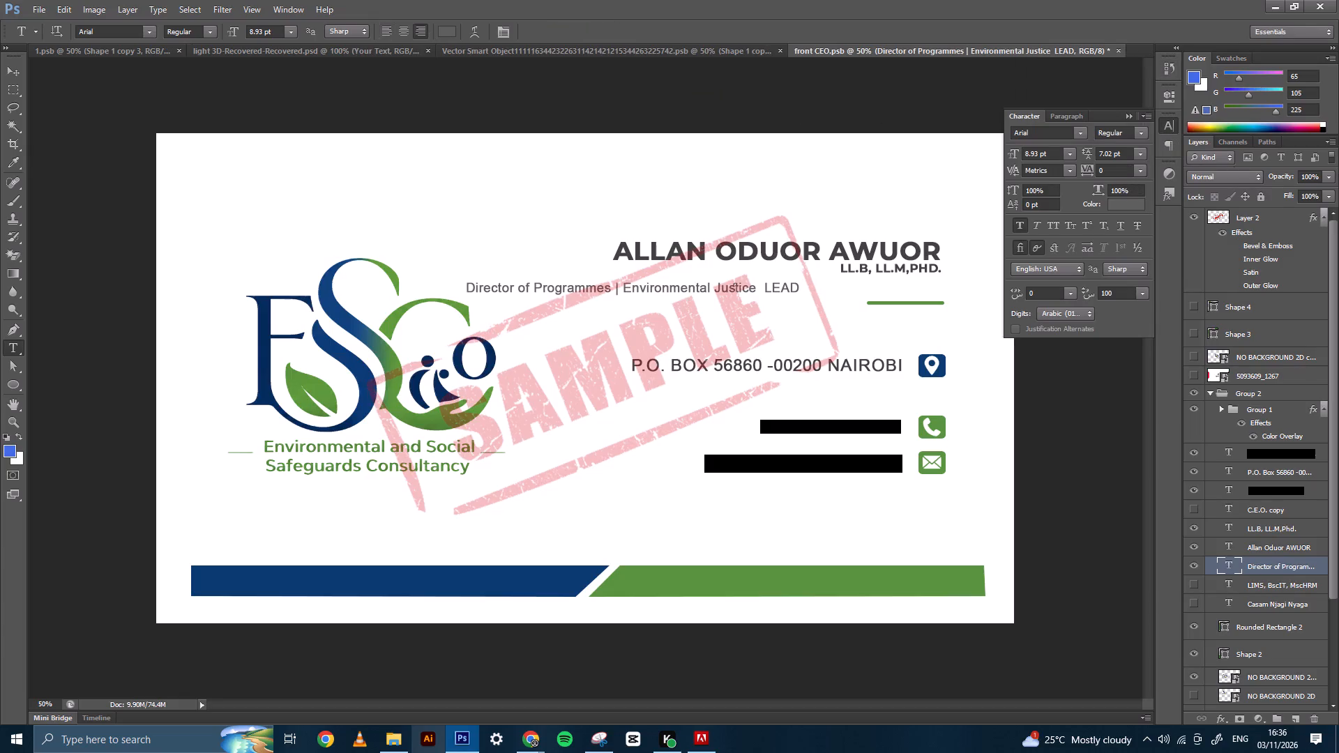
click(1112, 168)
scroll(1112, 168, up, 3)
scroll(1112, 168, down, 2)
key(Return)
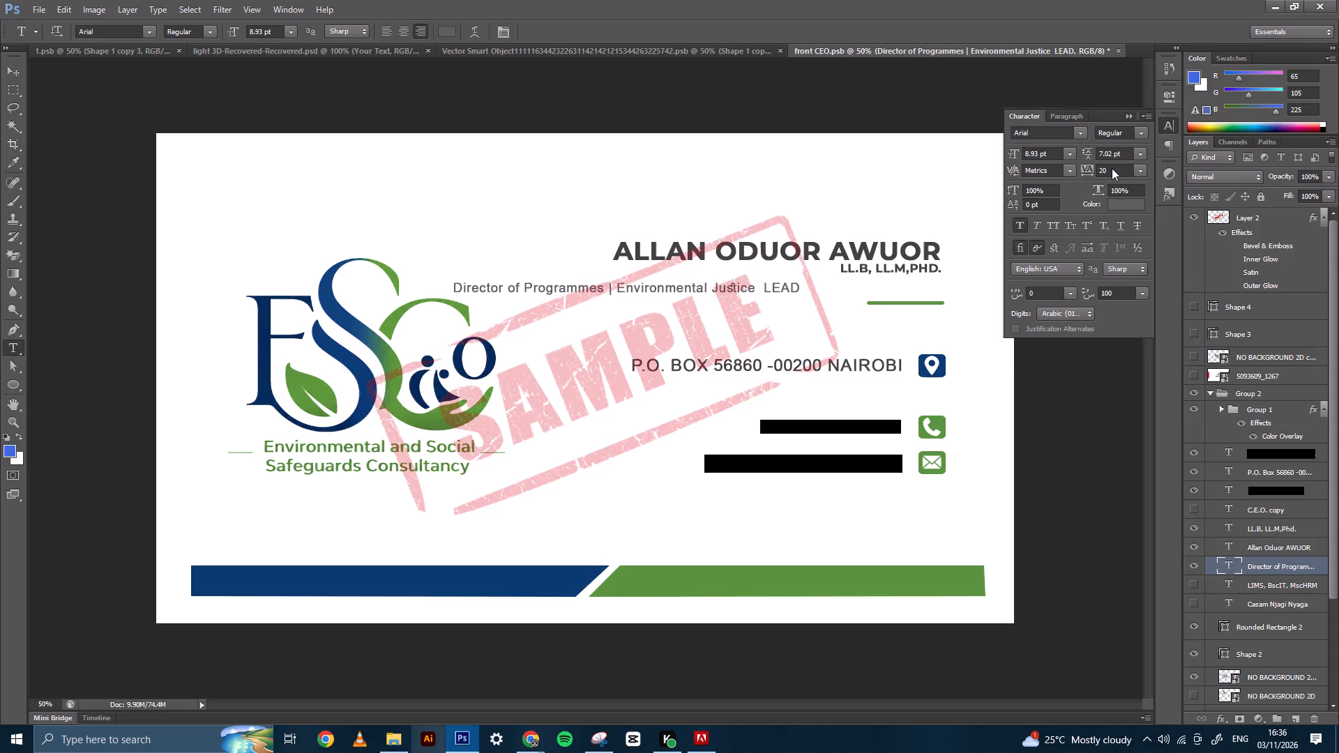
Nudge the job title line to the right, toward the right edge of the name.
click(12, 77)
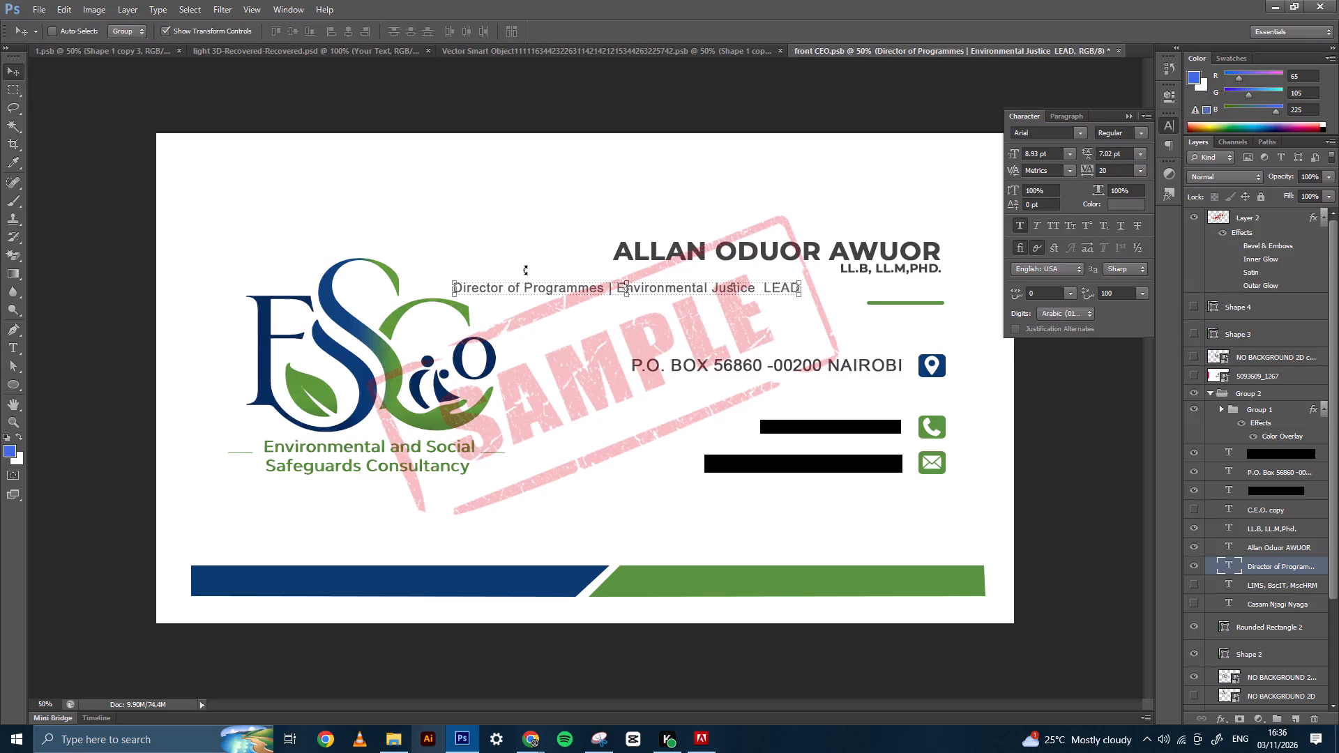
key(Right)
key(Right)
key(Right)
key(Right)
key(Right)
key(Right)
key(Right)
key(Right)
key(Right)
key(Right)
key(Right)
key(Right)
key(Right)
key(Right)
key(Right)
key(Right)
key(Right)
key(Right)
key(Right)
key(Right)
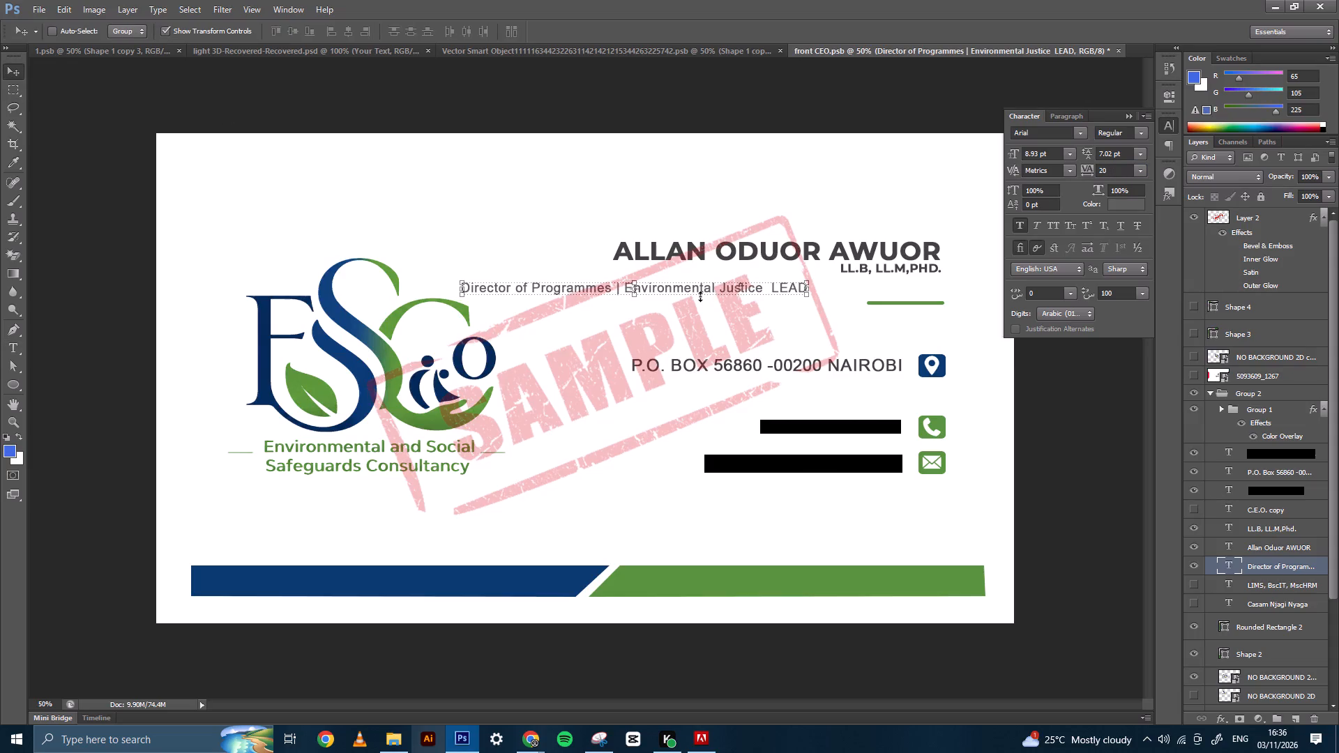
Set the job title's character tracking to 40.
click(1118, 171)
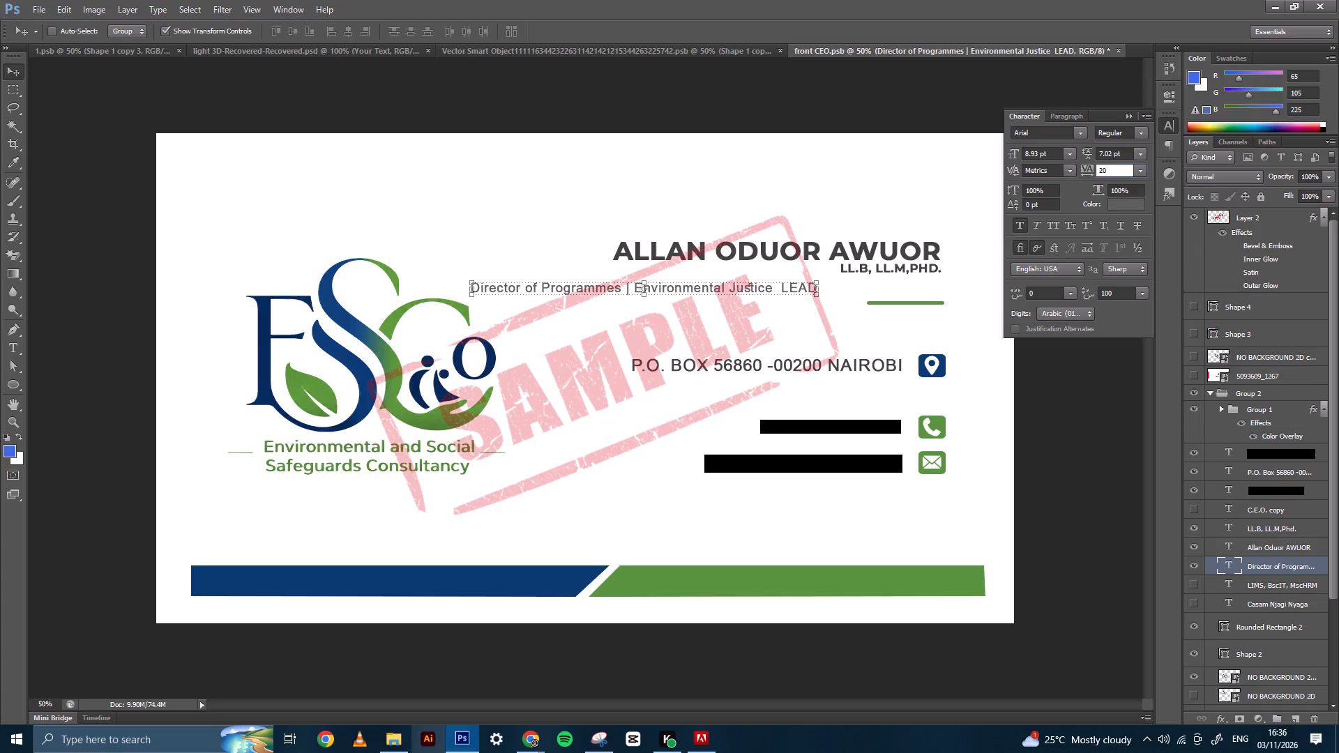
scroll(1118, 171, up, 1)
key(Return)
Move the job title directly beneath the cardholder's name, aligning its right end with the name's right end.
key(Right)
key(Right)
key(Right)
key(Right)
key(Right)
key(Right)
key(Right)
key(Right)
key(Right)
key(Right)
key(Right)
key(Right)
key(Right)
key(Right)
key(Right)
key(Right)
key(Right)
key(Right)
key(Right)
key(Right)
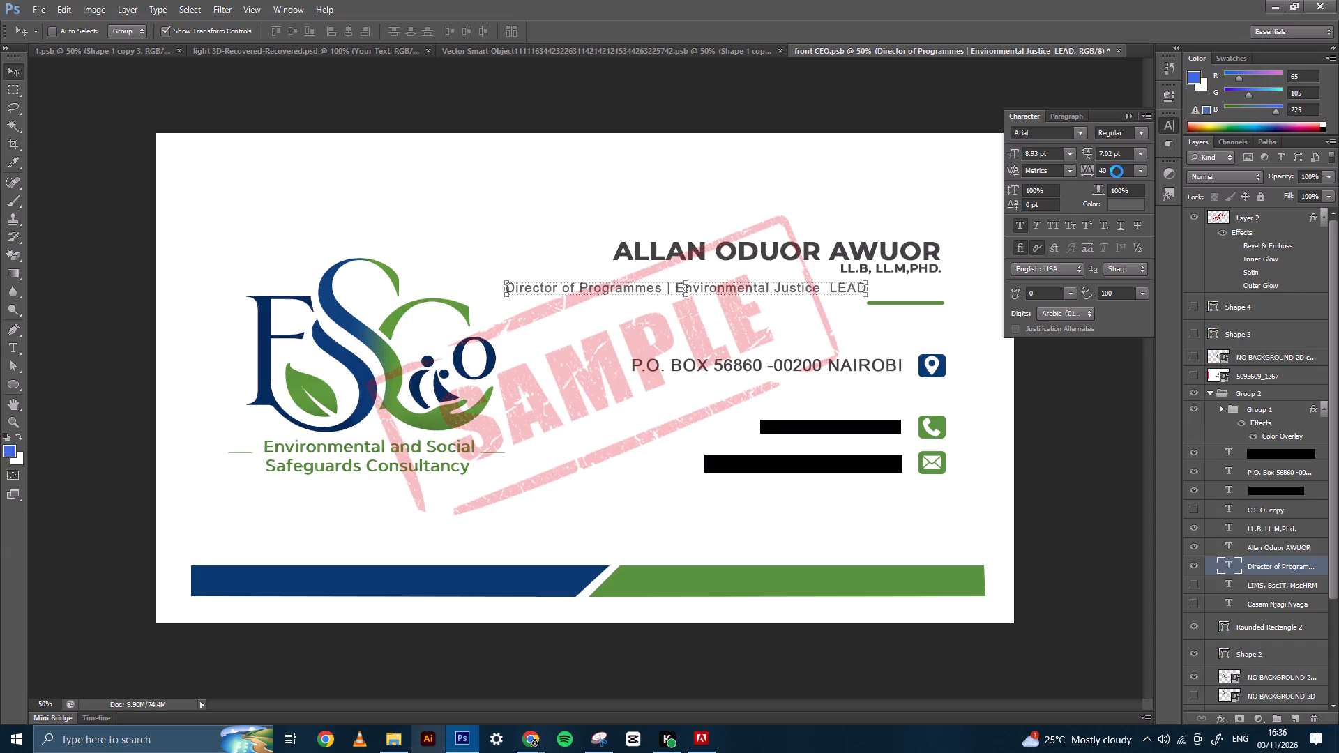
drag(815, 289, 832, 282)
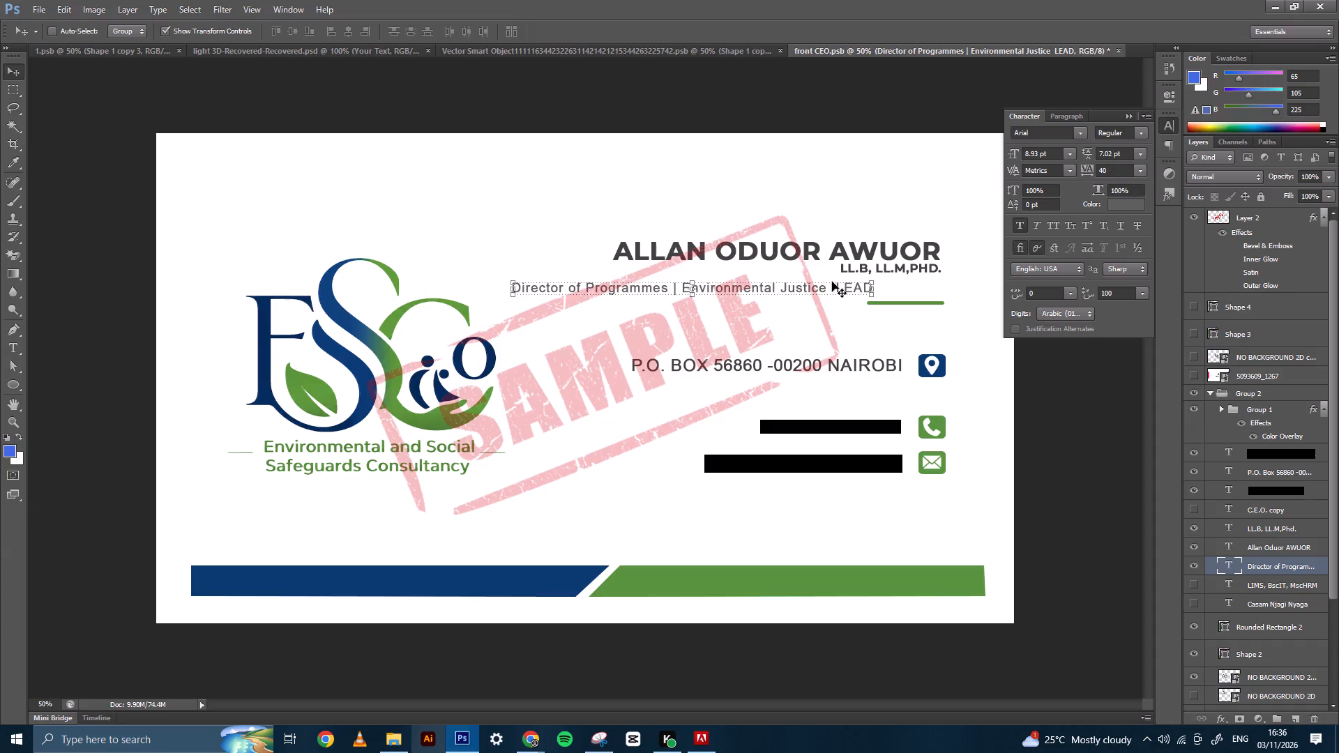
drag(832, 282, 882, 273)
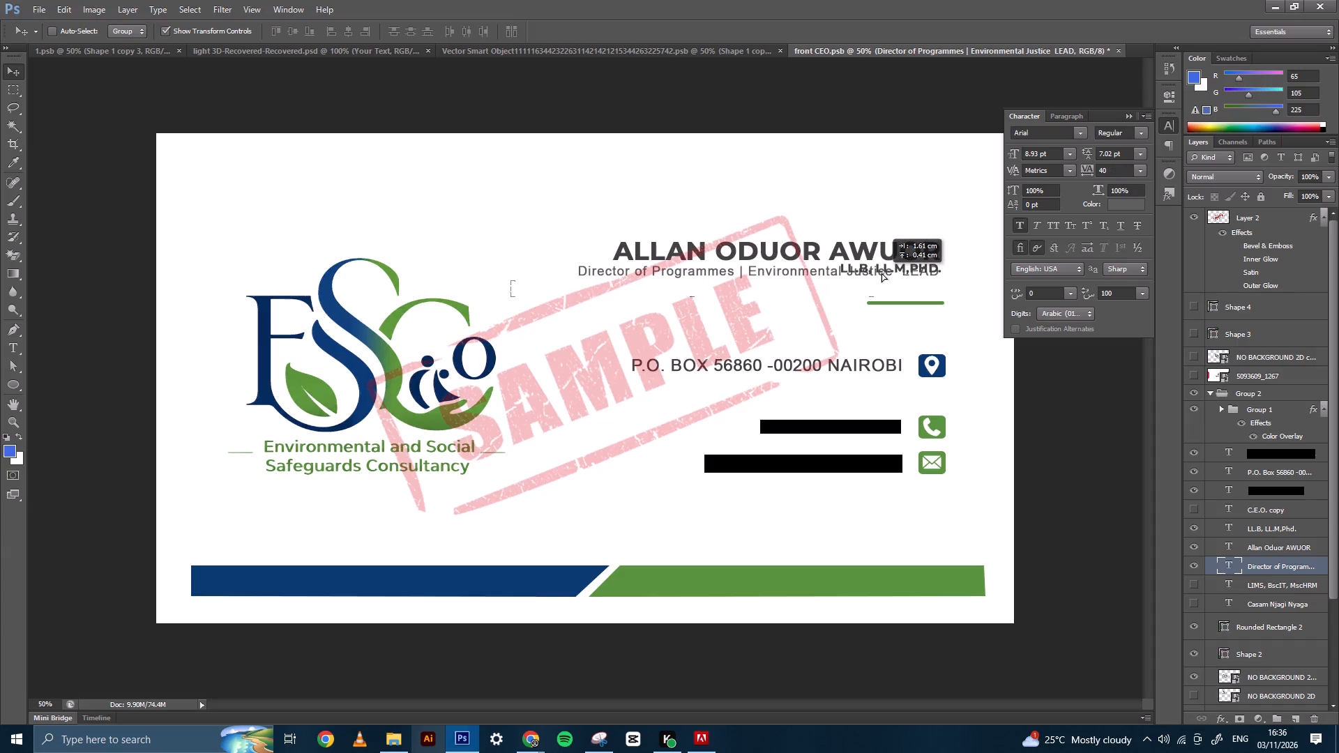
drag(882, 273, 884, 273)
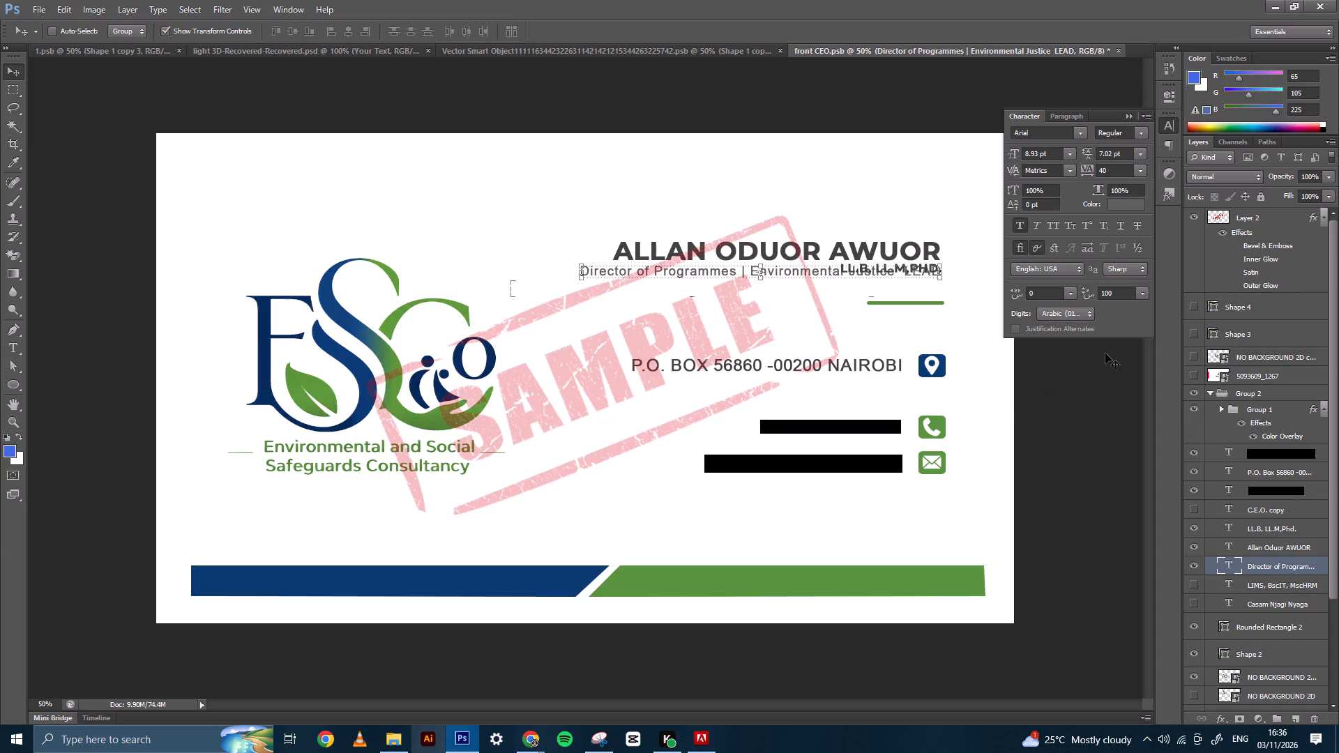
Delete the academic qualifications line that overlaps the job title beneath the cardholder's name.
click(1275, 551)
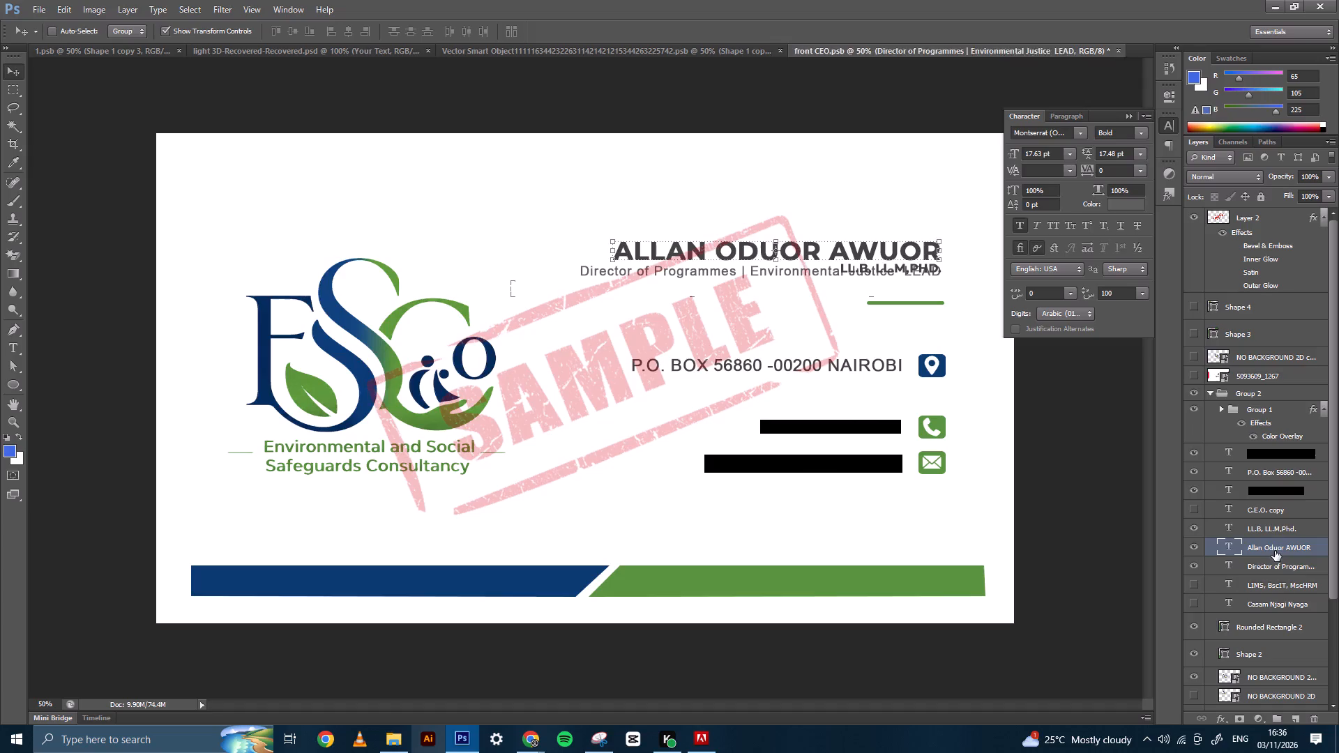
click(1273, 526)
key(Delete)
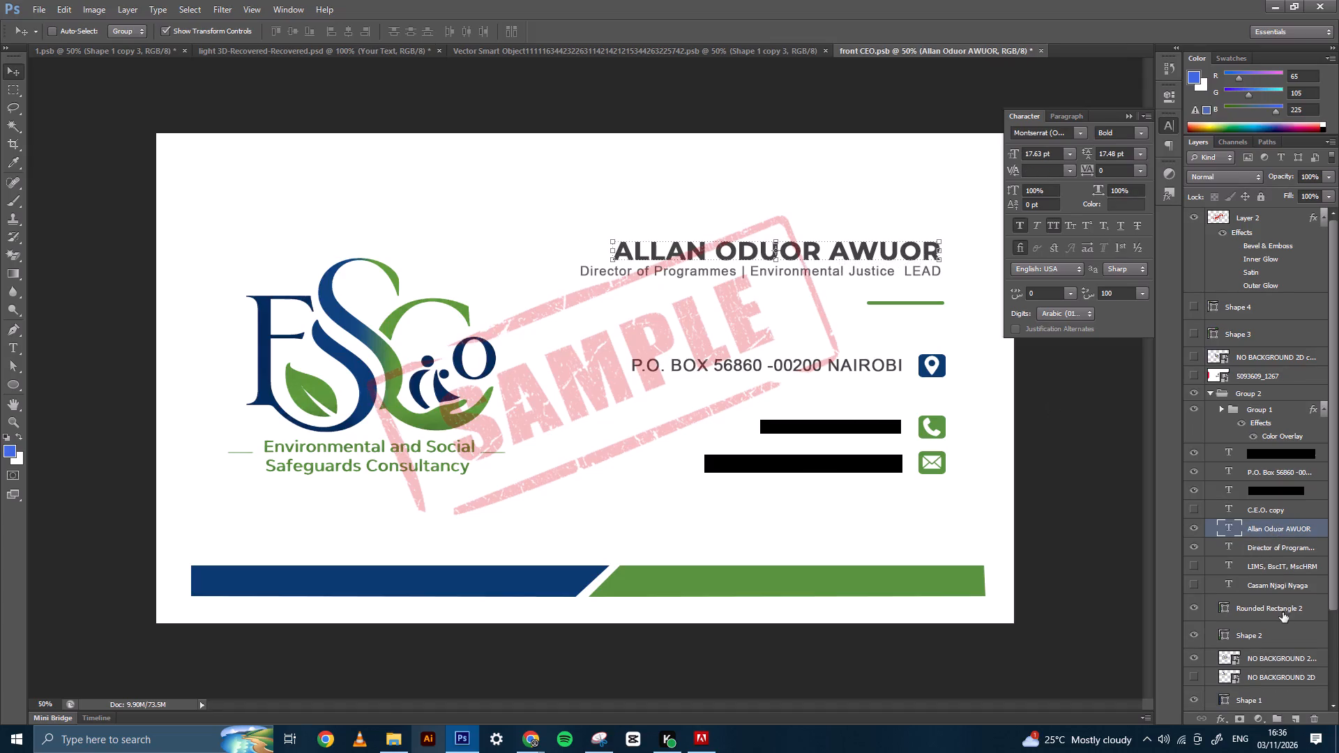
Move the short green accent line up to just beneath the right end of the job title.
click(1256, 412)
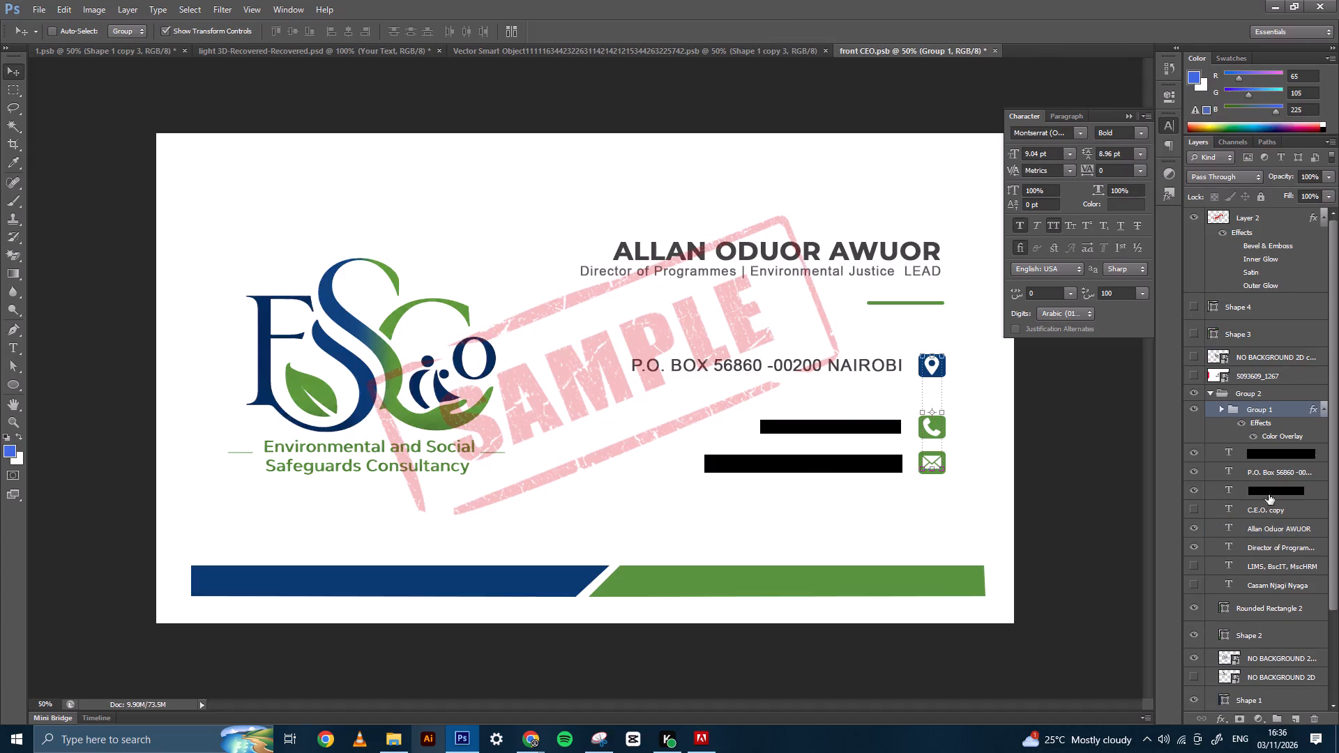
scroll(1284, 580, down, 2)
scroll(1271, 641, down, 2)
click(1257, 694)
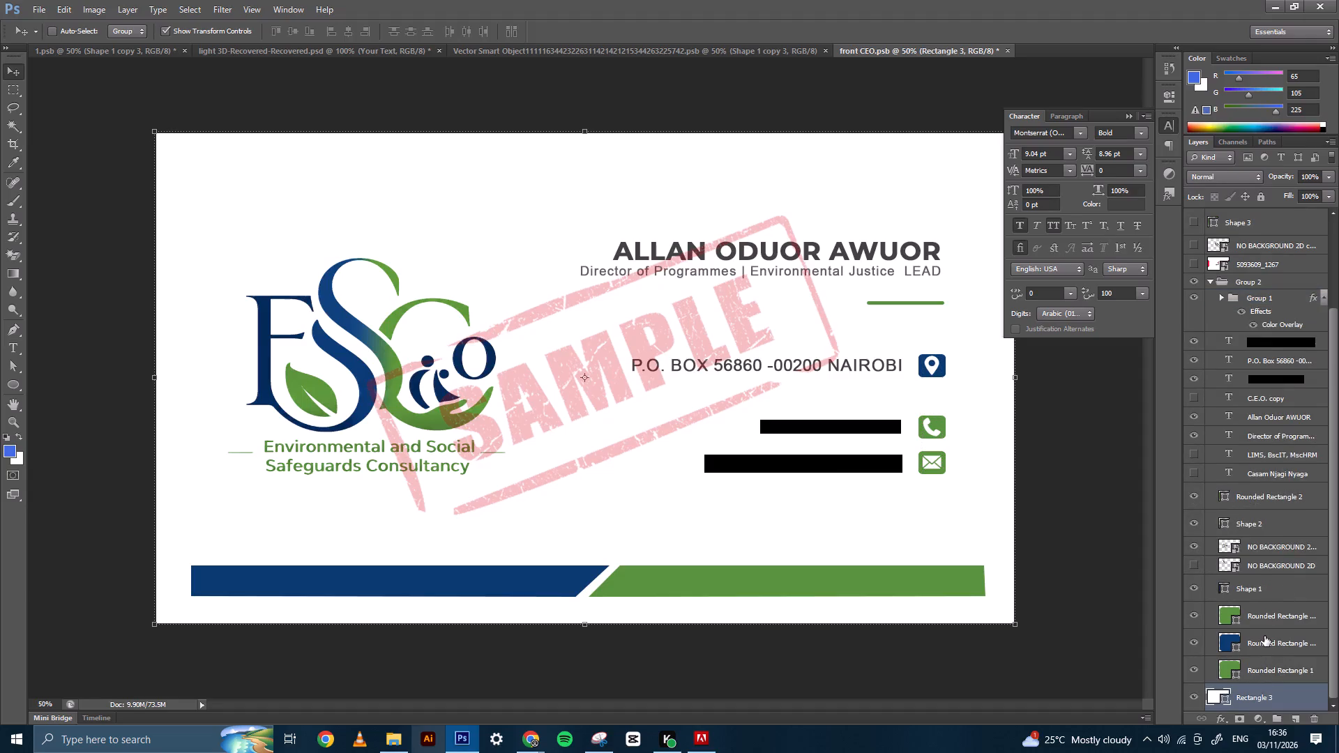
click(1276, 591)
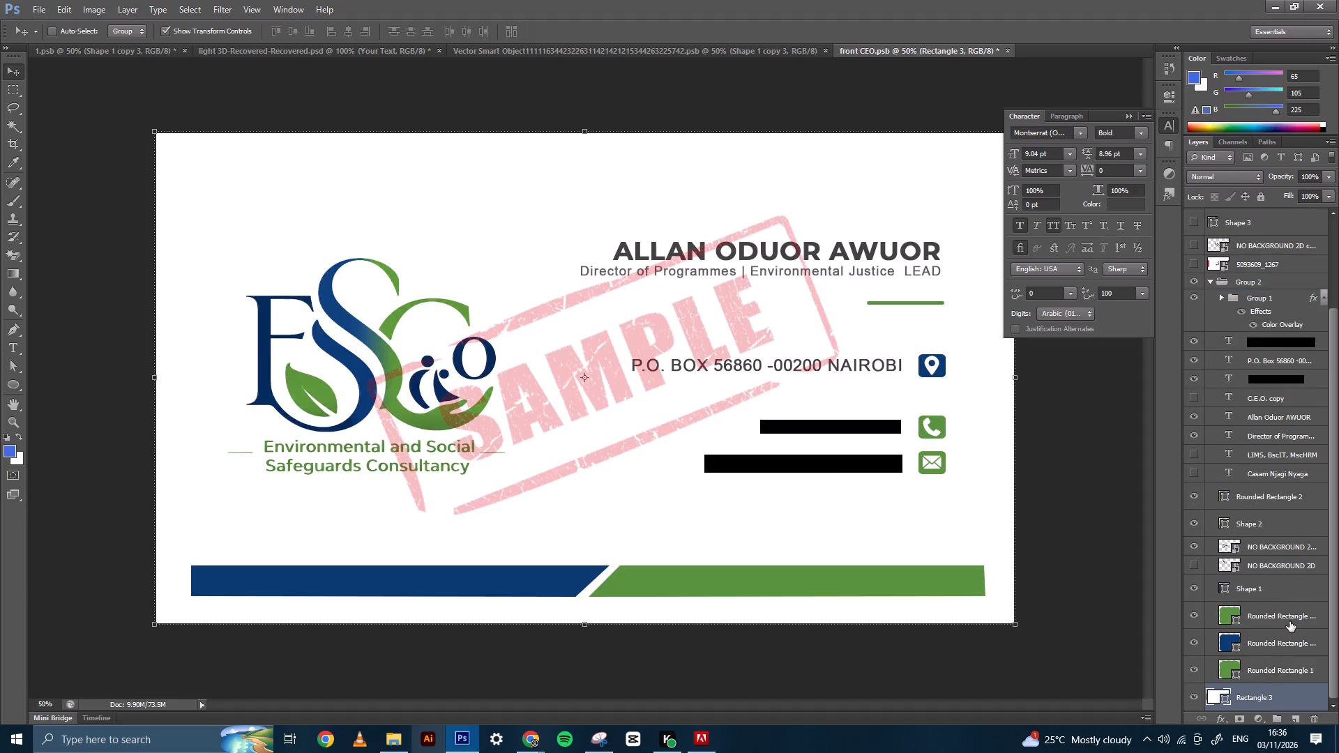
click(1274, 627)
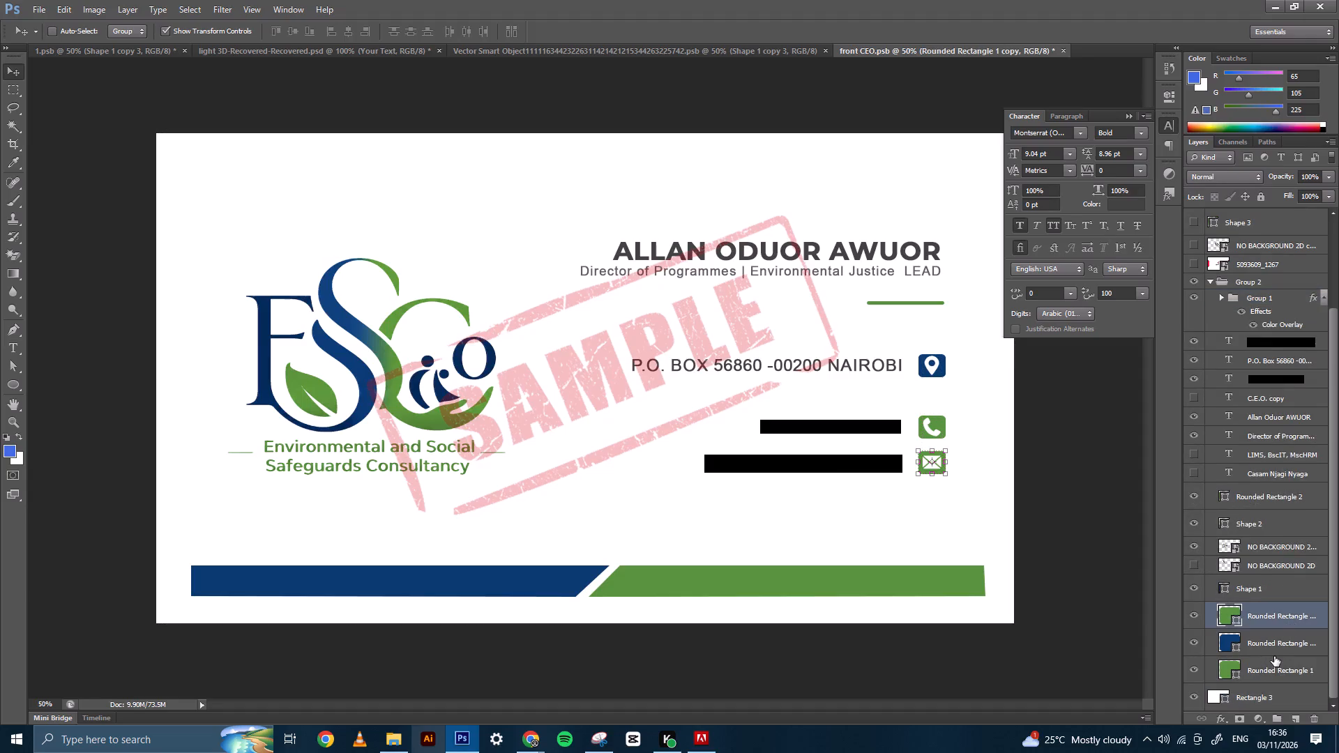
scroll(1274, 529, up, 1)
click(1269, 581)
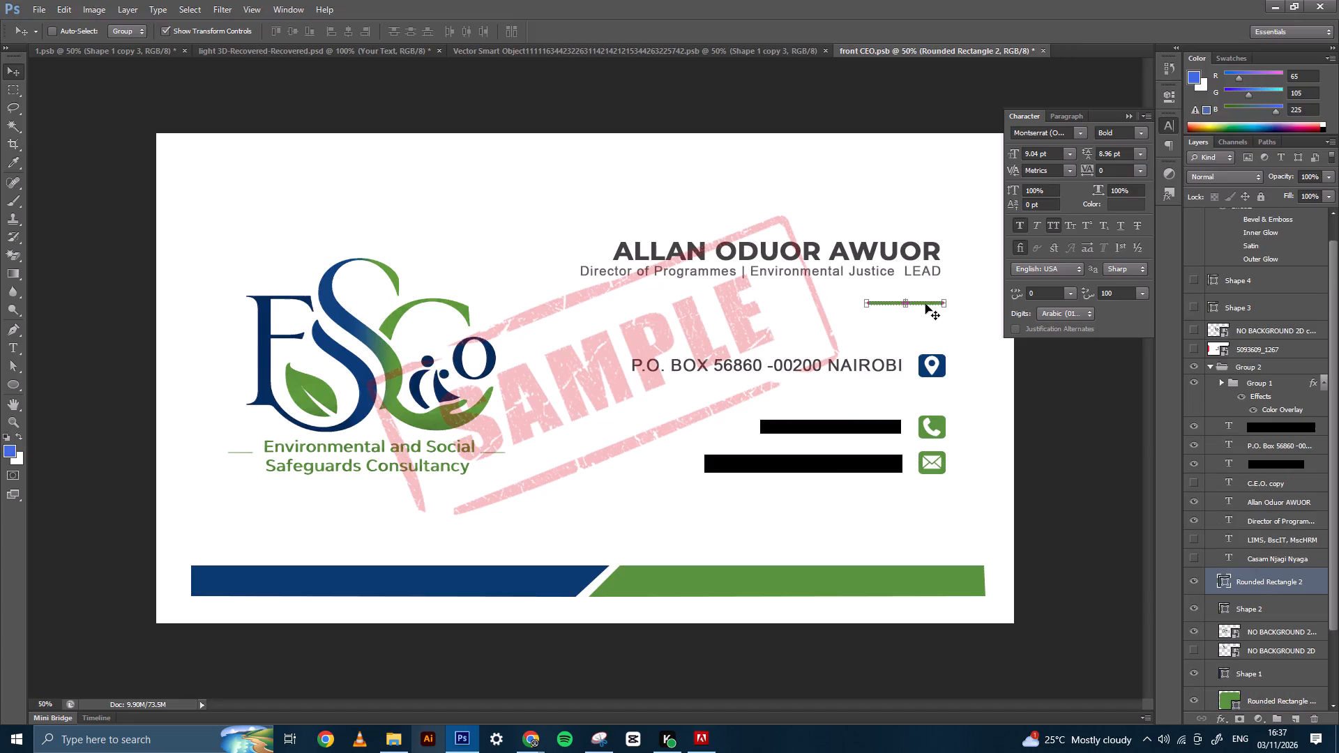
drag(925, 304, 925, 281)
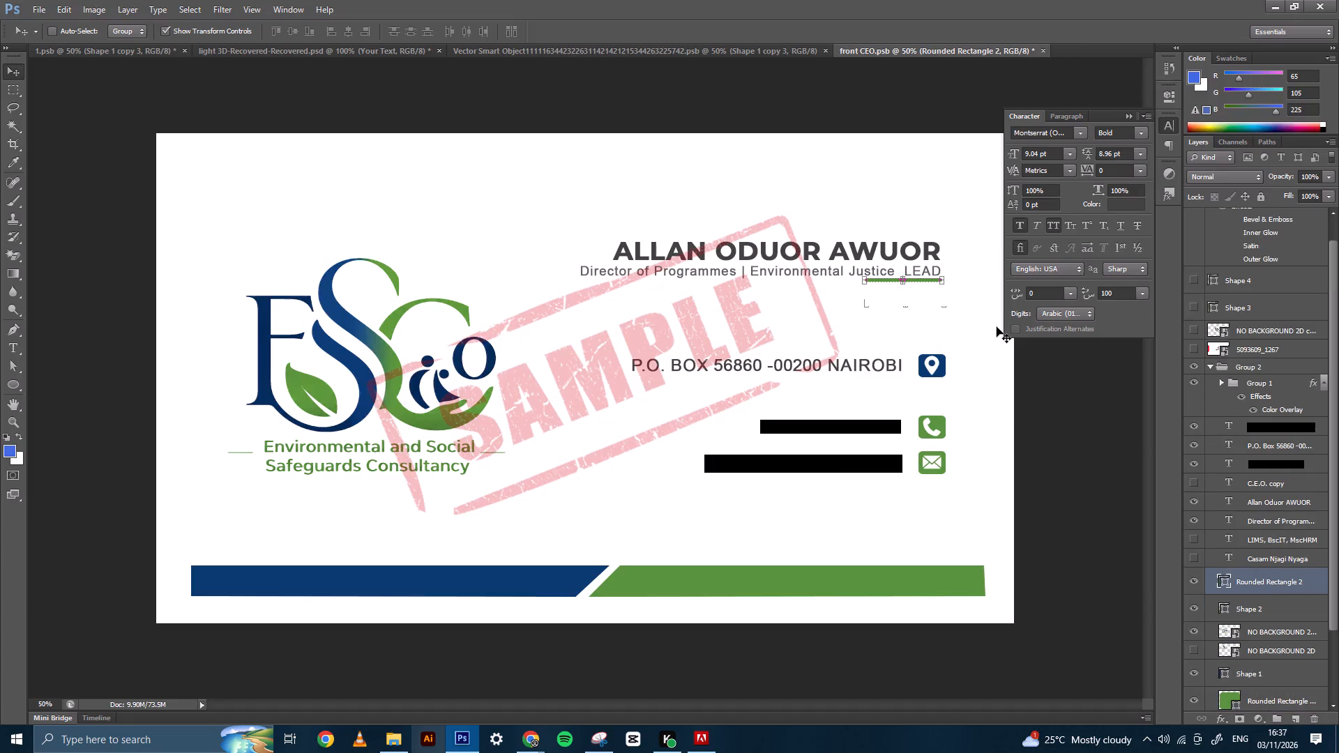
key(Down)
key(Down)
key(Down)
key(Left)
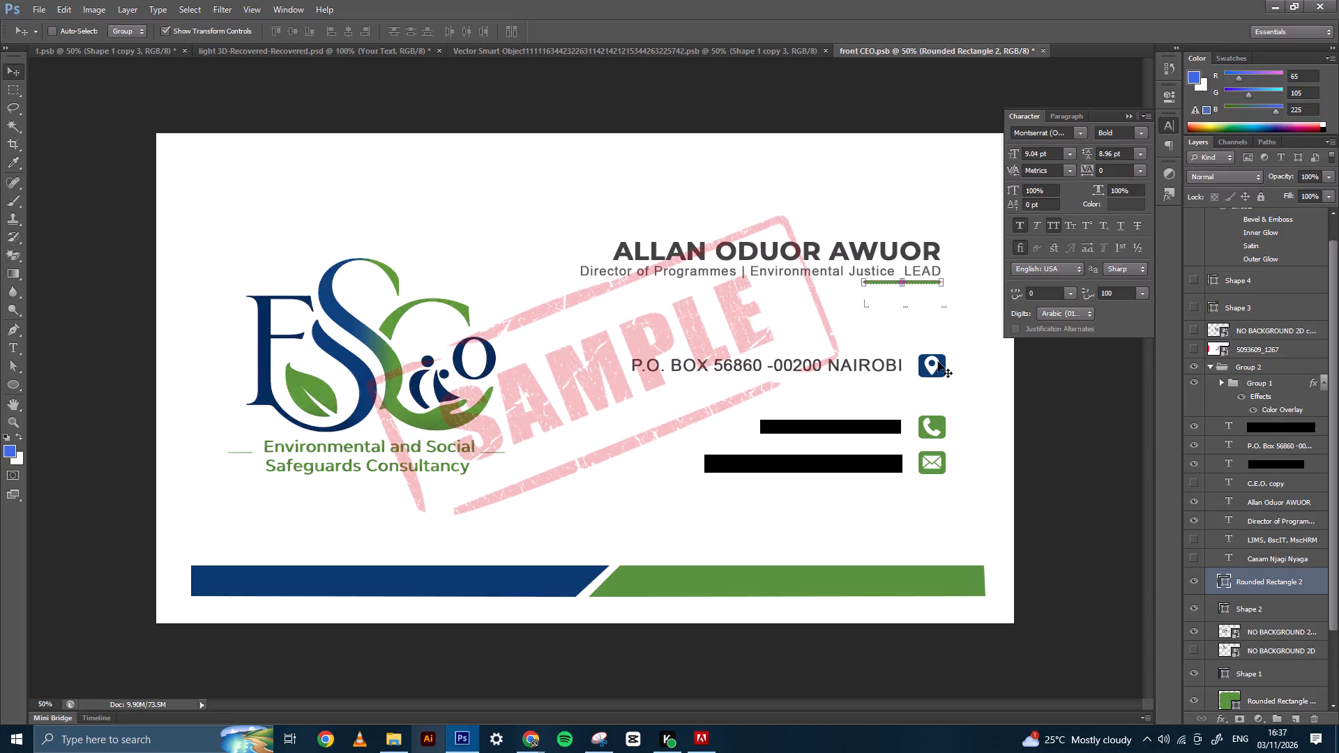
key(Left)
key(Left)
key(Left)
key(Left)
key(Left)
key(Left)
key(Left)
key(Left)
key(Left)
key(Left)
key(Left)
key(Left)
key(Left)
key(Left)
key(Left)
key(Left)
key(Left)
key(Left)
key(Left)
key(Left)
Reposition the green accent line just below the job title, with its left end near the left edge of the cardholder's name.
drag(914, 280, 680, 290)
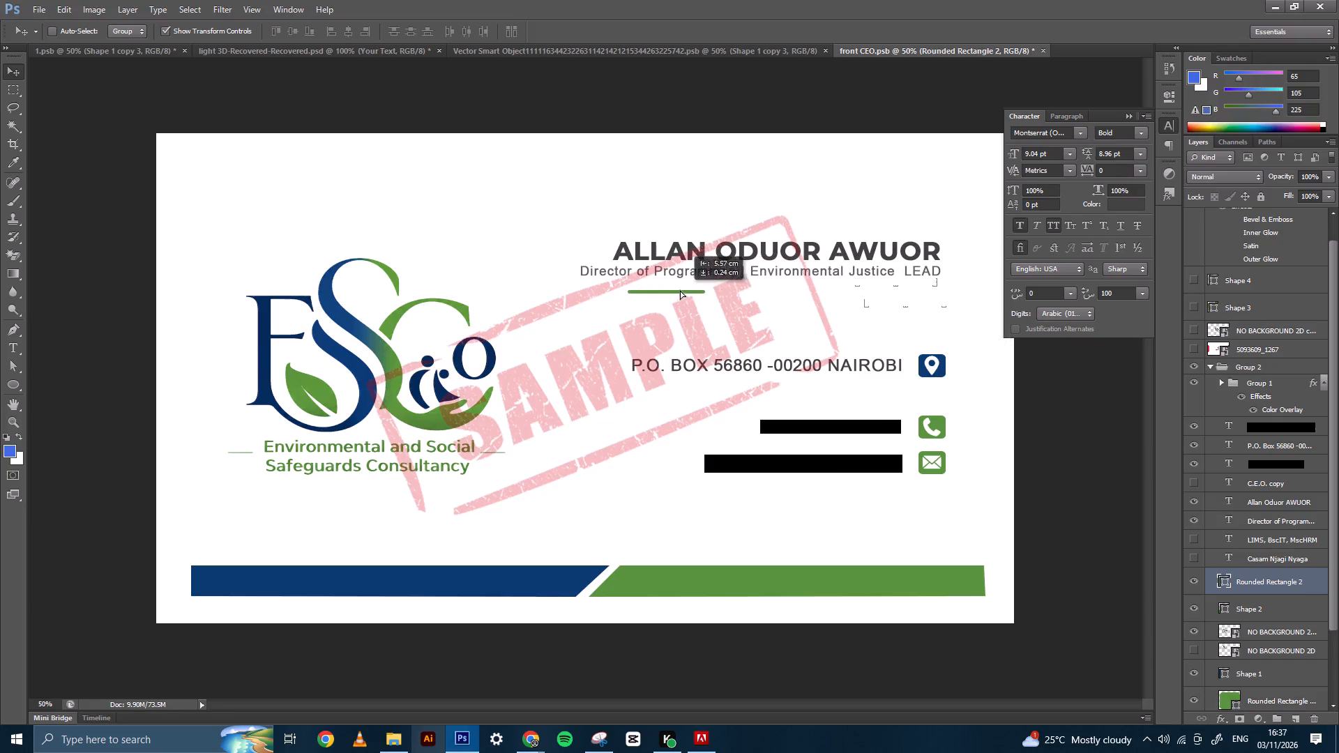
drag(680, 290, 656, 286)
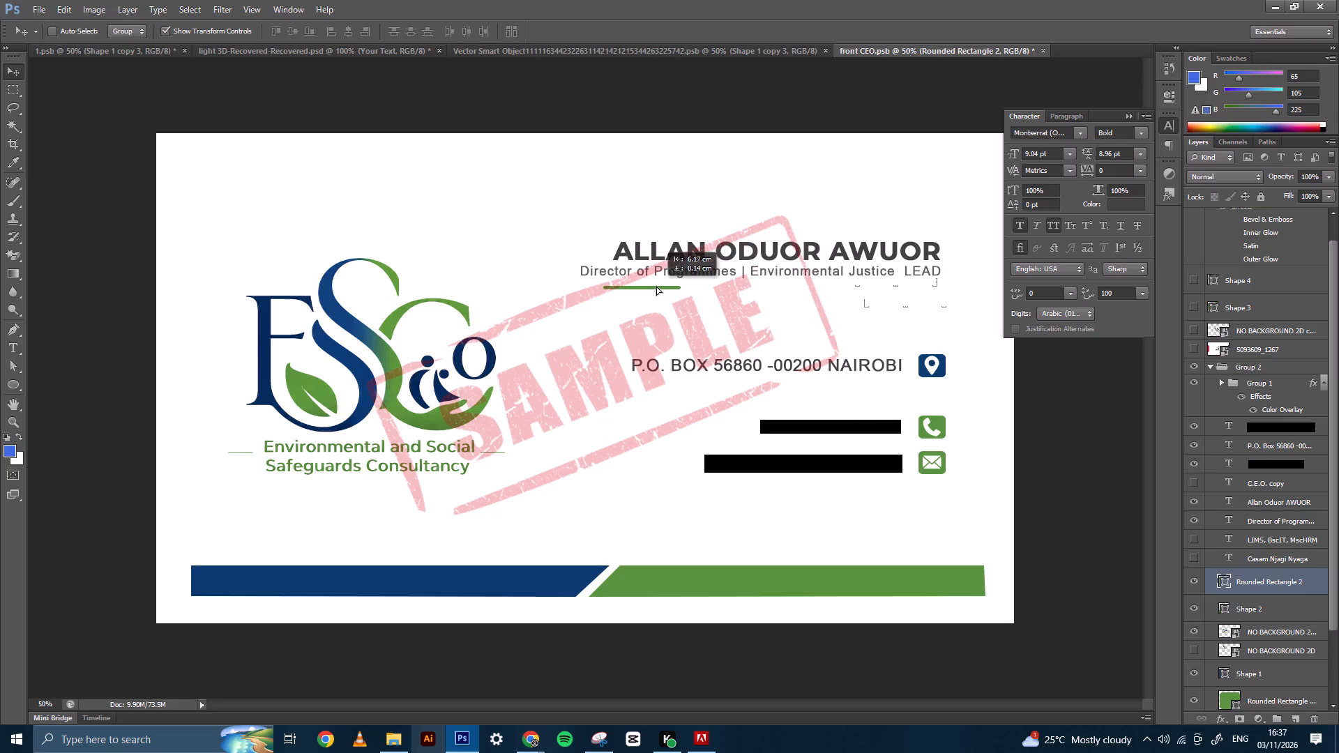
drag(656, 286, 665, 286)
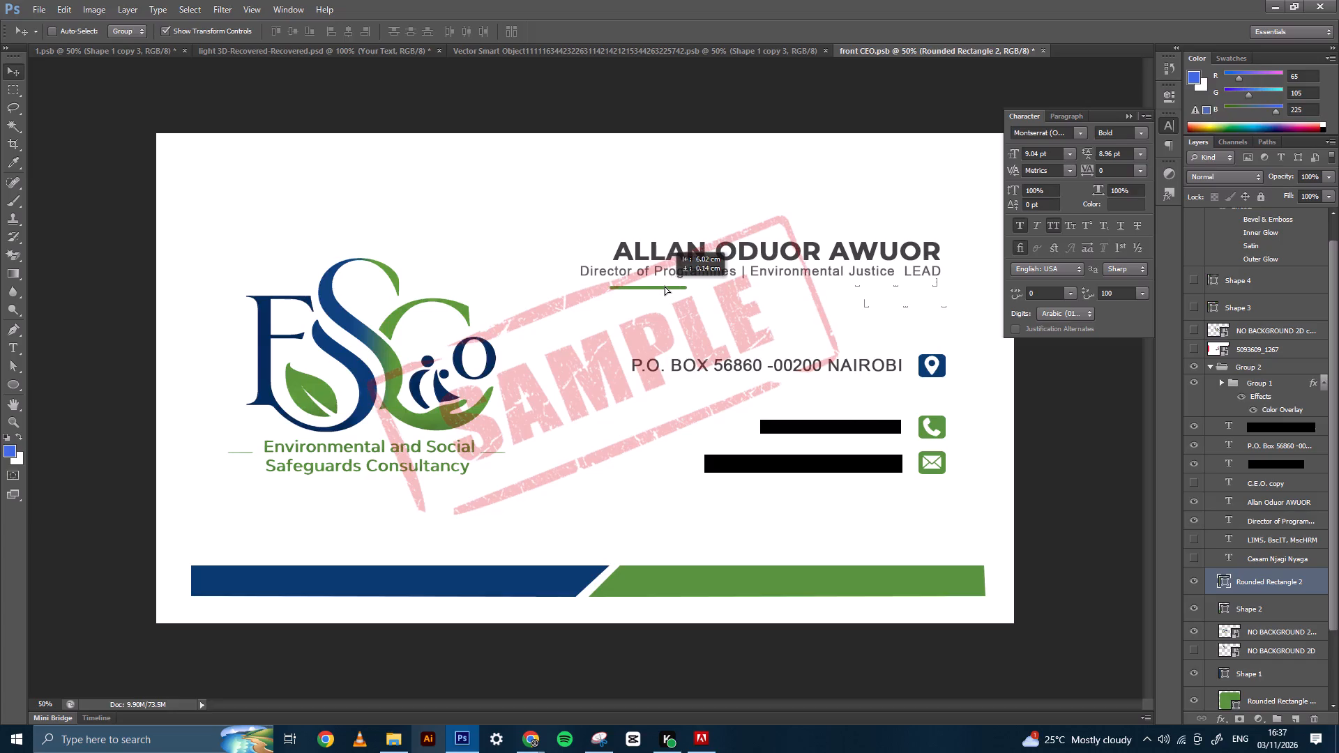
drag(665, 286, 665, 286)
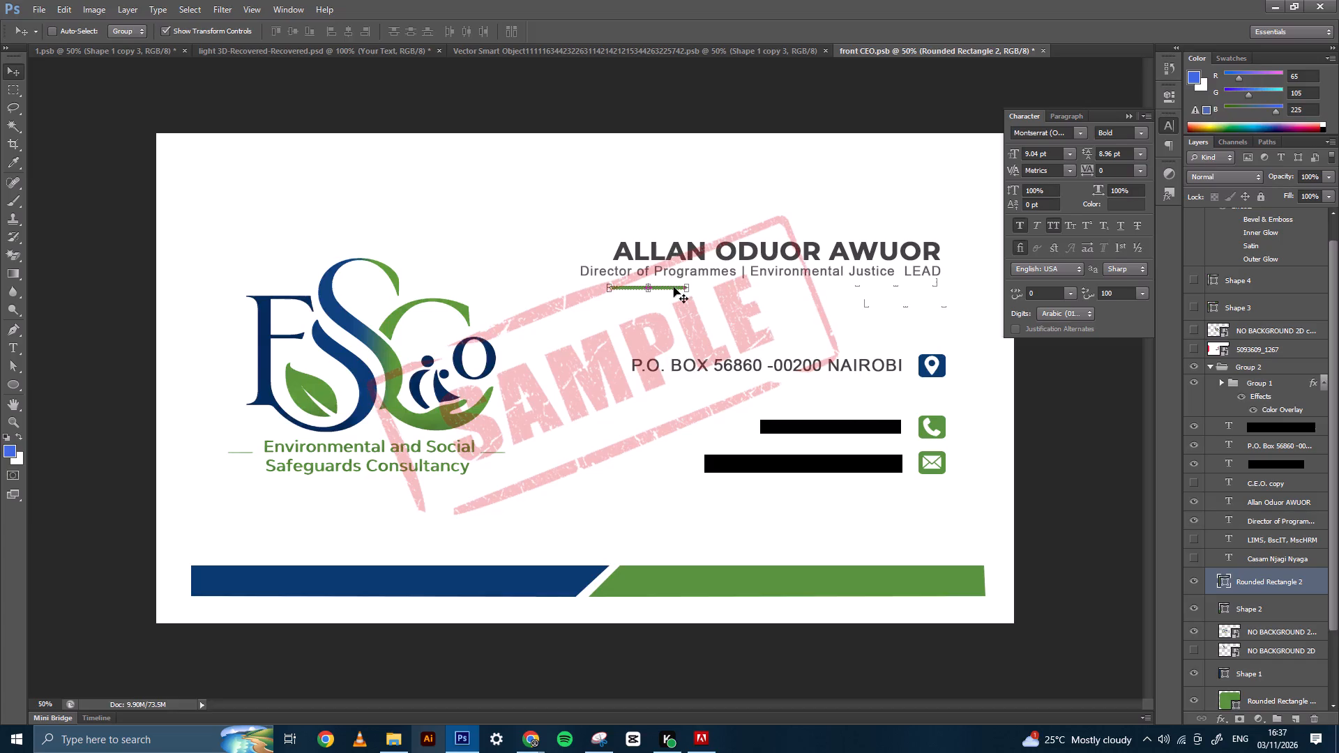
click(674, 287)
key(Down)
key(Down)
key(Down)
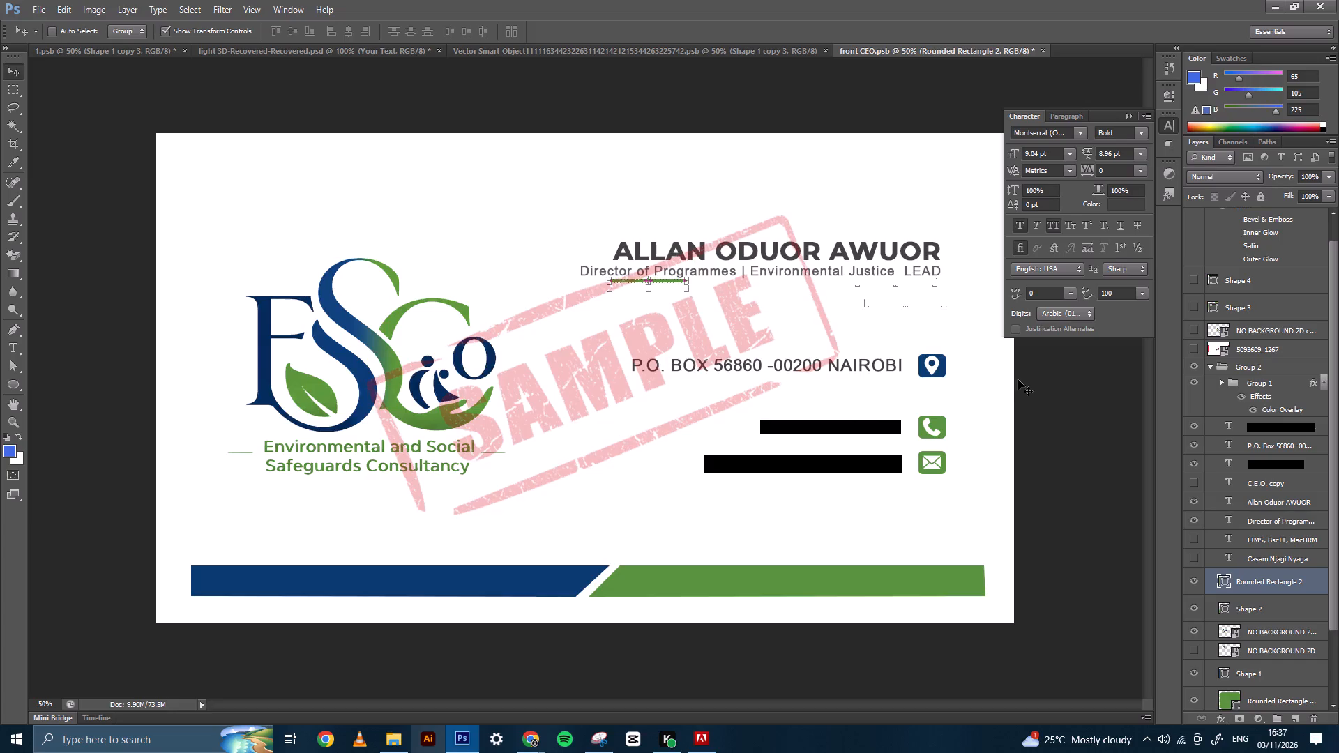
key(Down)
key(Down)
Shift the job title right so its left end lines up with the left edge of the cardholder's name.
click(1264, 517)
key(Right)
key(Right)
key(Right)
key(Right)
key(Right)
key(Right)
key(Right)
key(Right)
key(Right)
key(Right)
key(Right)
key(Right)
key(Right)
key(Right)
key(Right)
key(Right)
key(Right)
key(Right)
key(Right)
key(Right)
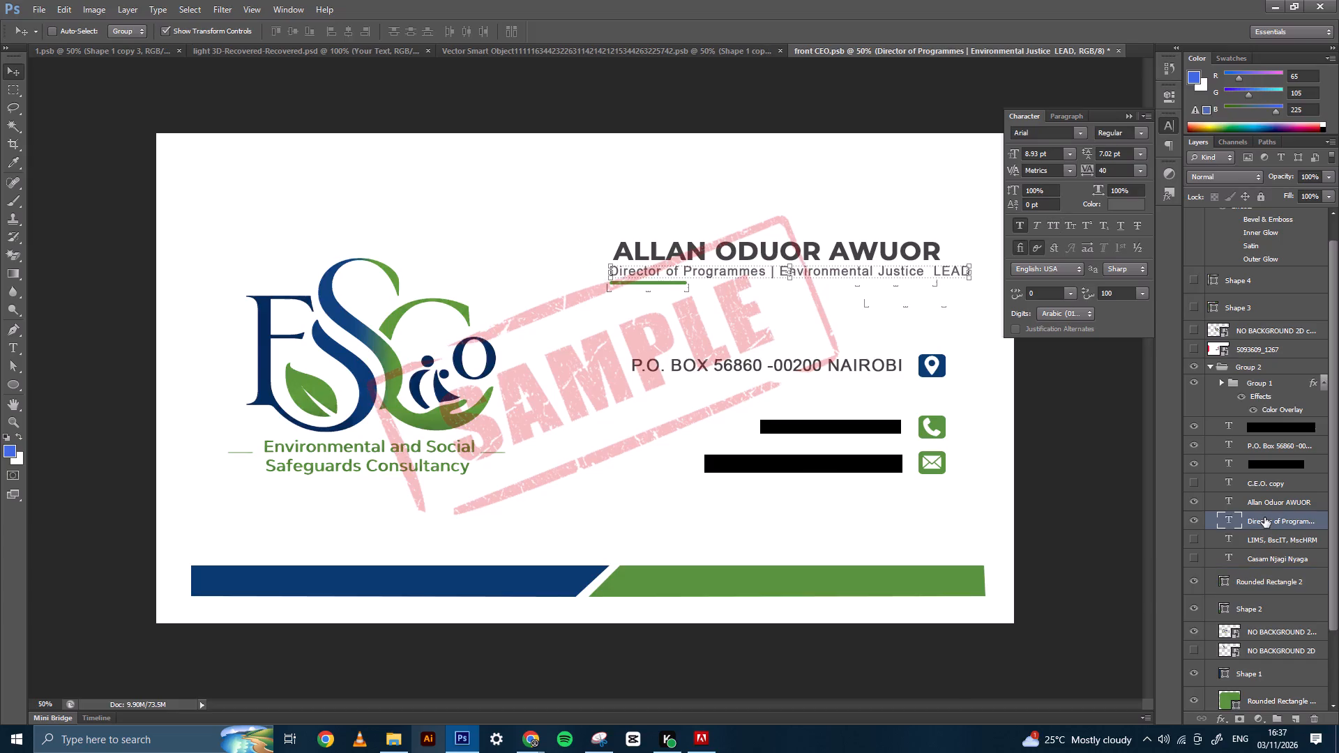
key(Right)
key(Right)
key(Right)
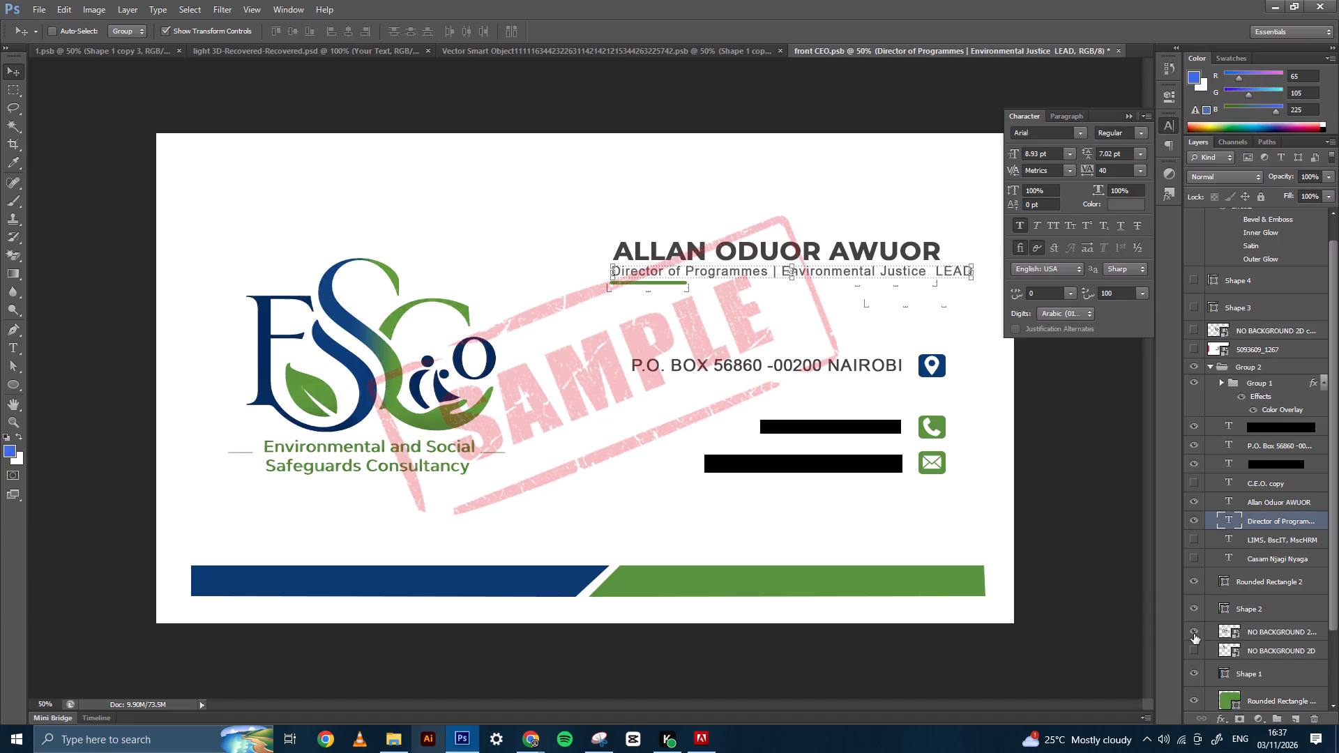
click(13, 347)
click(15, 73)
Move the email row, including its text, envelope icon and green rounded square, up to the P.O. Box row's position.
scroll(1254, 693, down, 1)
click(1259, 669)
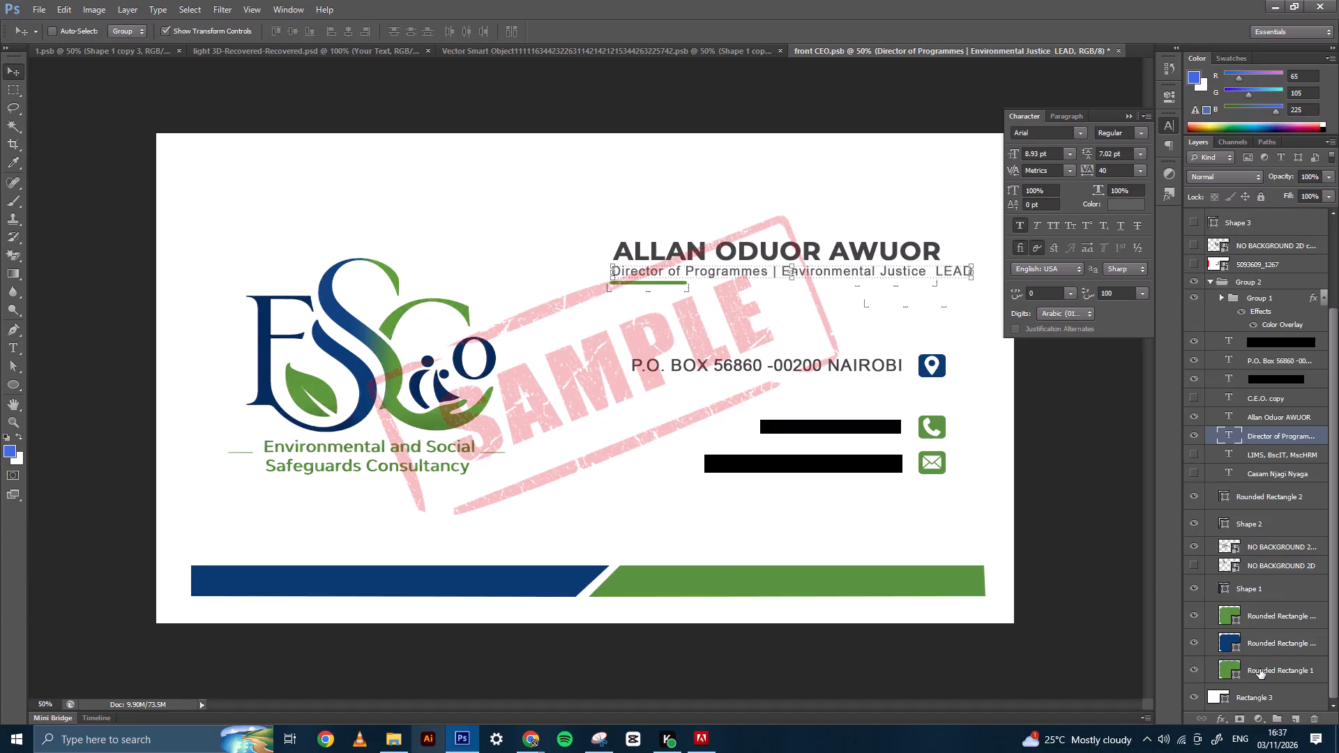
click(1271, 620)
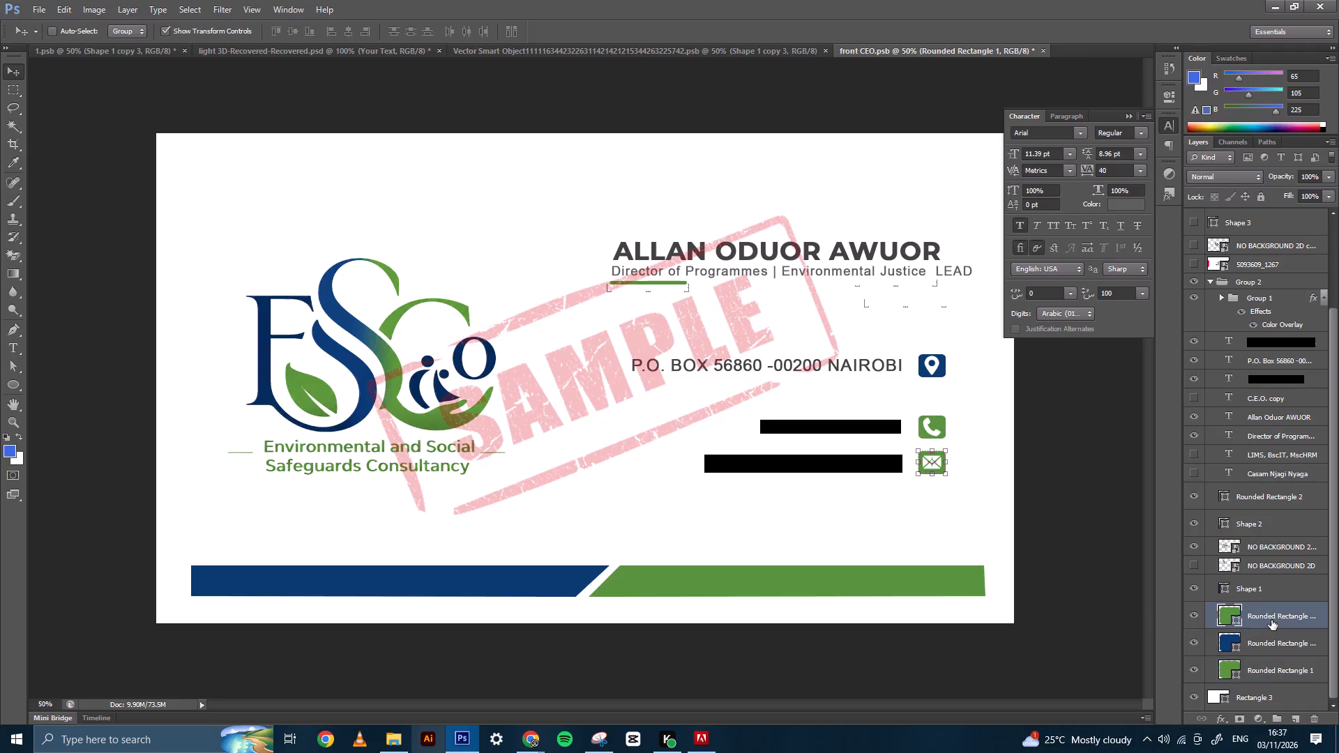
click(1202, 613)
click(1202, 613)
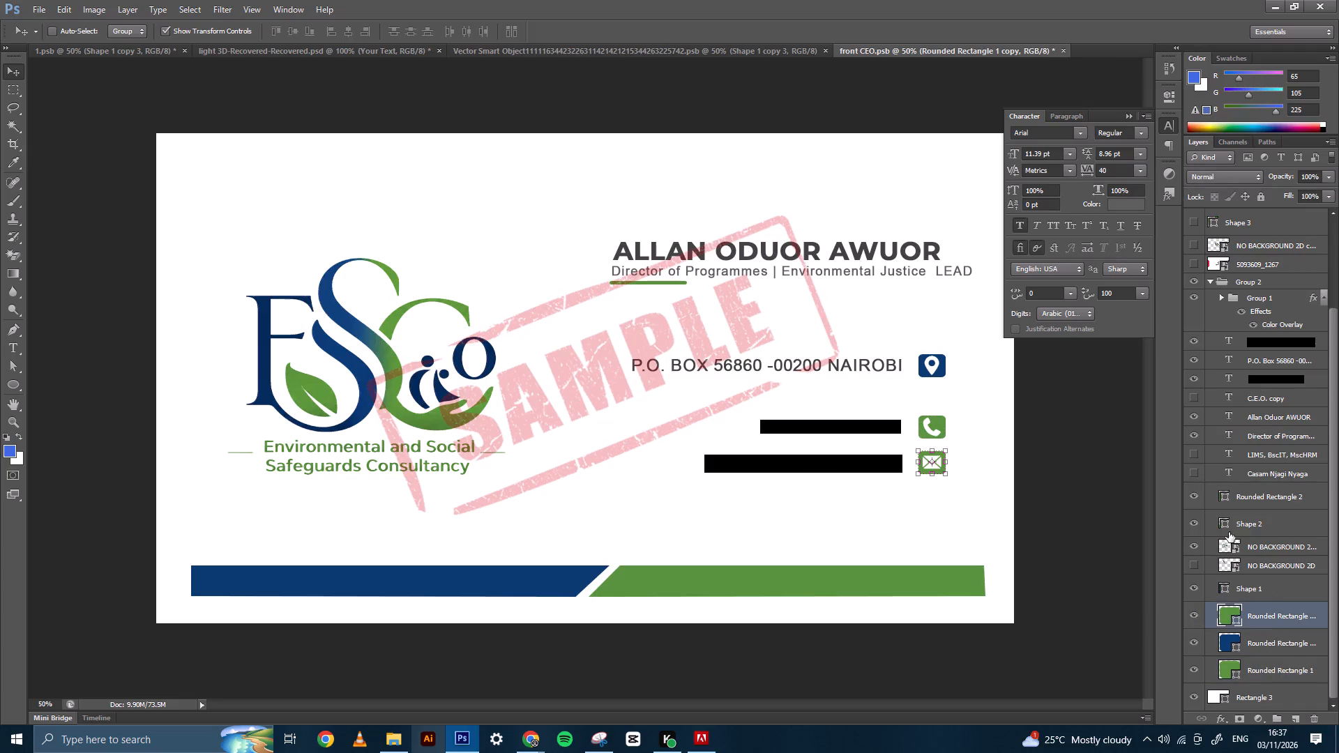
click(1191, 303)
click(1191, 303)
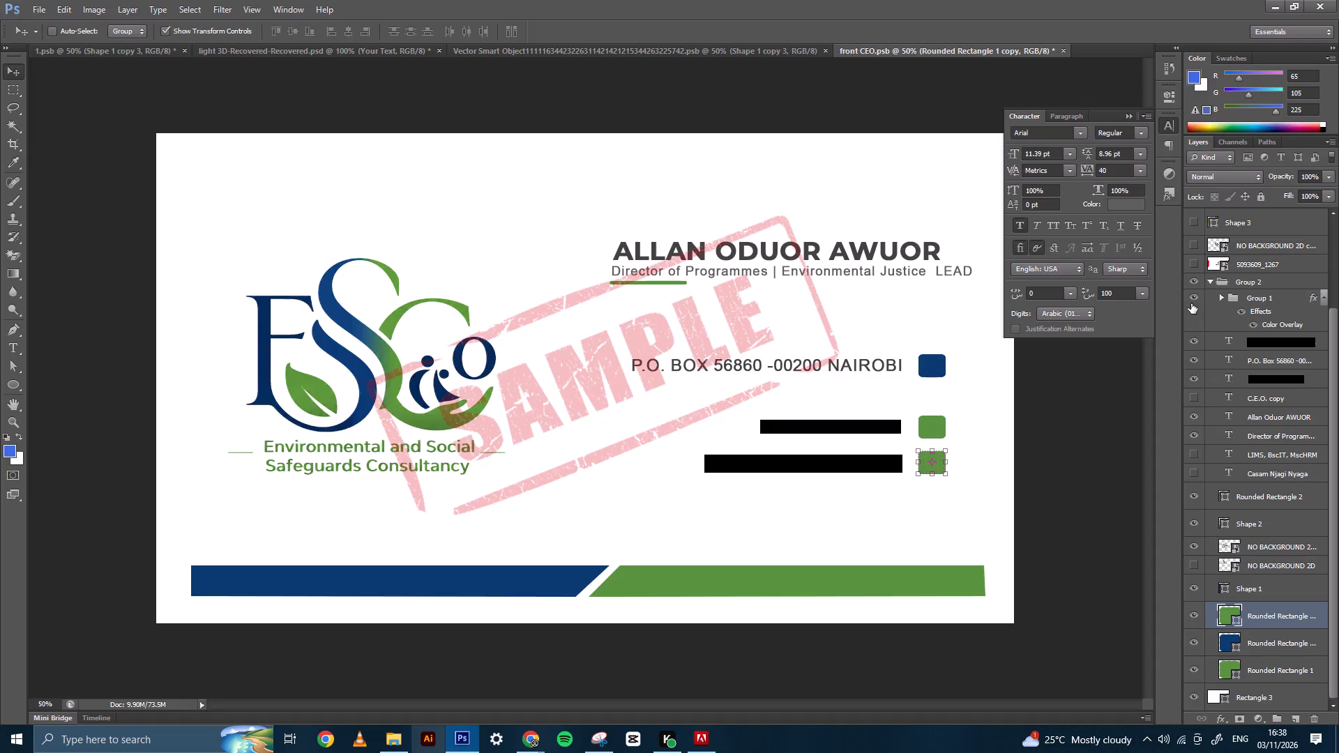
click(1220, 296)
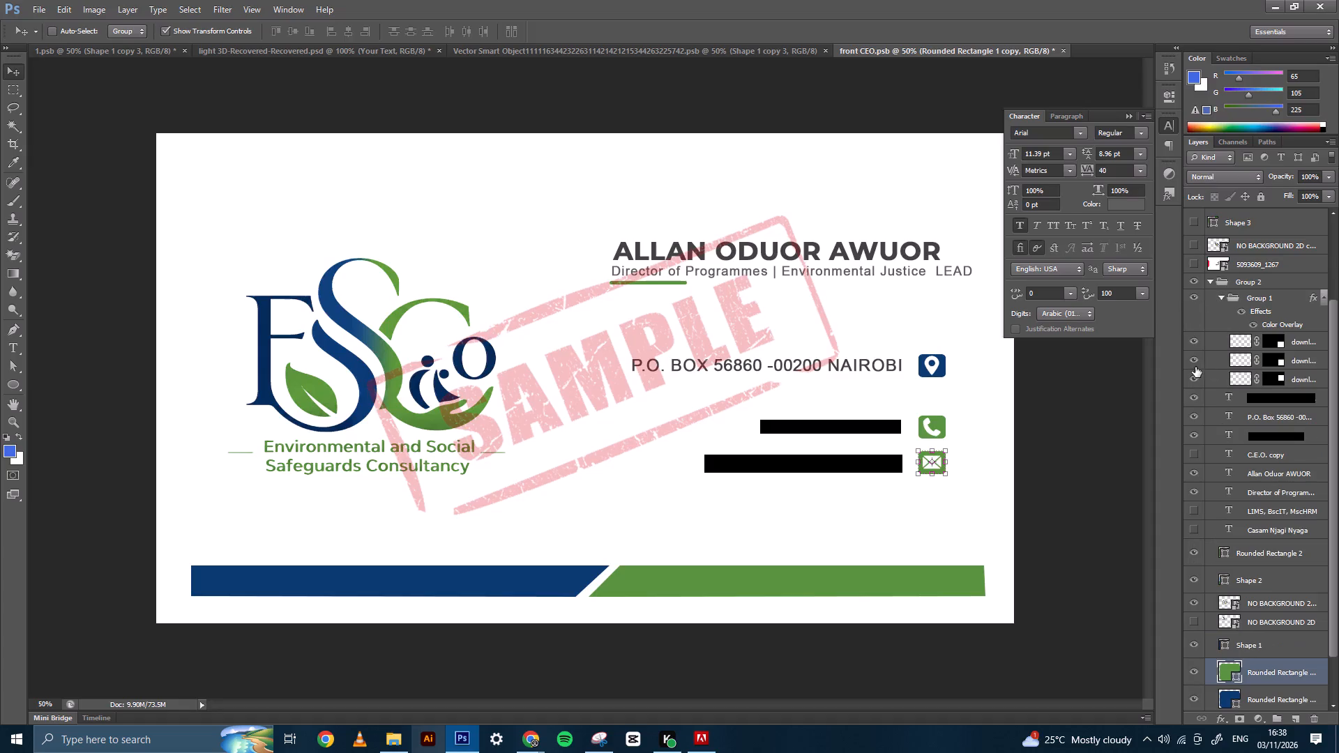
click(1194, 367)
click(1194, 367)
click(1192, 383)
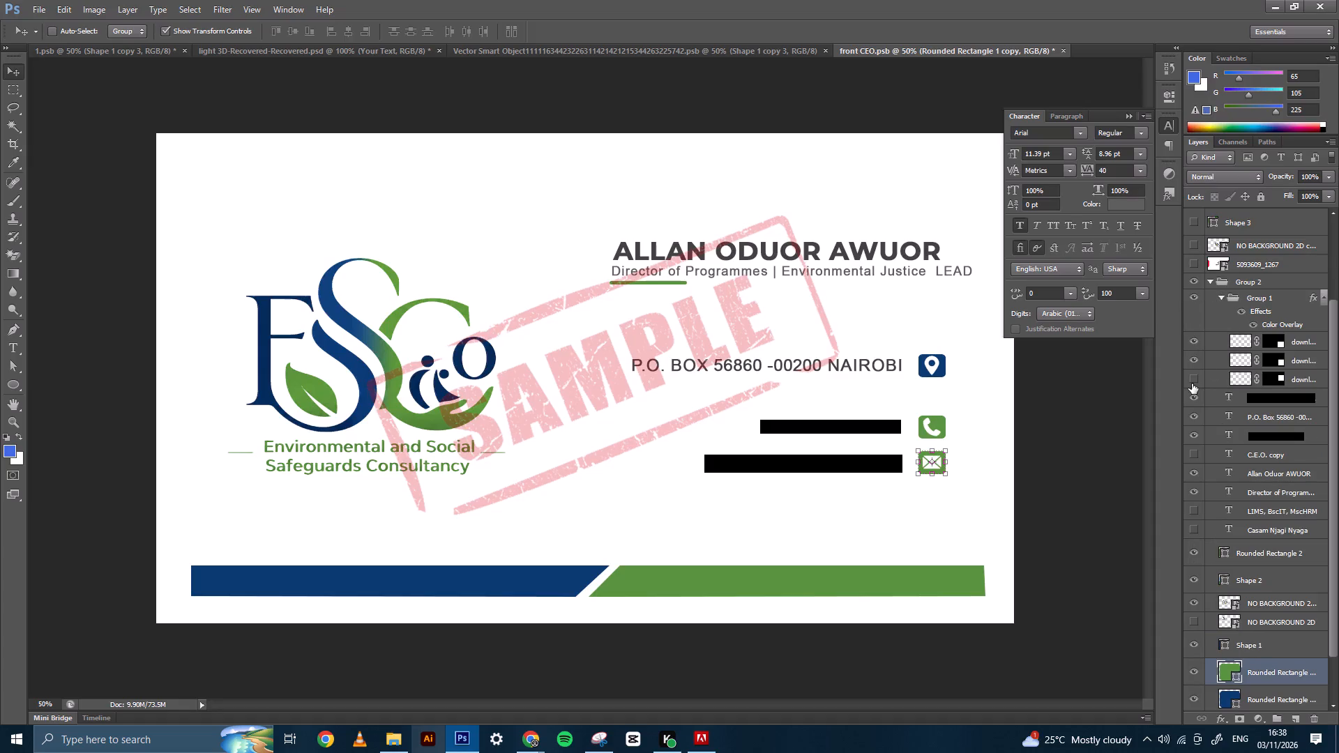
click(1192, 383)
click(1193, 377)
click(1193, 377)
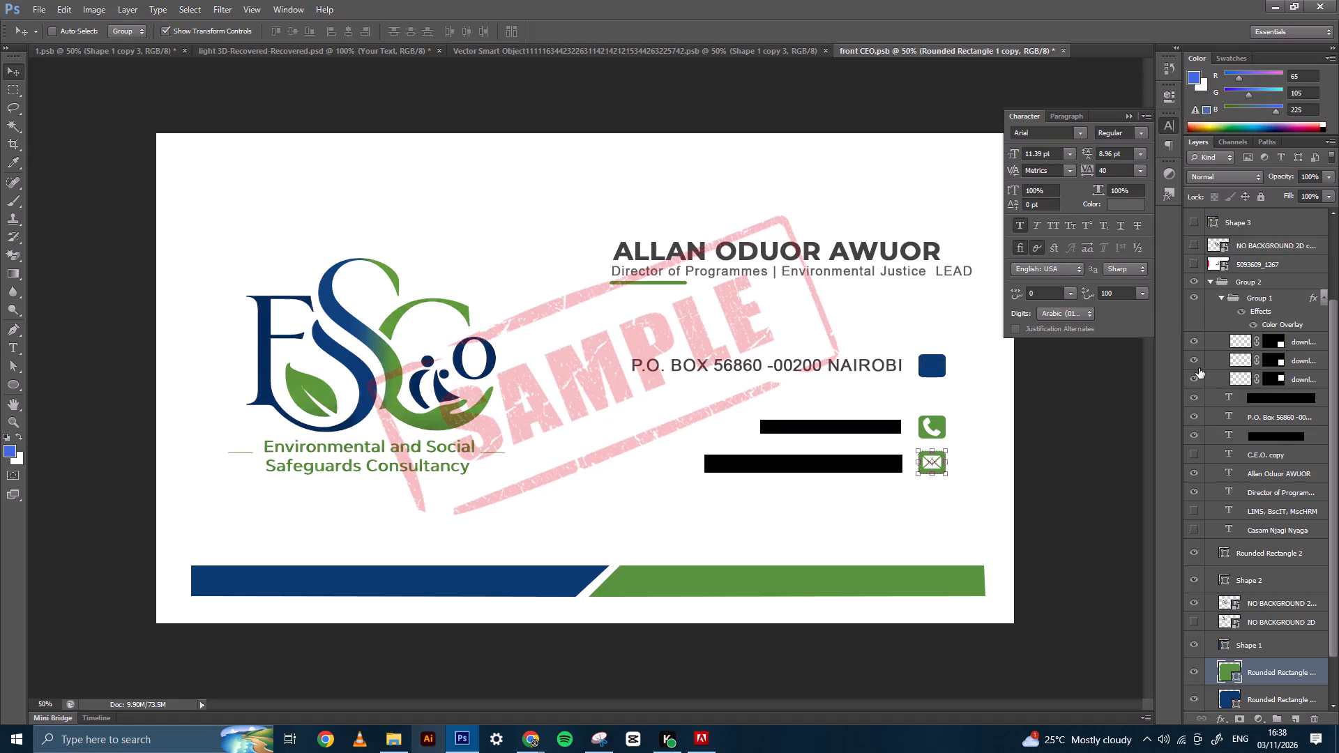
click(1227, 340)
ctrl+click(1278, 674)
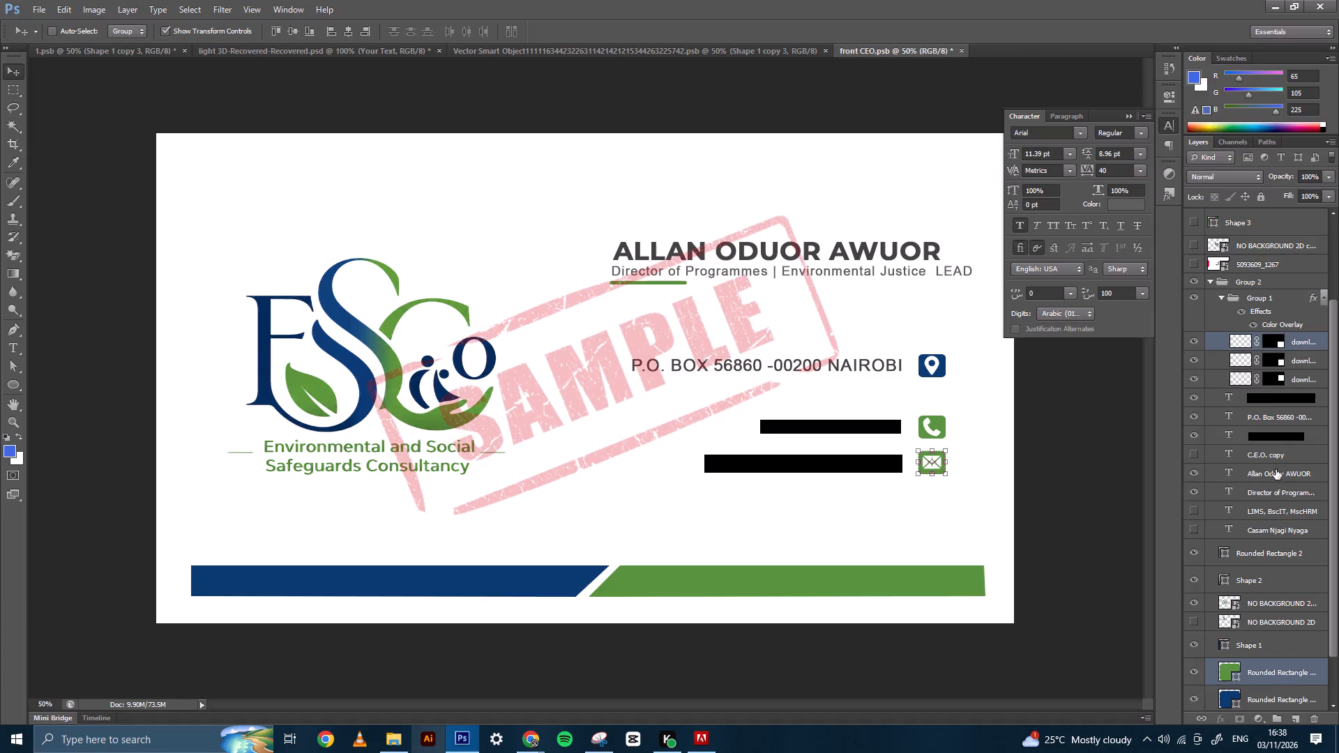
ctrl+click(1269, 397)
click(874, 460)
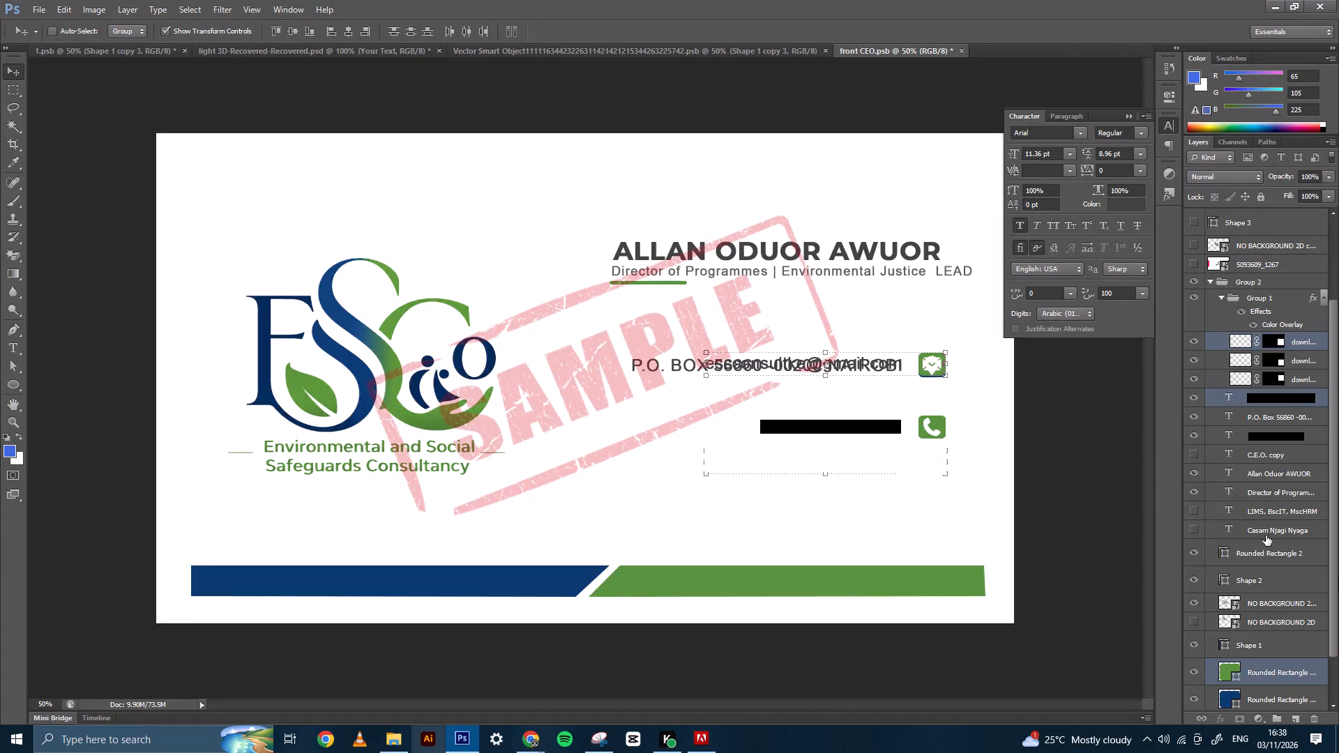
Move the P.O. Box text, location icon and green rounded square down to between the email and phone rows.
click(1282, 416)
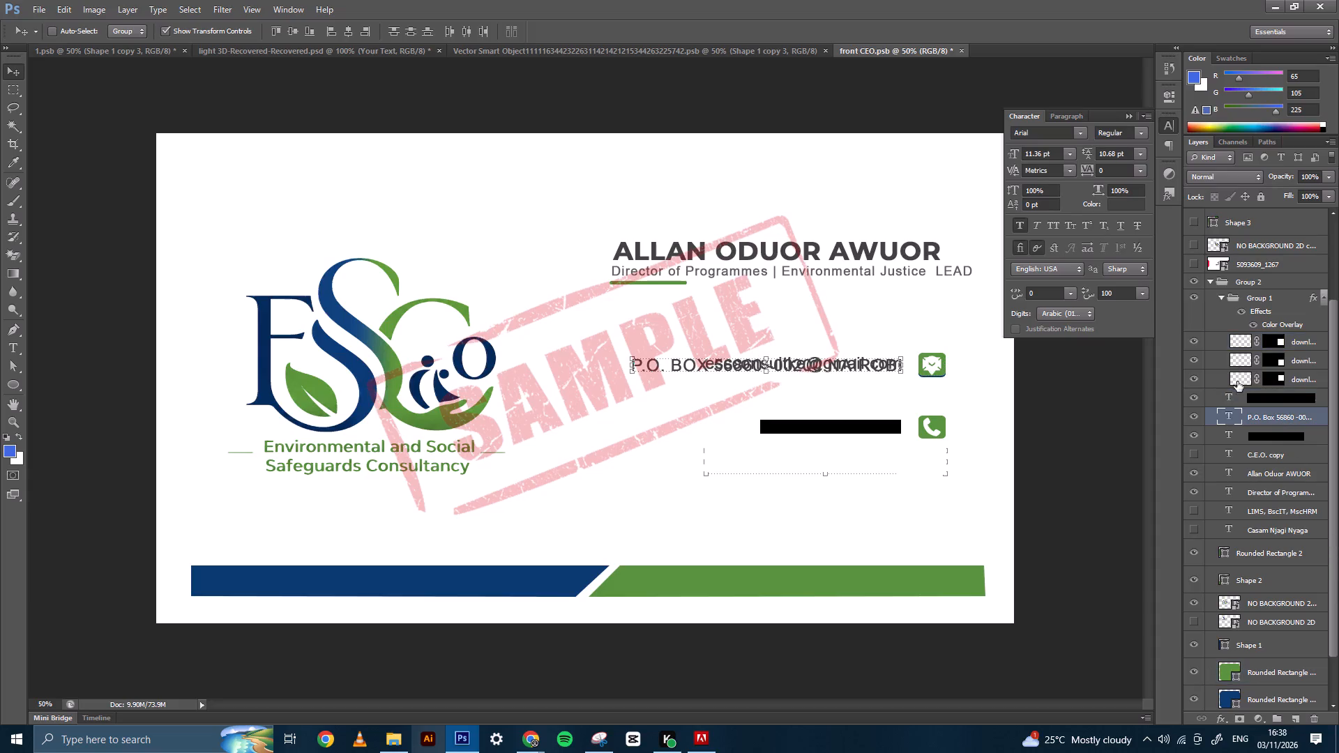
ctrl+click(1303, 379)
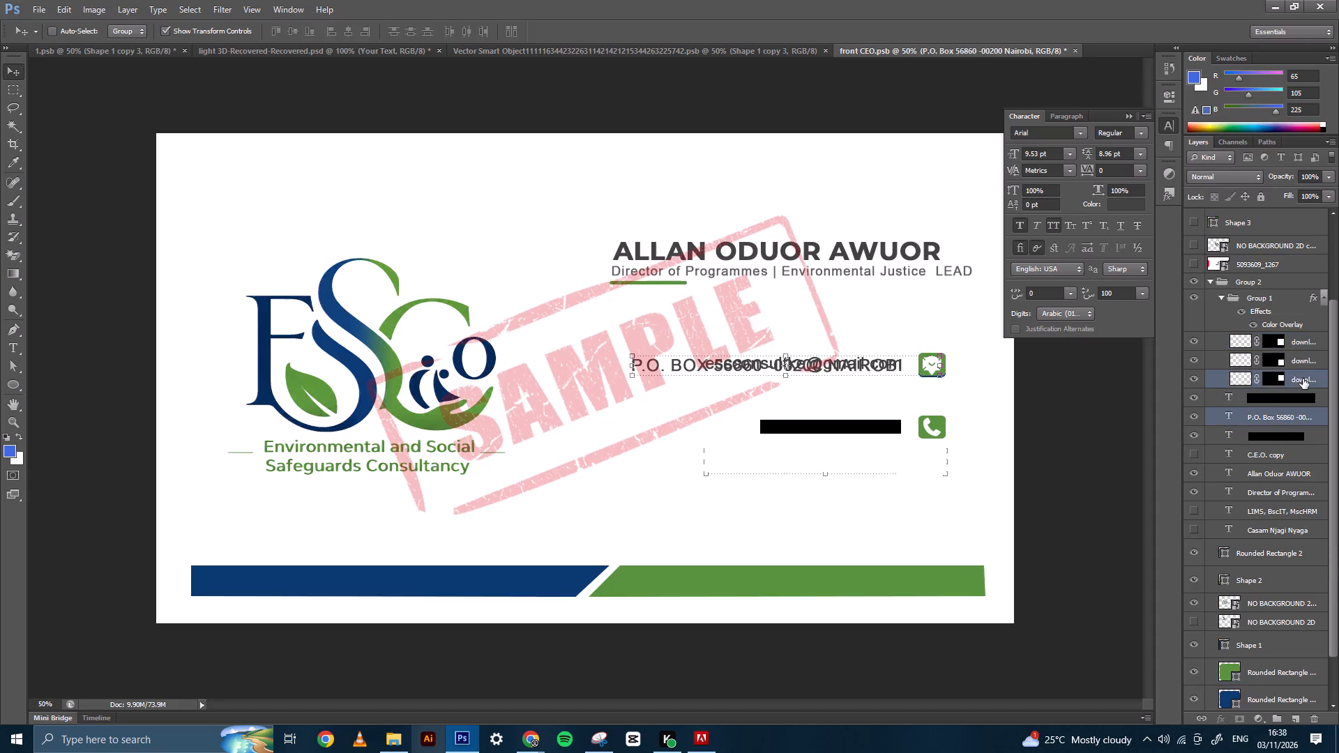
scroll(1292, 653, down, 2)
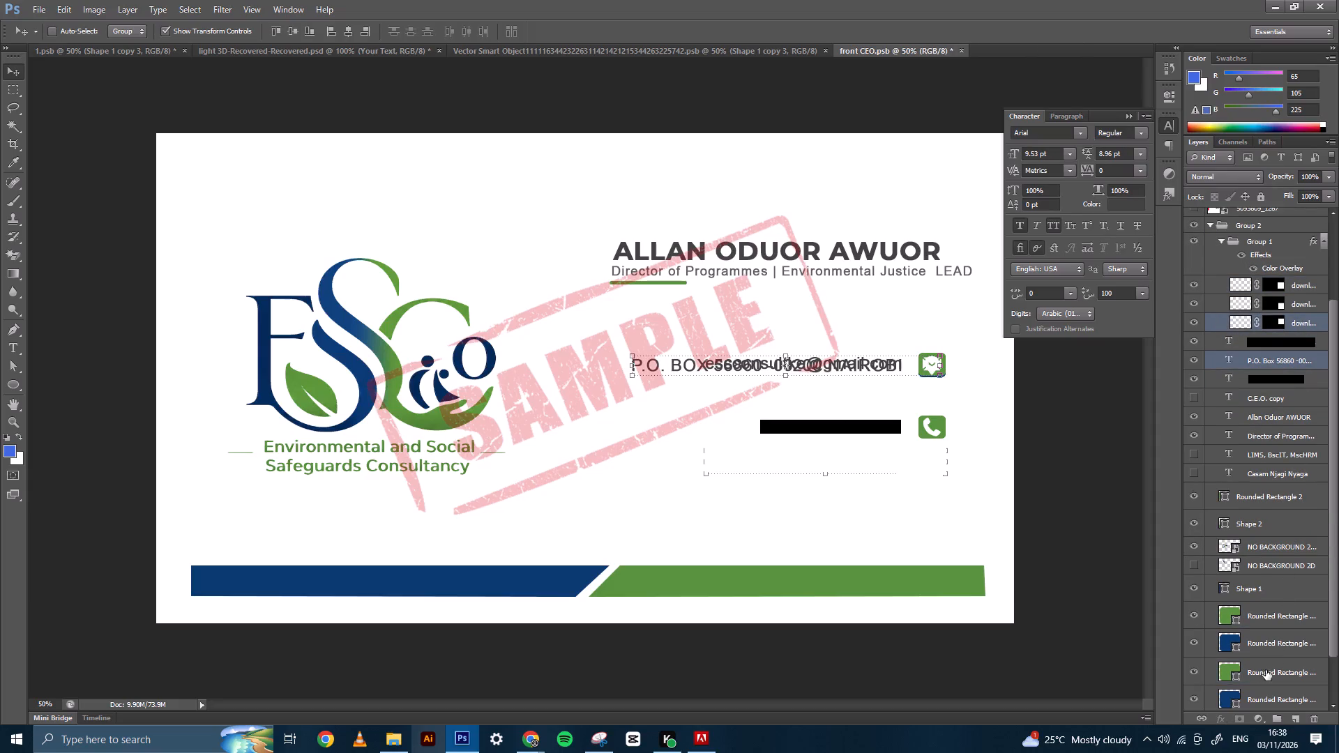
ctrl+click(1267, 676)
ctrl+click(1267, 676)
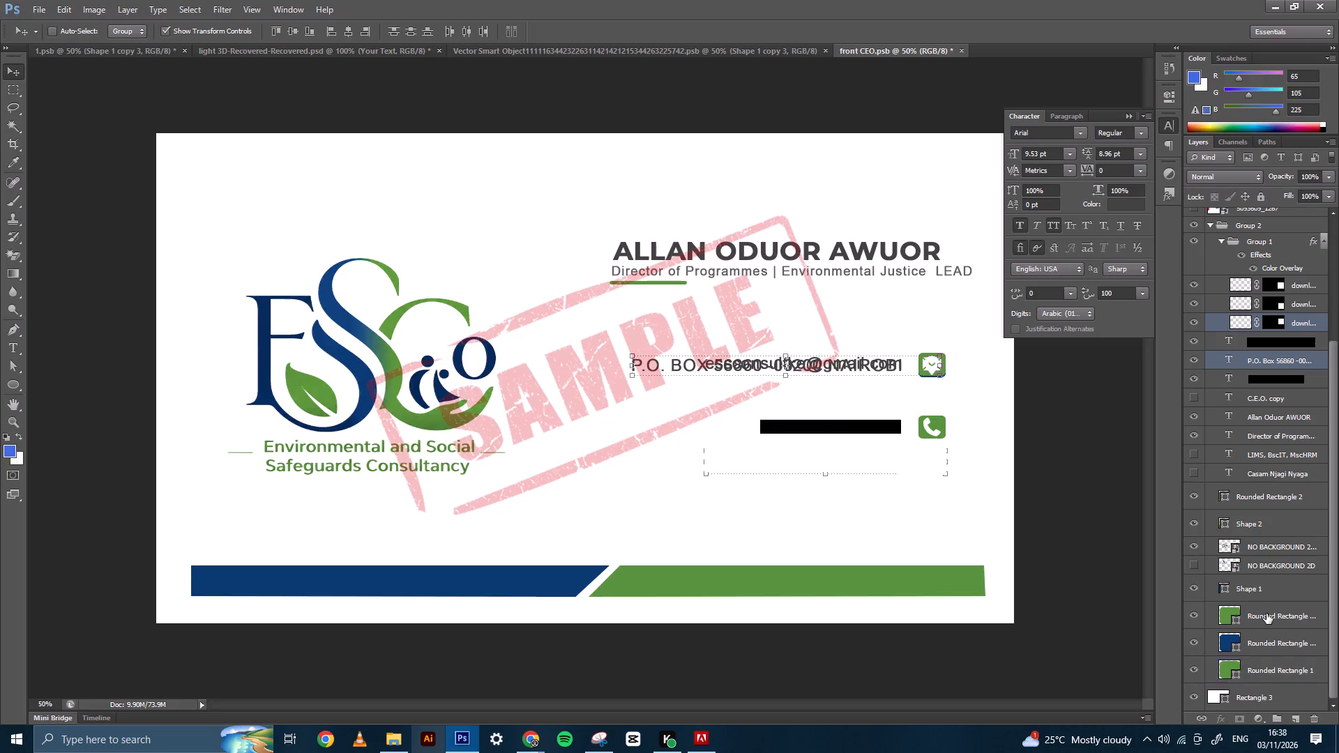
ctrl+click(1265, 614)
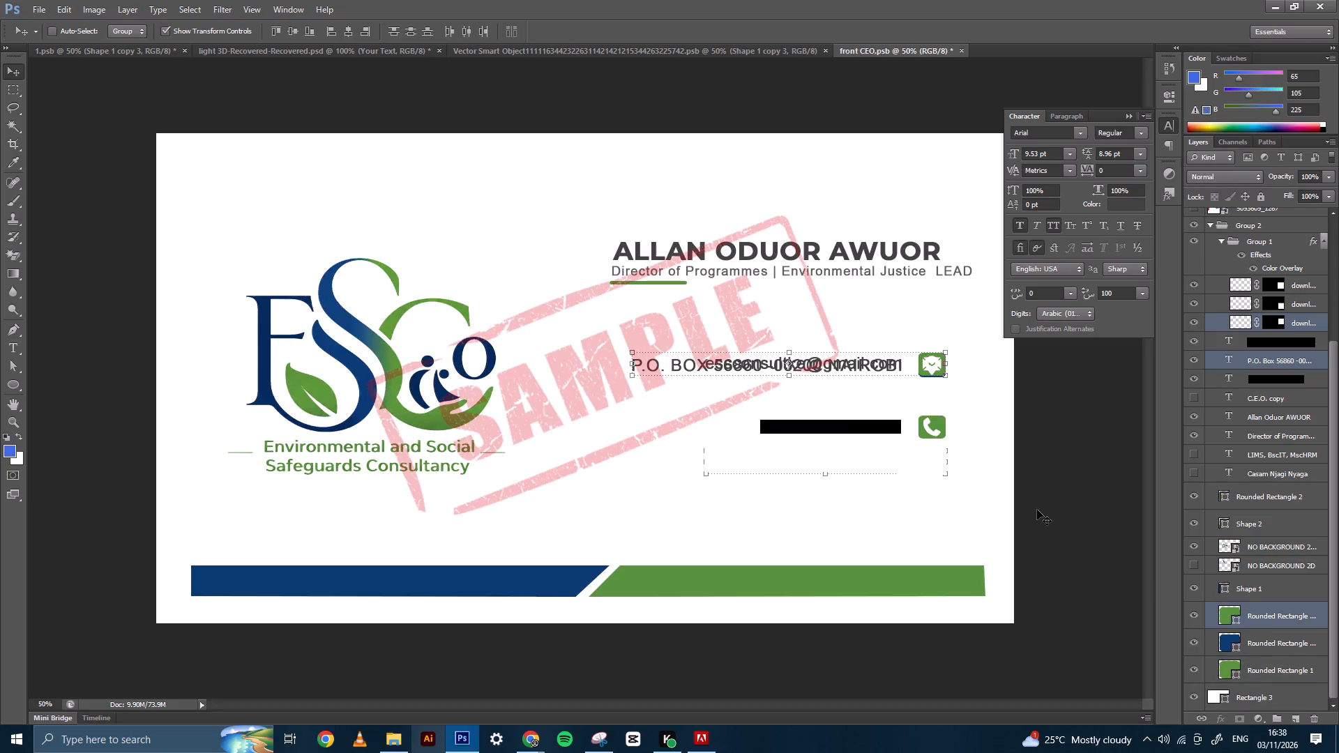
key(Down)
key(Down)
key(Down)
key(Down)
key(Down)
key(Down)
key(Down)
key(Down)
key(Down)
key(Down)
key(Down)
key(Down)
key(Down)
key(Down)
key(Down)
key(Down)
key(Down)
key(Down)
key(Down)
key(Down)
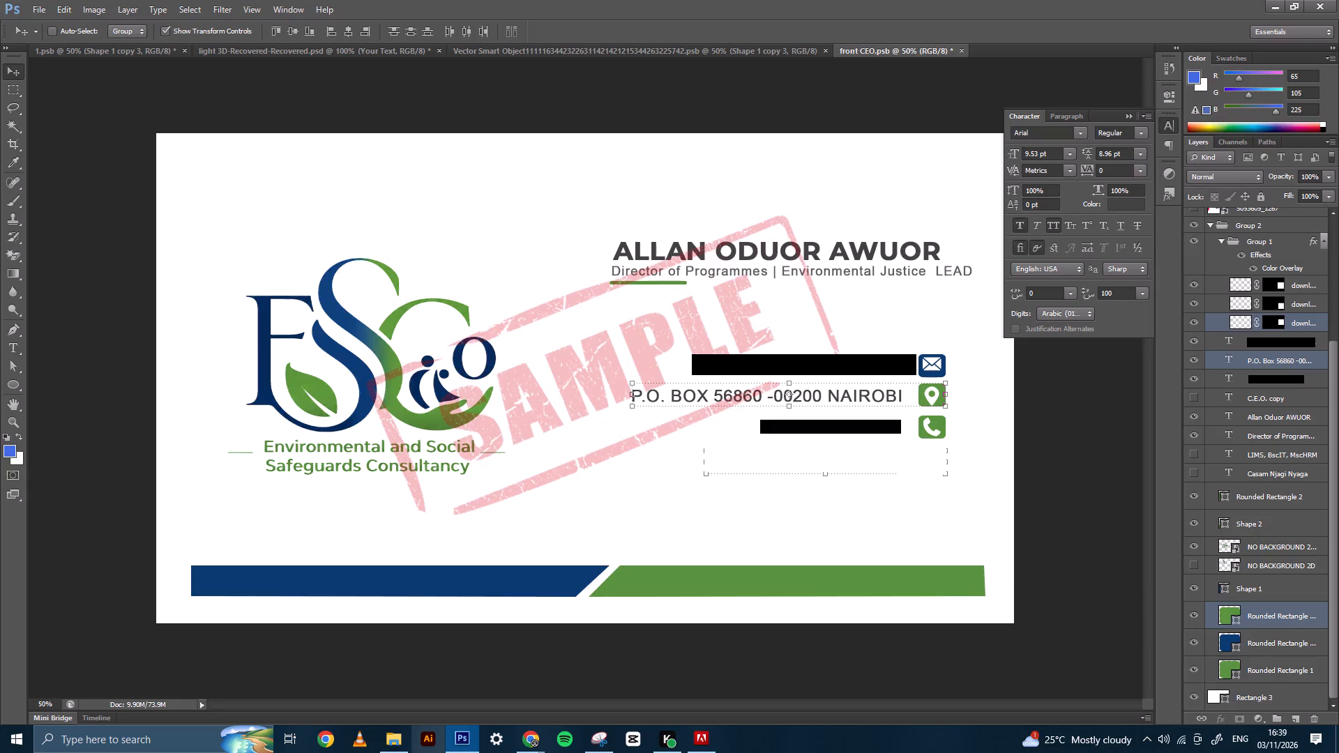
Move the P.O. Box row with its icon below the logo, lining up its left end with the blue bar's left end.
drag(918, 397, 458, 528)
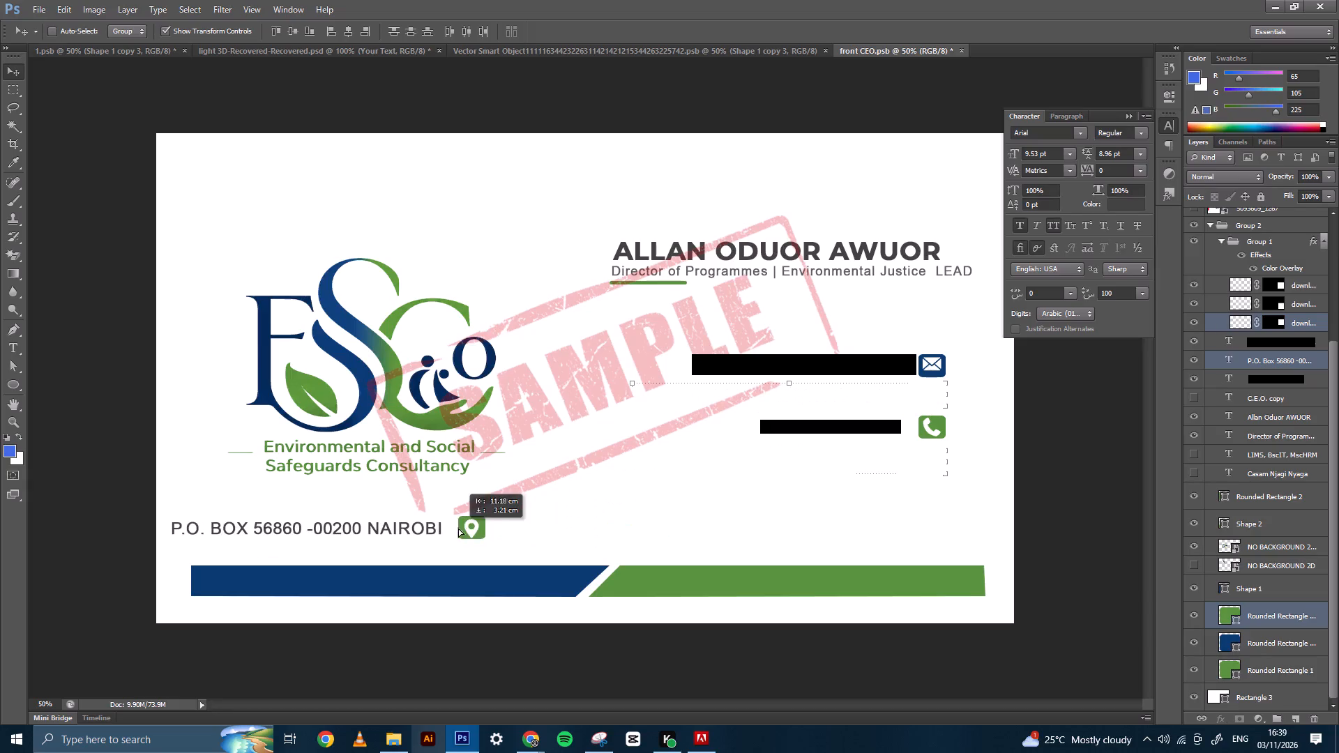
drag(458, 528, 472, 535)
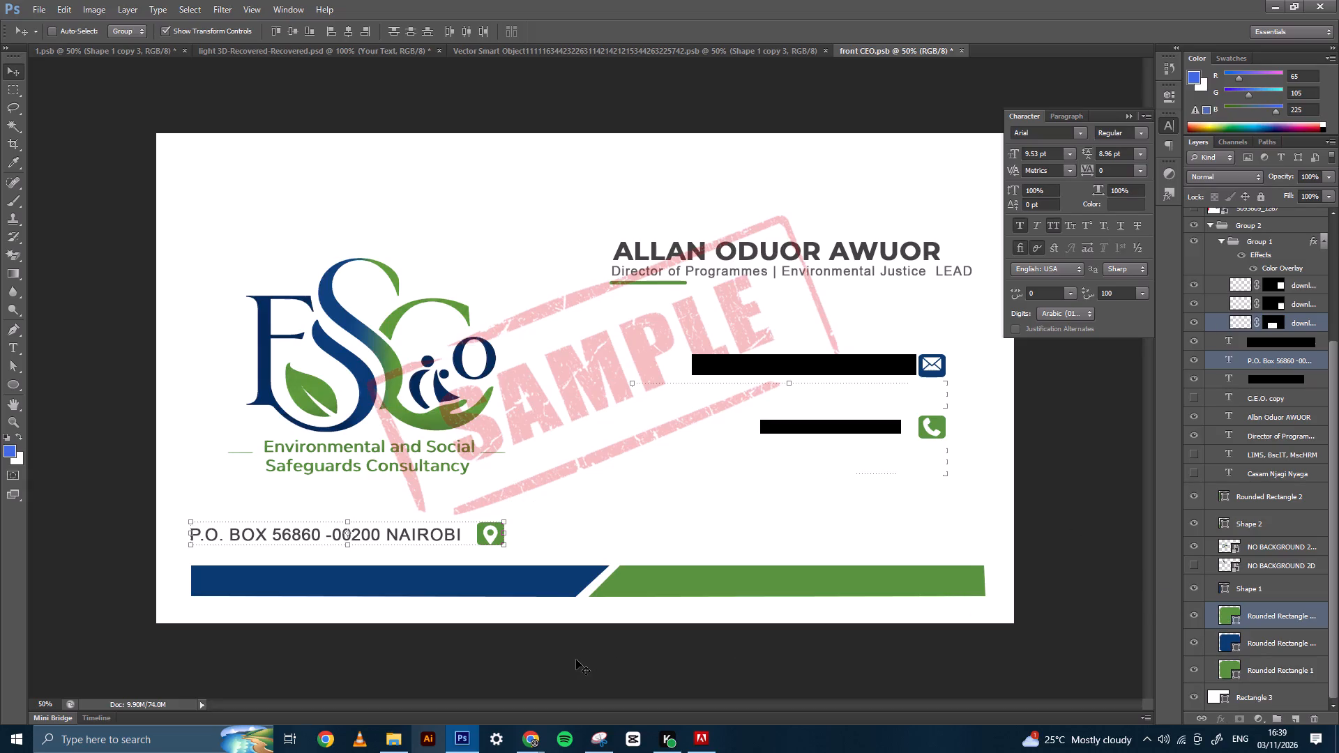
Open the email address text for editing with the Type tool.
click(7, 345)
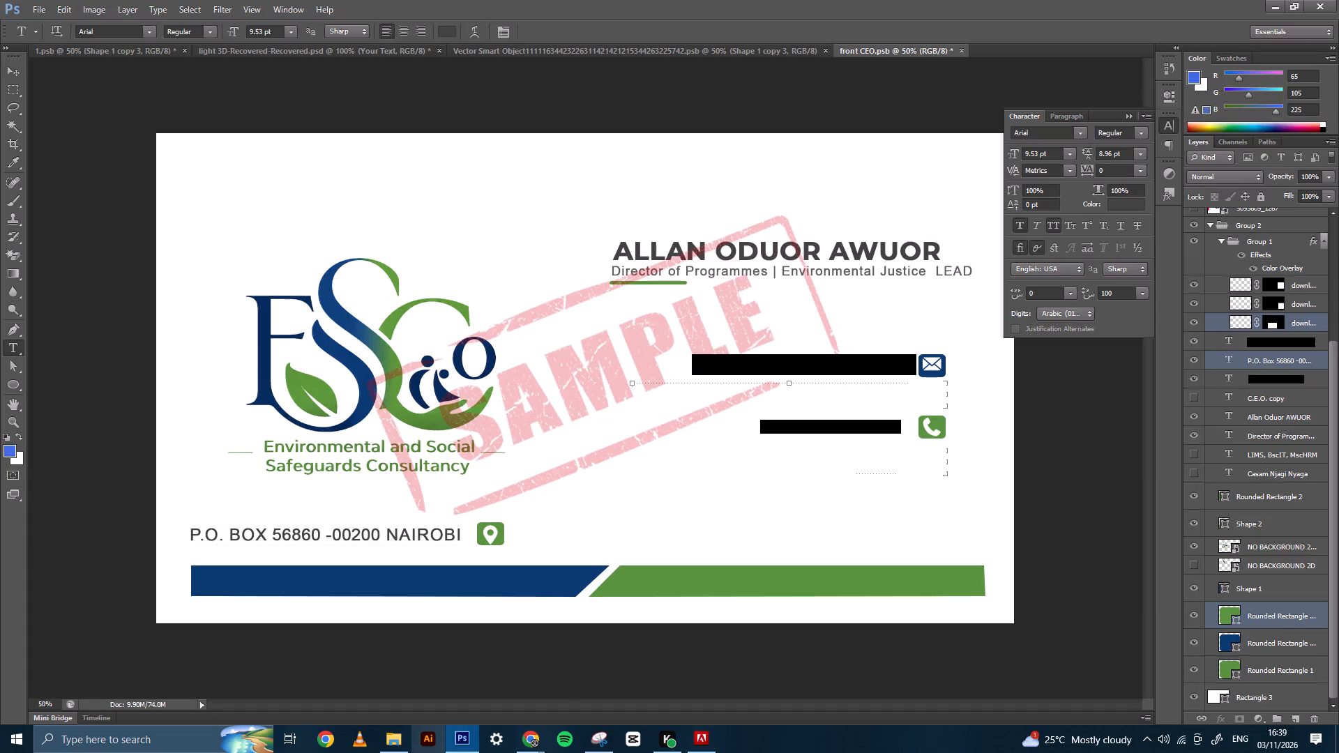
drag(709, 367, 880, 384)
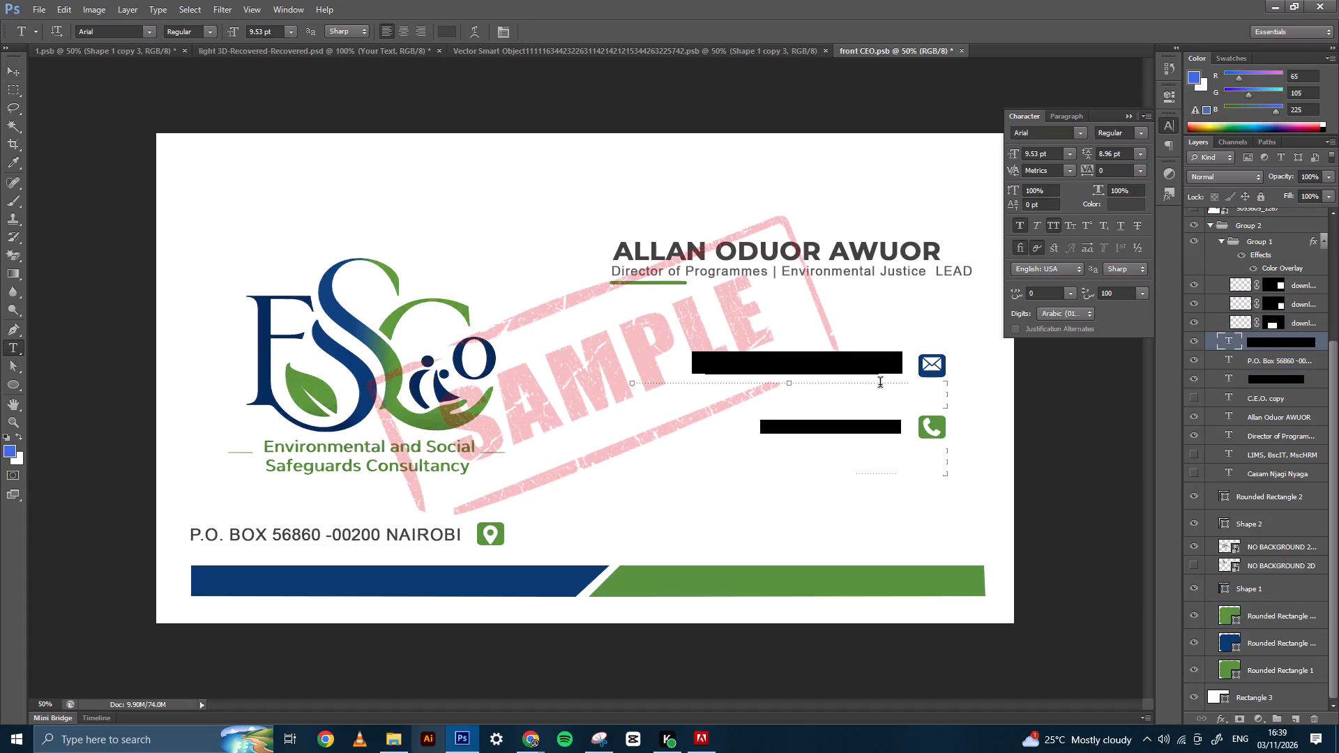
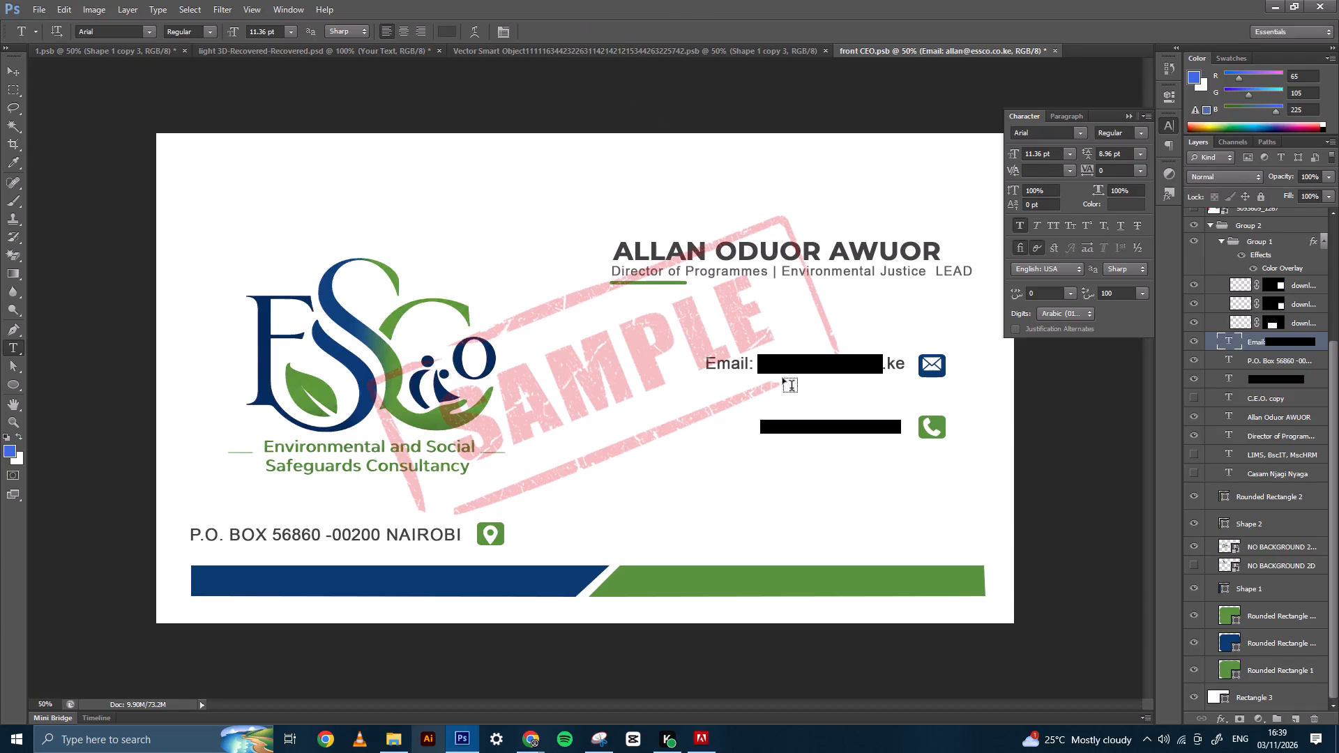
Replace the digits in the phone row's text with the Director of Programmes' phone number.
drag(810, 432, 830, 436)
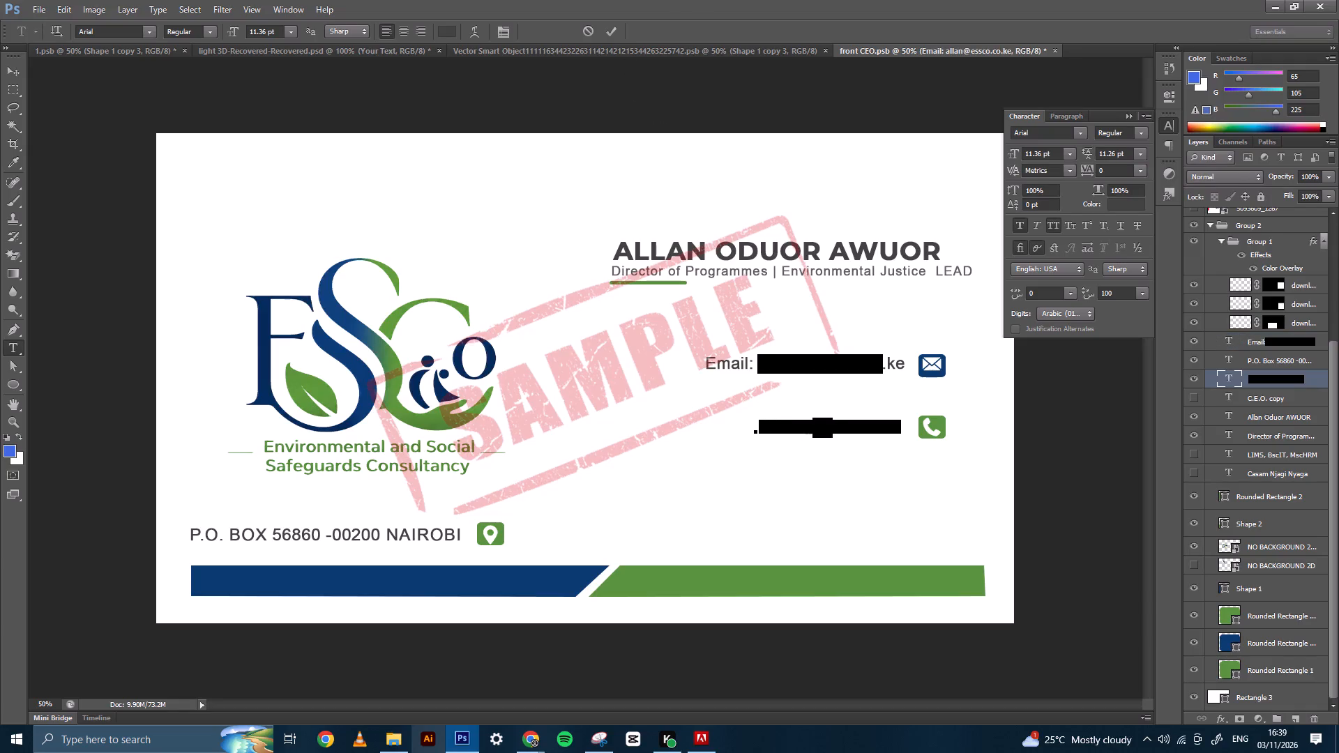
drag(808, 430, 833, 434)
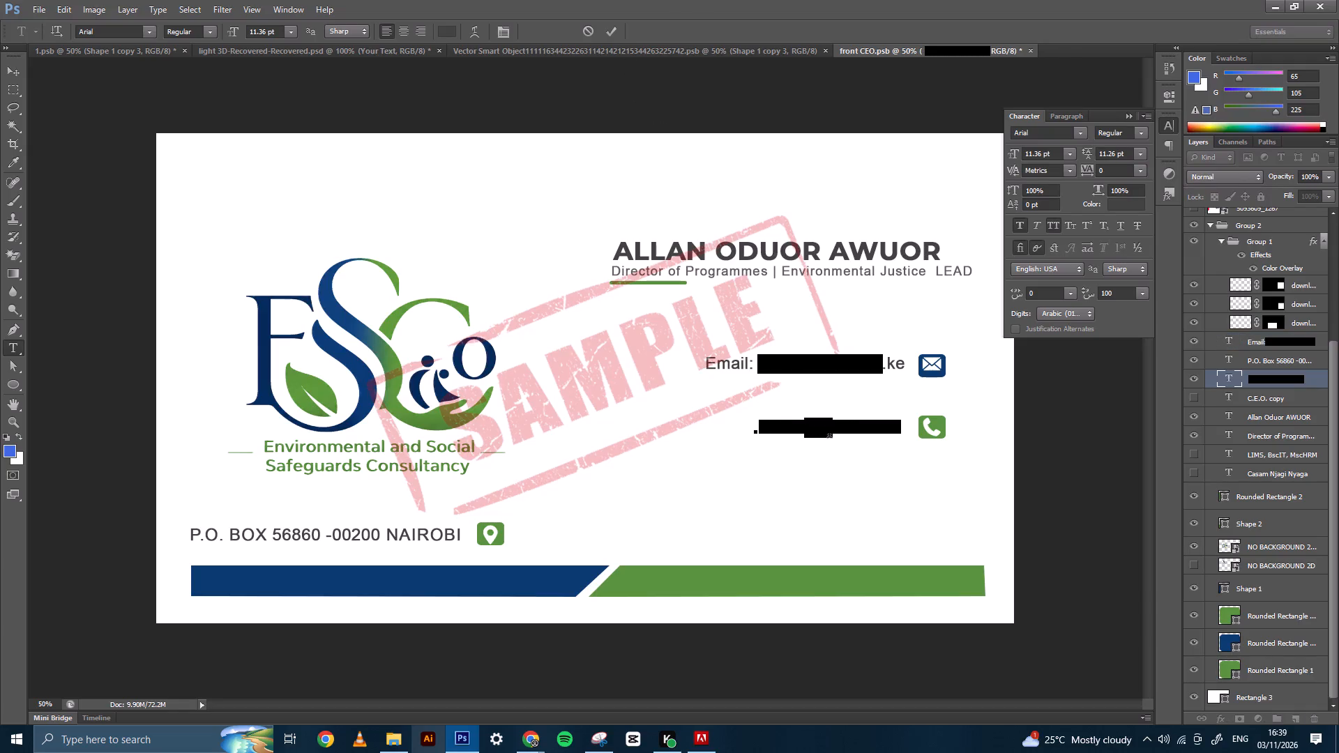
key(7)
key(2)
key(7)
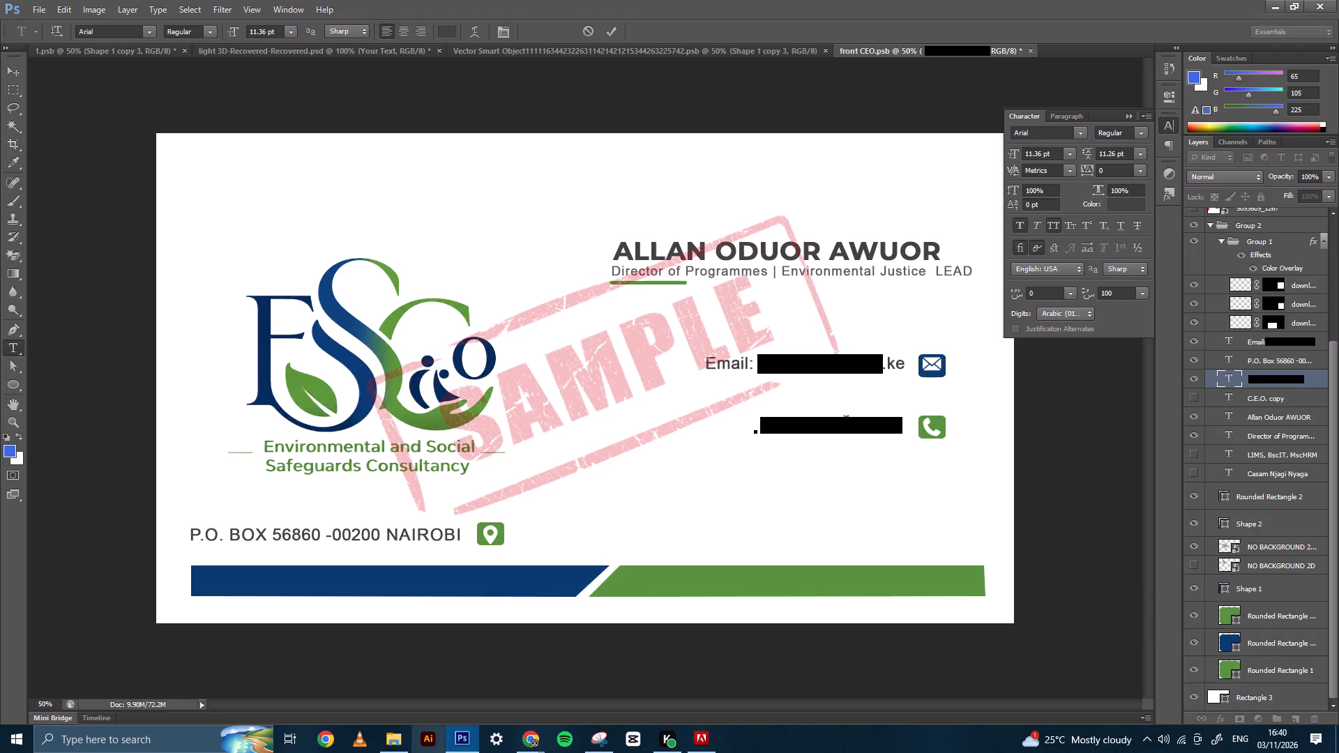
drag(841, 426, 918, 436)
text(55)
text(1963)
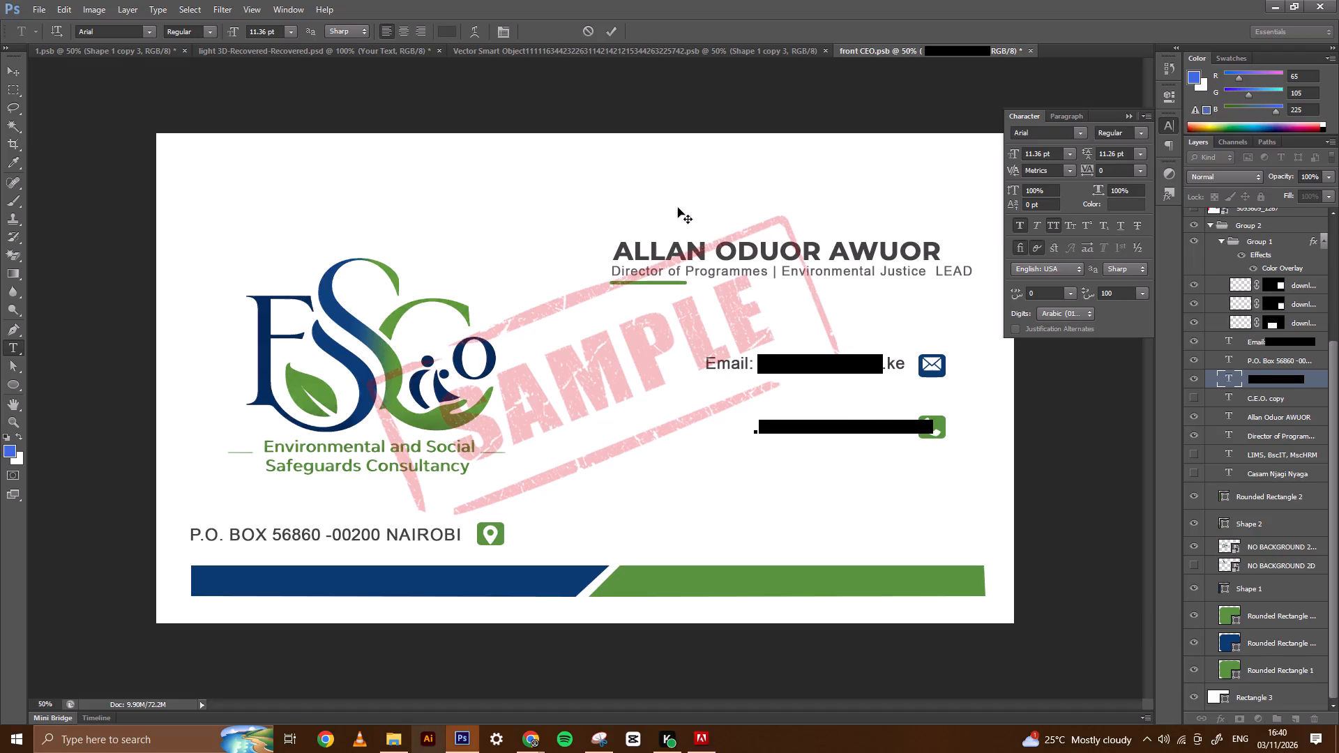
click(610, 34)
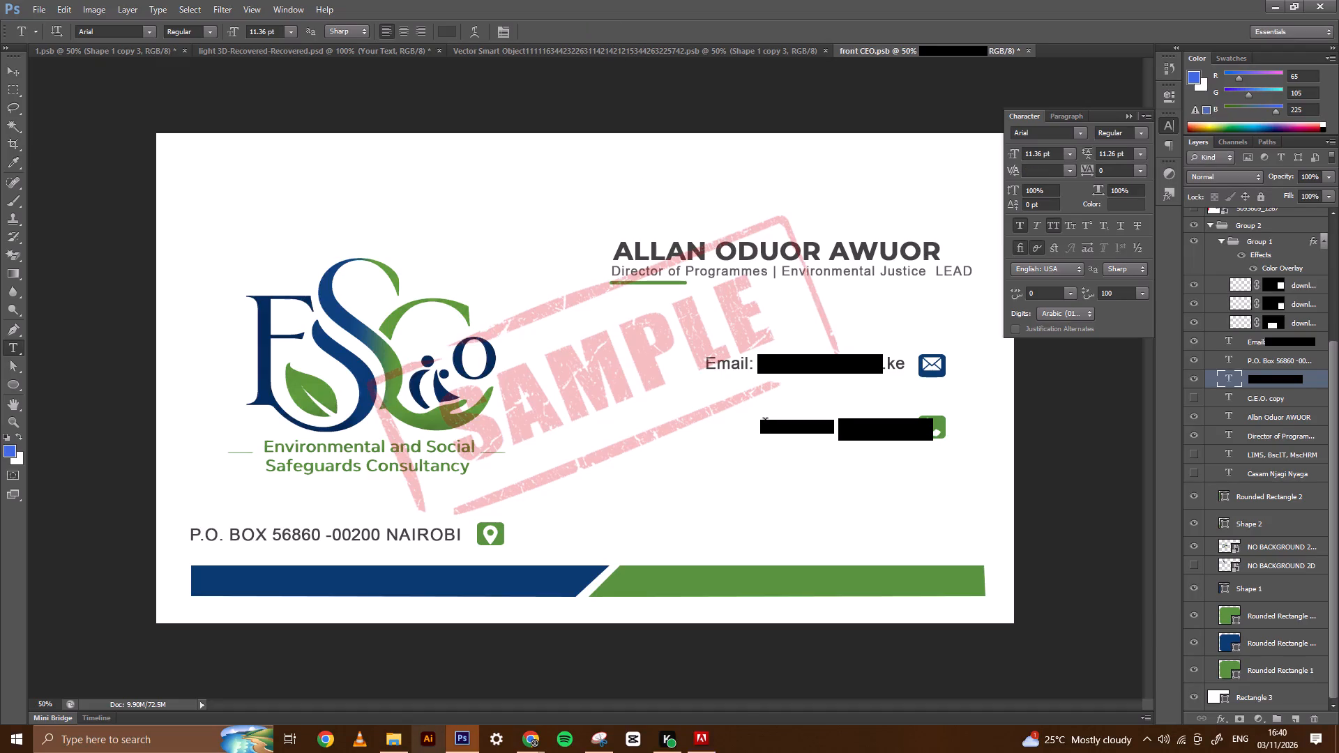
Add the prefix "Tel:" in front of the number in the phone row.
click(760, 427)
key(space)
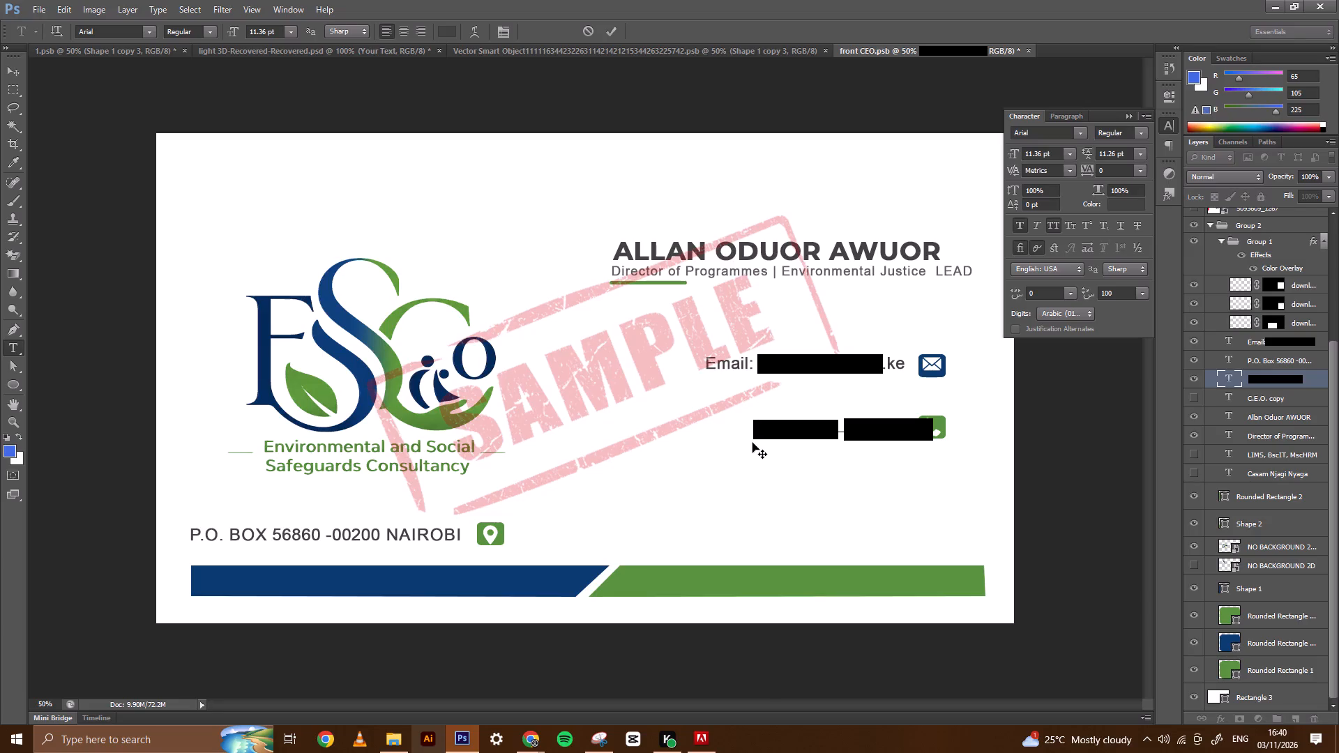
key(Left)
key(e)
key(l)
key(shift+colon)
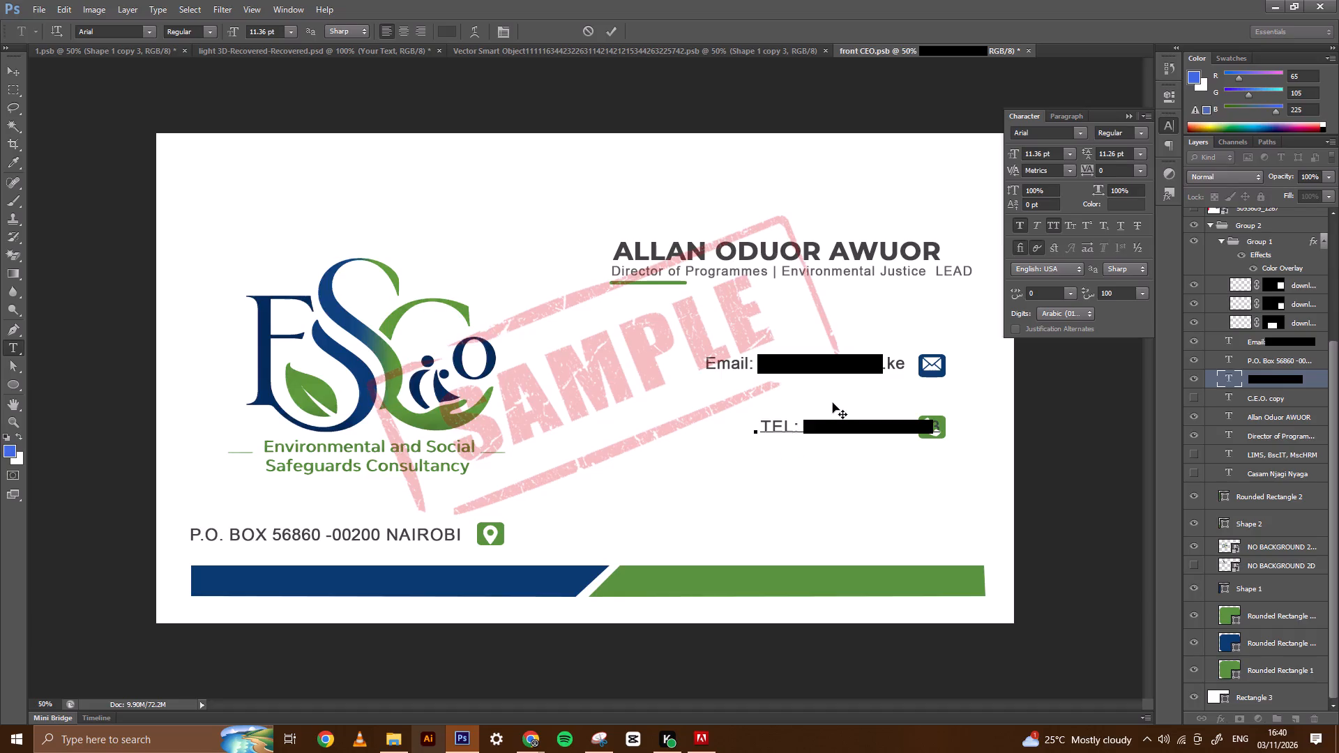
key(Left)
key(BackSpace)
key(BackSpace)
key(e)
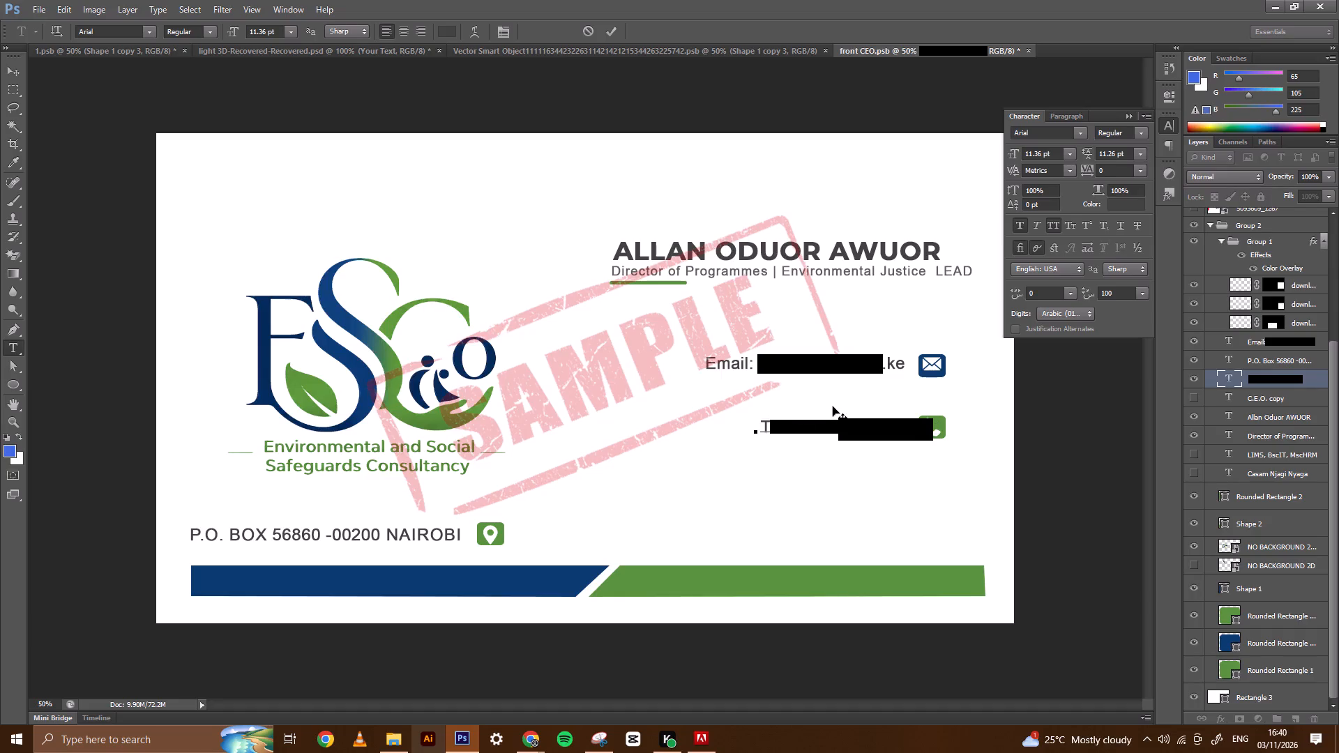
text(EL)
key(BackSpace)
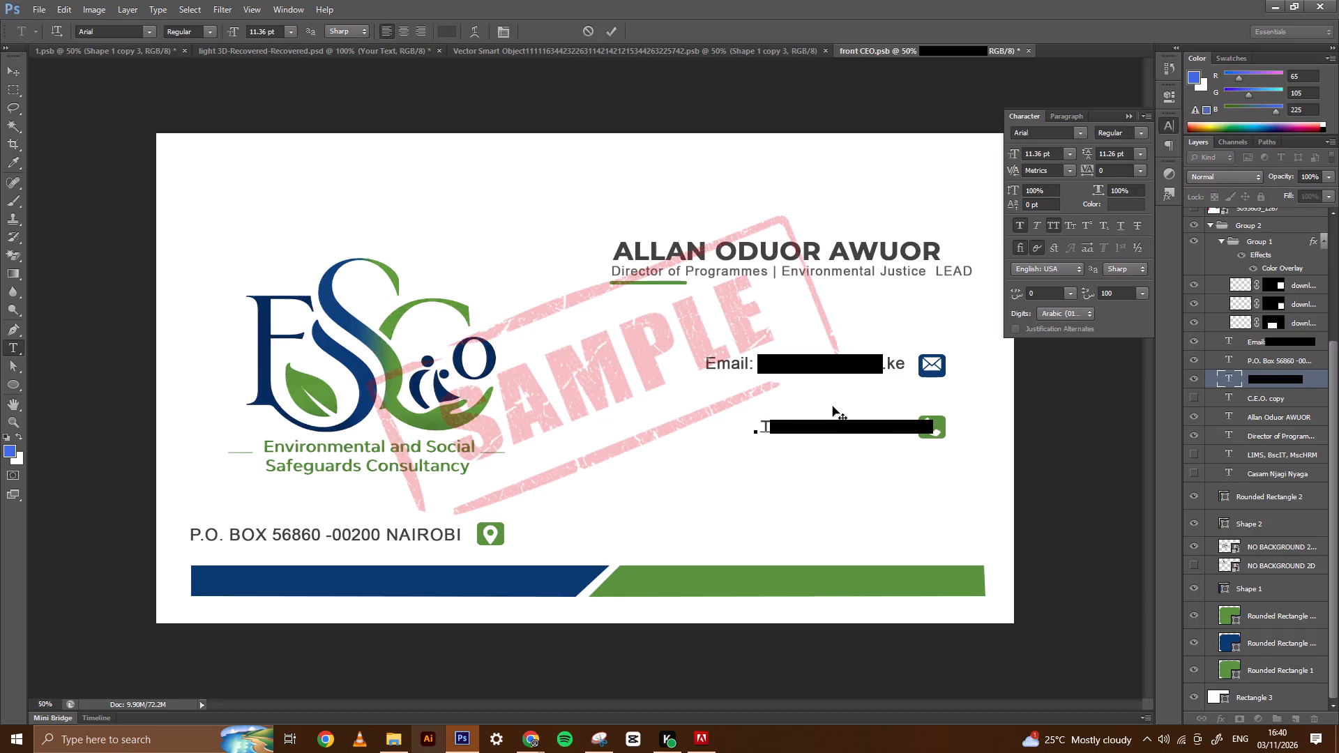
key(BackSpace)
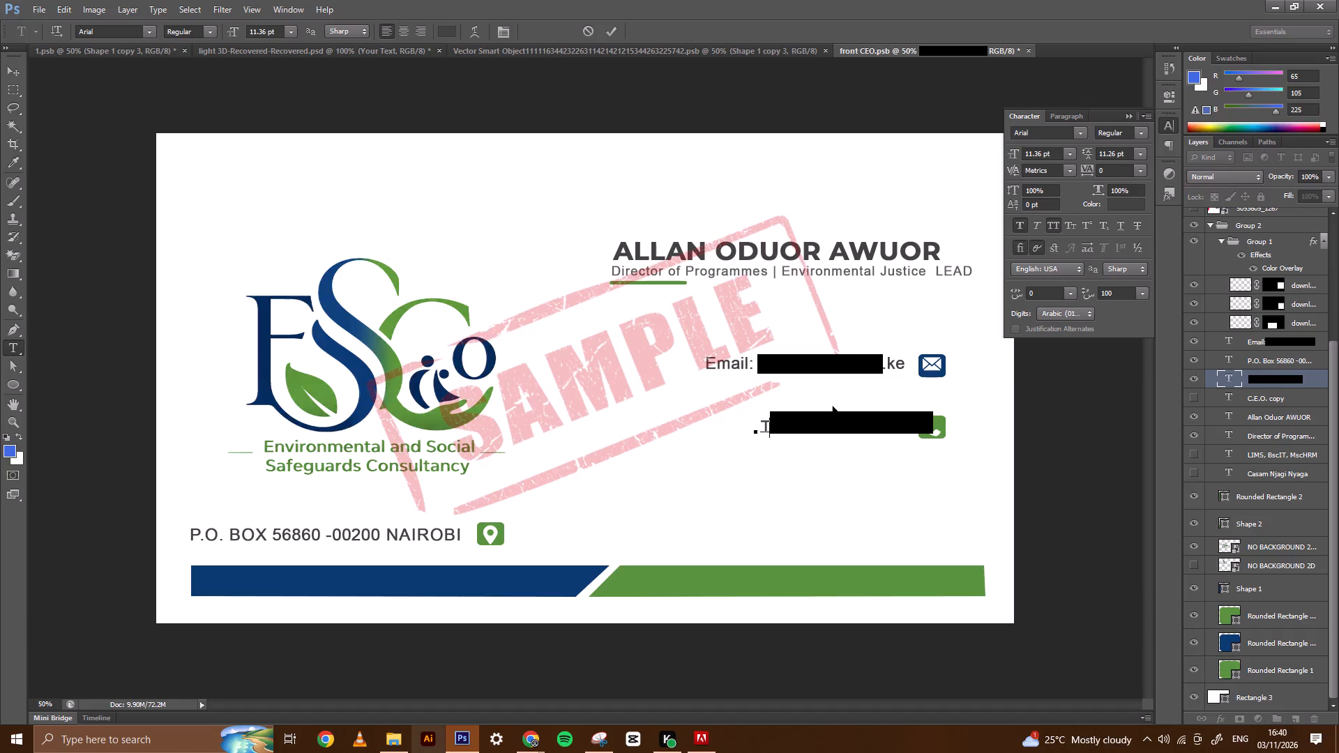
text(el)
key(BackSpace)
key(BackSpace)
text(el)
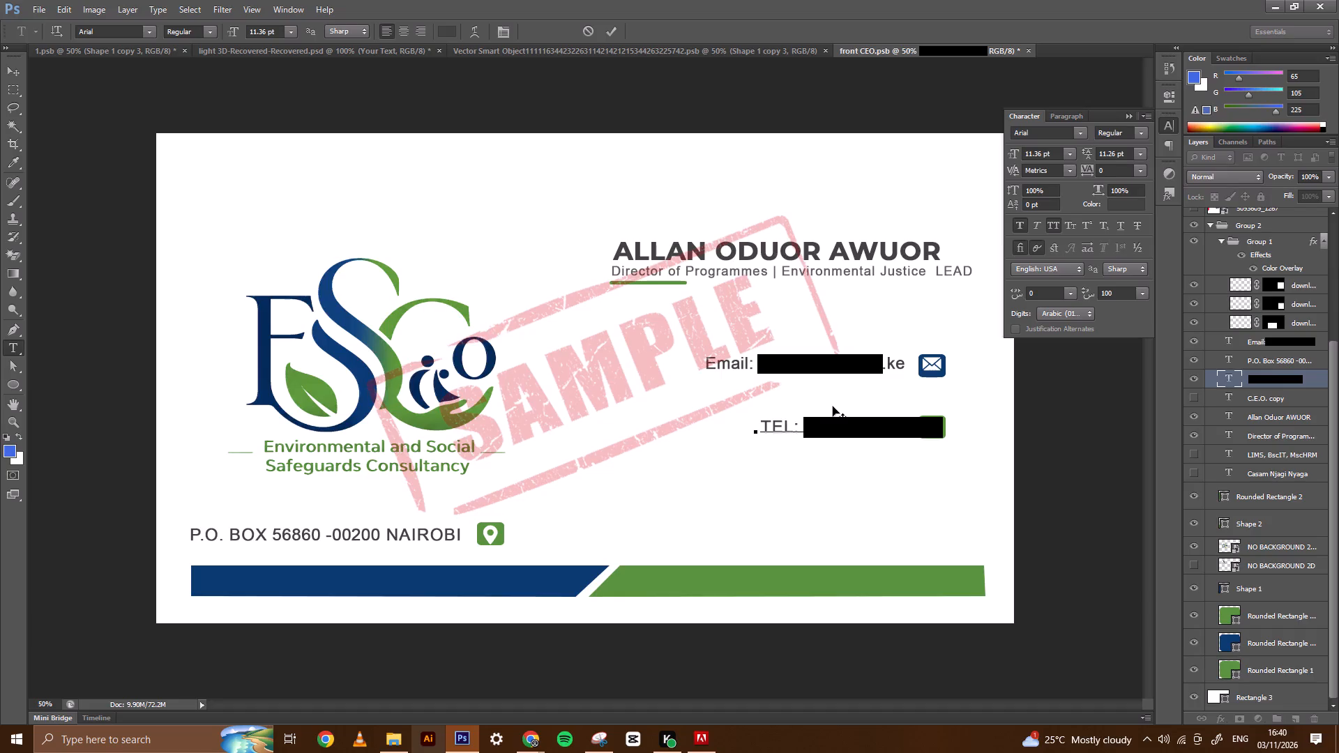
click(614, 31)
click(1052, 228)
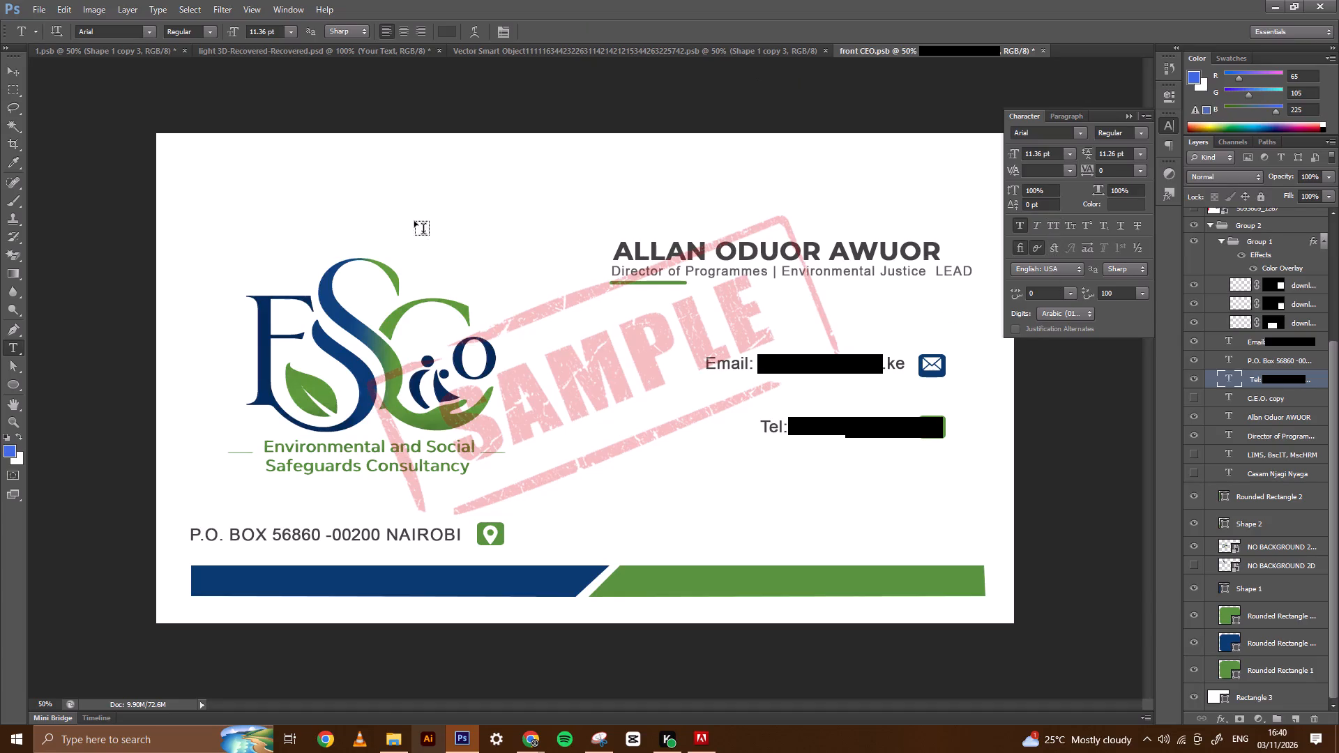
Shift the Tel text horizontally toward the logo, away from the phone icon and its green square.
click(6, 66)
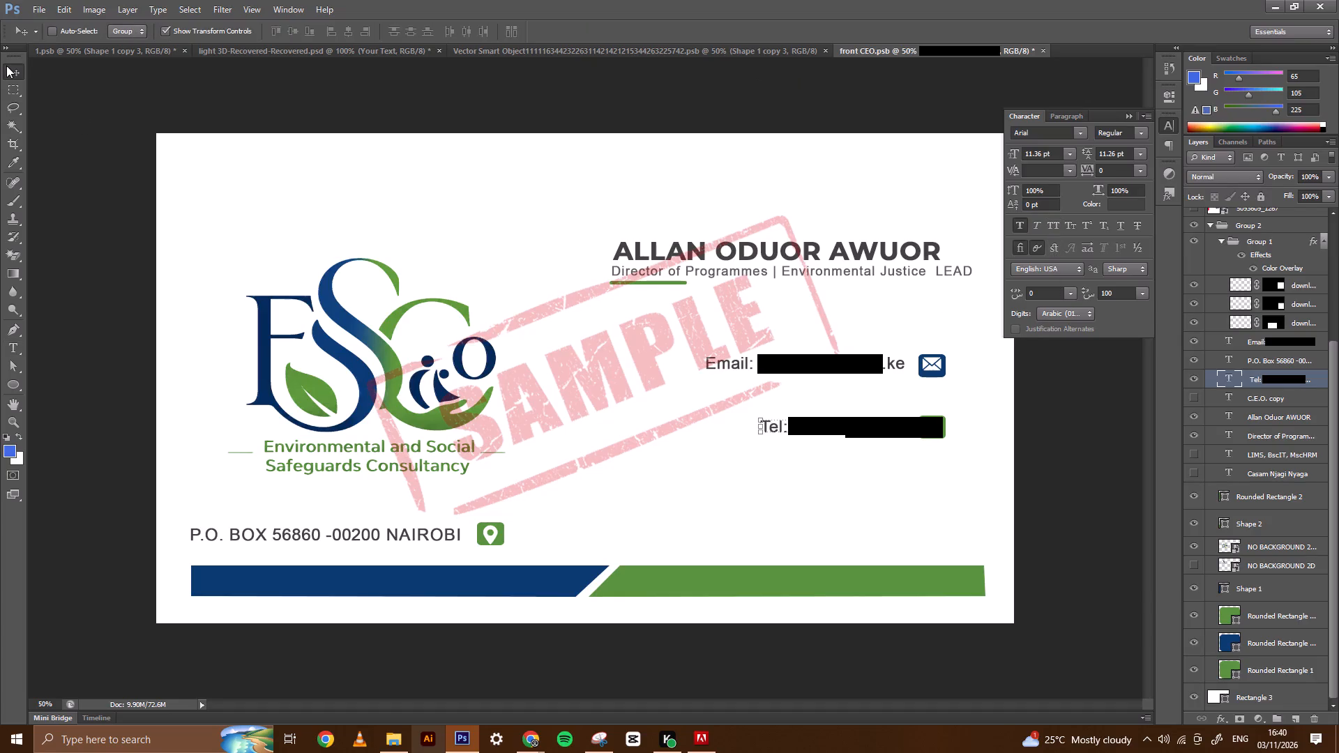
key(Left)
key(Left)
key(Left)
key(Left)
key(Left)
key(Left)
key(Left)
key(Left)
key(Left)
key(Left)
key(Left)
key(Left)
key(Left)
key(Left)
key(Left)
key(Left)
key(Left)
key(Left)
key(Left)
key(Left)
key(Left)
key(Left)
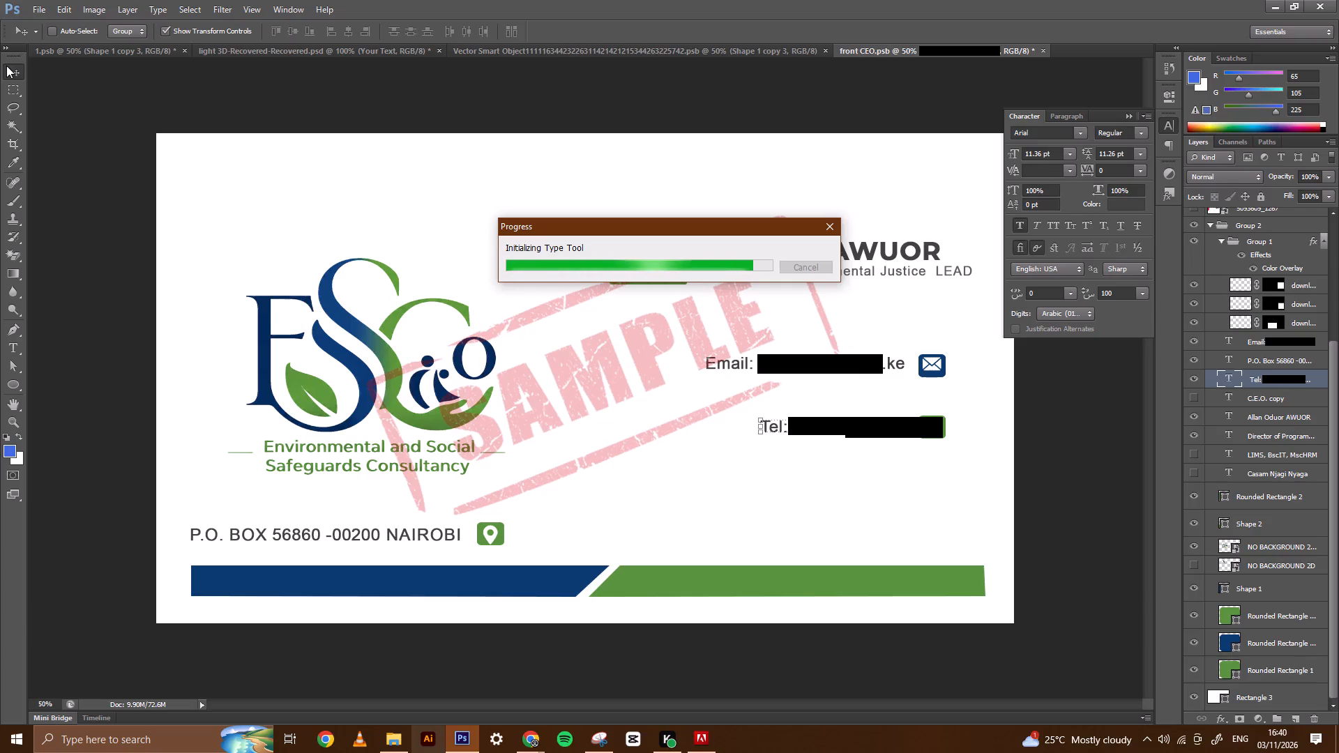
Nudge the Tel text line further toward the logo until the white handset in the green phone icon is uncovered.
key(Left)
key(Left)
key(Left)
key(Left)
key(Left)
key(Left)
key(Left)
key(Left)
key(Left)
key(Left)
key(Left)
key(Left)
key(Left)
key(Left)
key(Left)
key(Left)
key(Left)
key(Left)
key(Left)
key(Left)
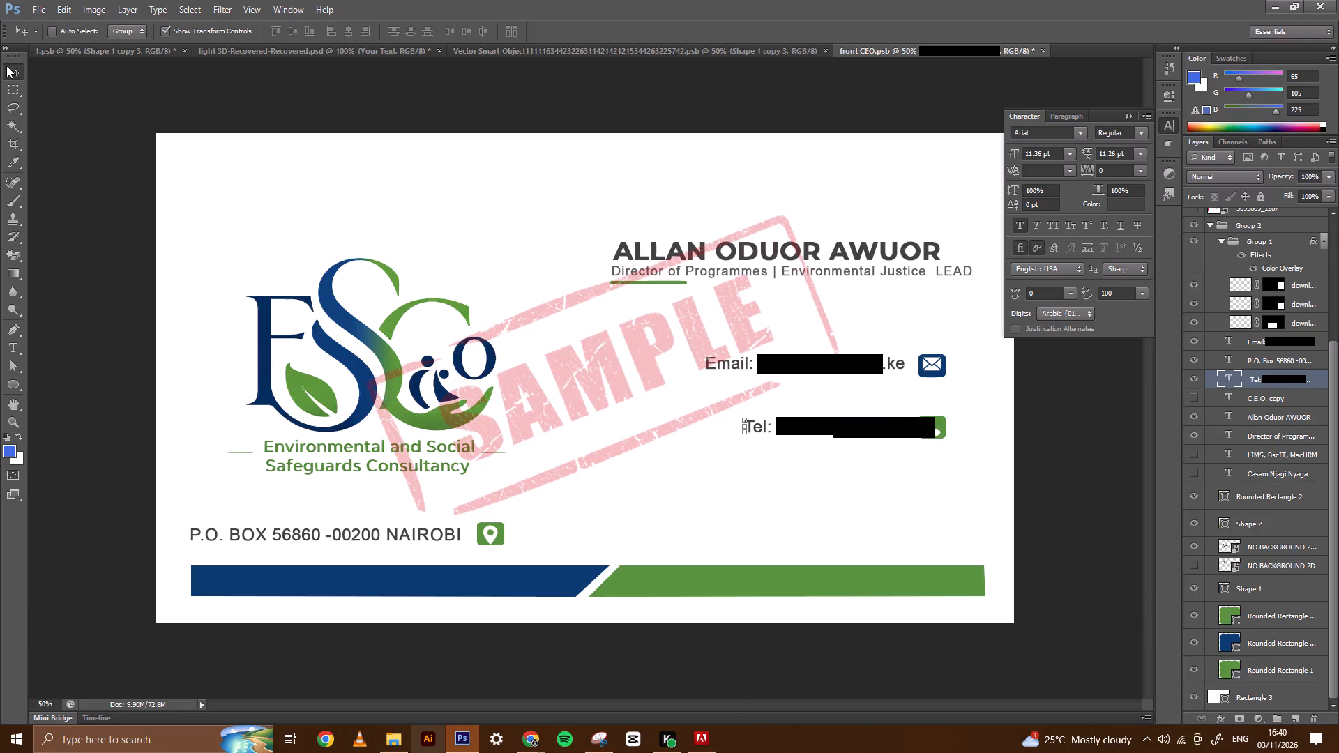
key(Left)
key(Left)
key(Left)
key(Left)
key(Left)
key(Left)
key(Left)
key(Left)
key(Left)
key(Left)
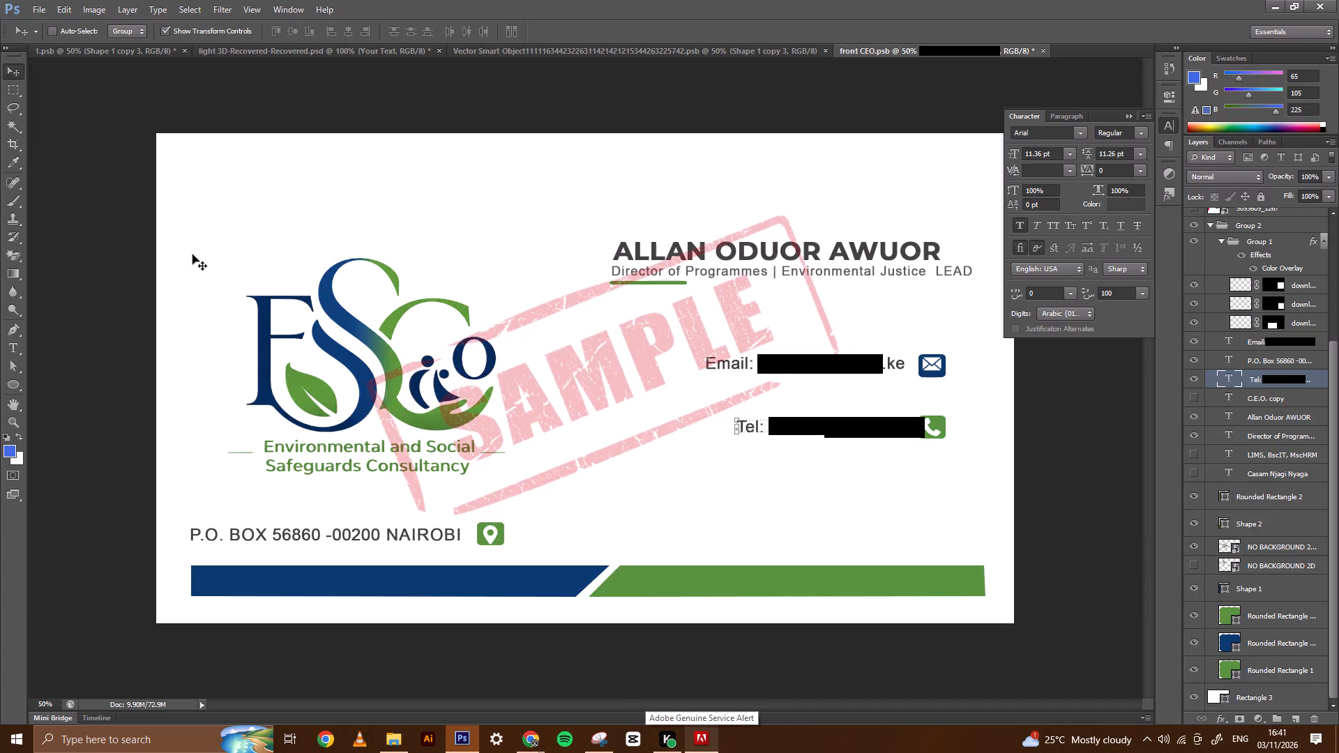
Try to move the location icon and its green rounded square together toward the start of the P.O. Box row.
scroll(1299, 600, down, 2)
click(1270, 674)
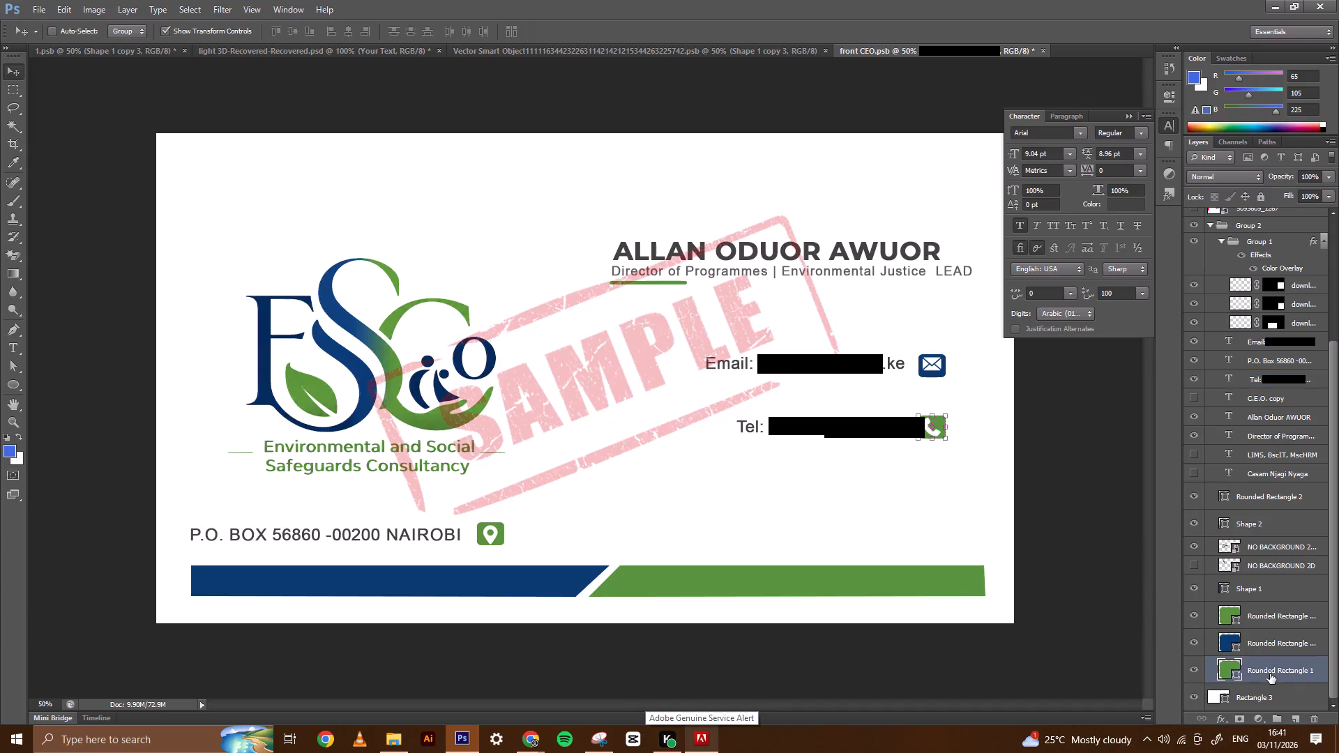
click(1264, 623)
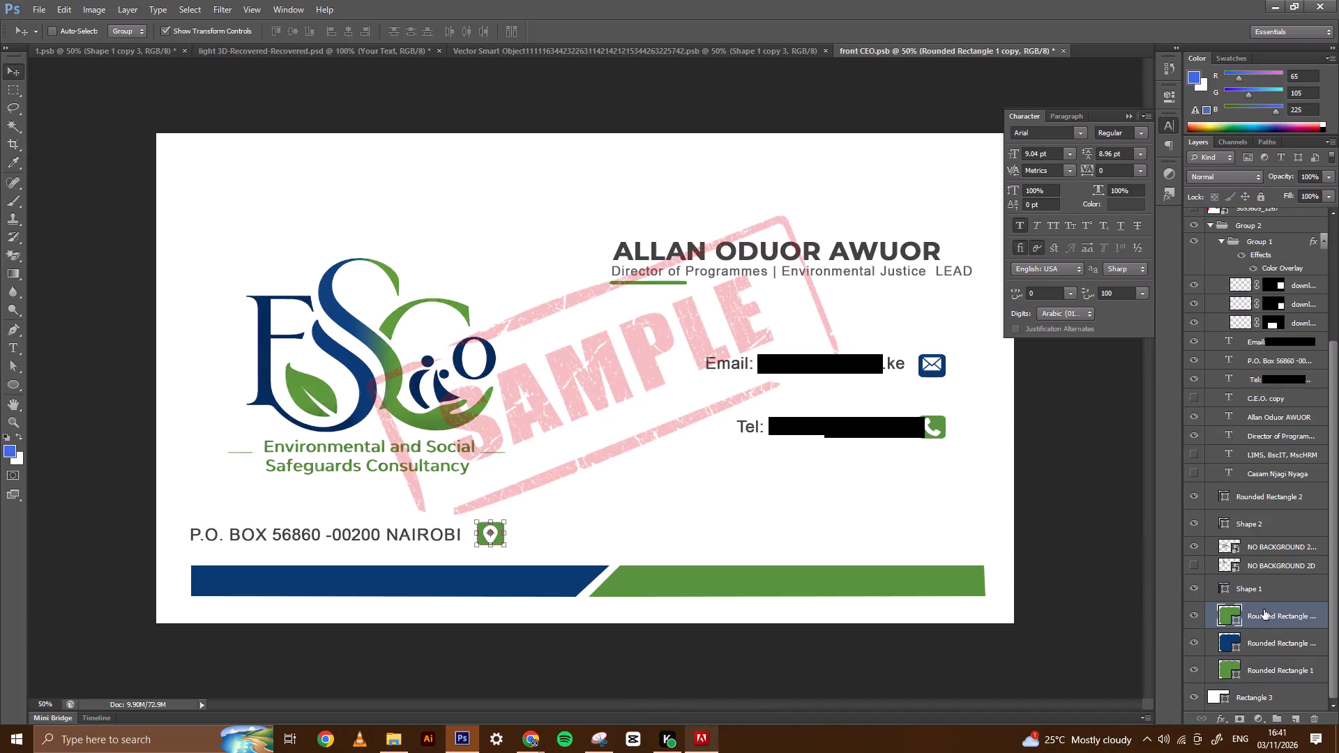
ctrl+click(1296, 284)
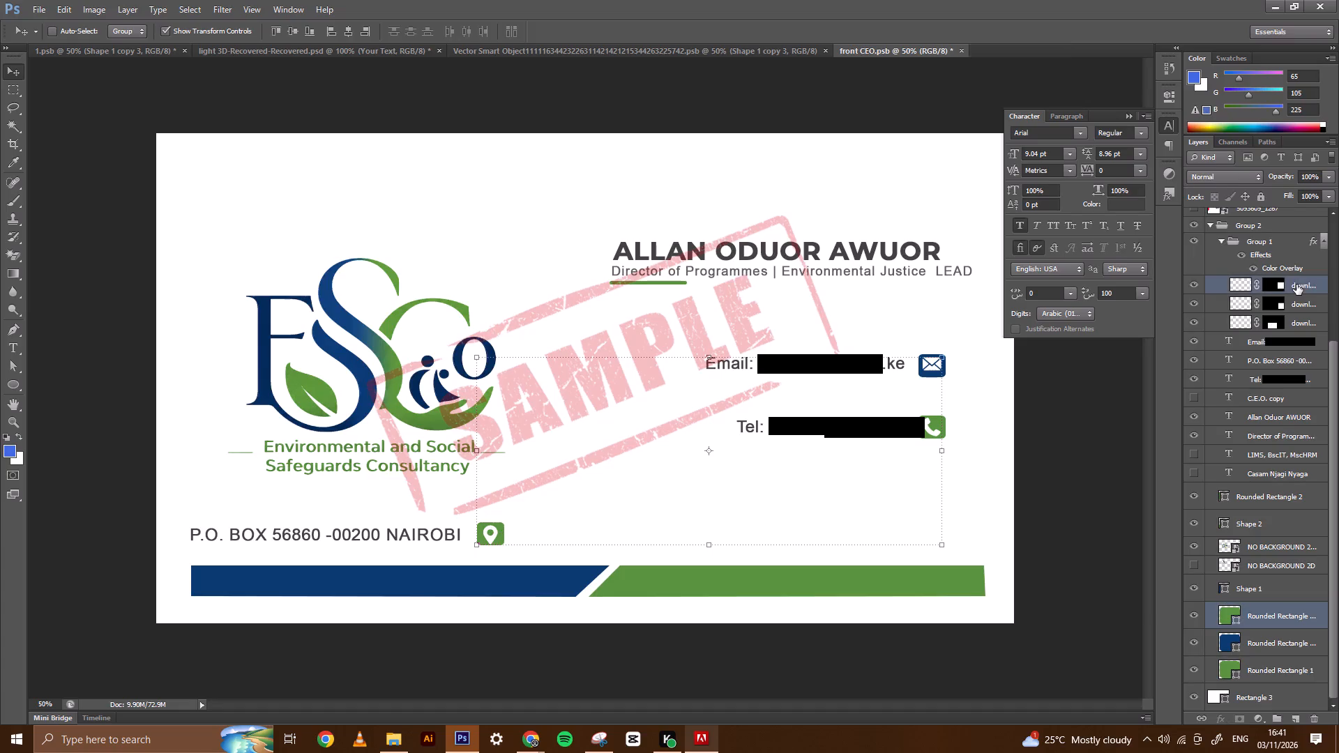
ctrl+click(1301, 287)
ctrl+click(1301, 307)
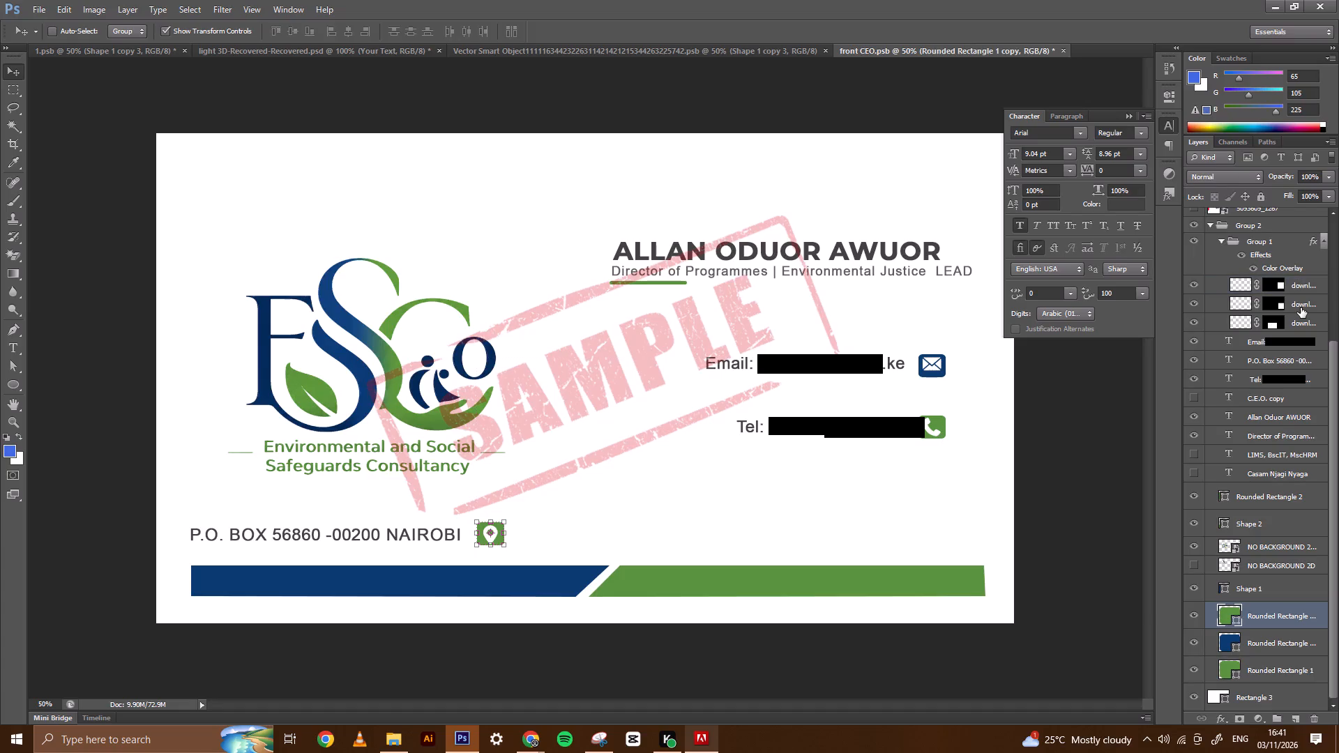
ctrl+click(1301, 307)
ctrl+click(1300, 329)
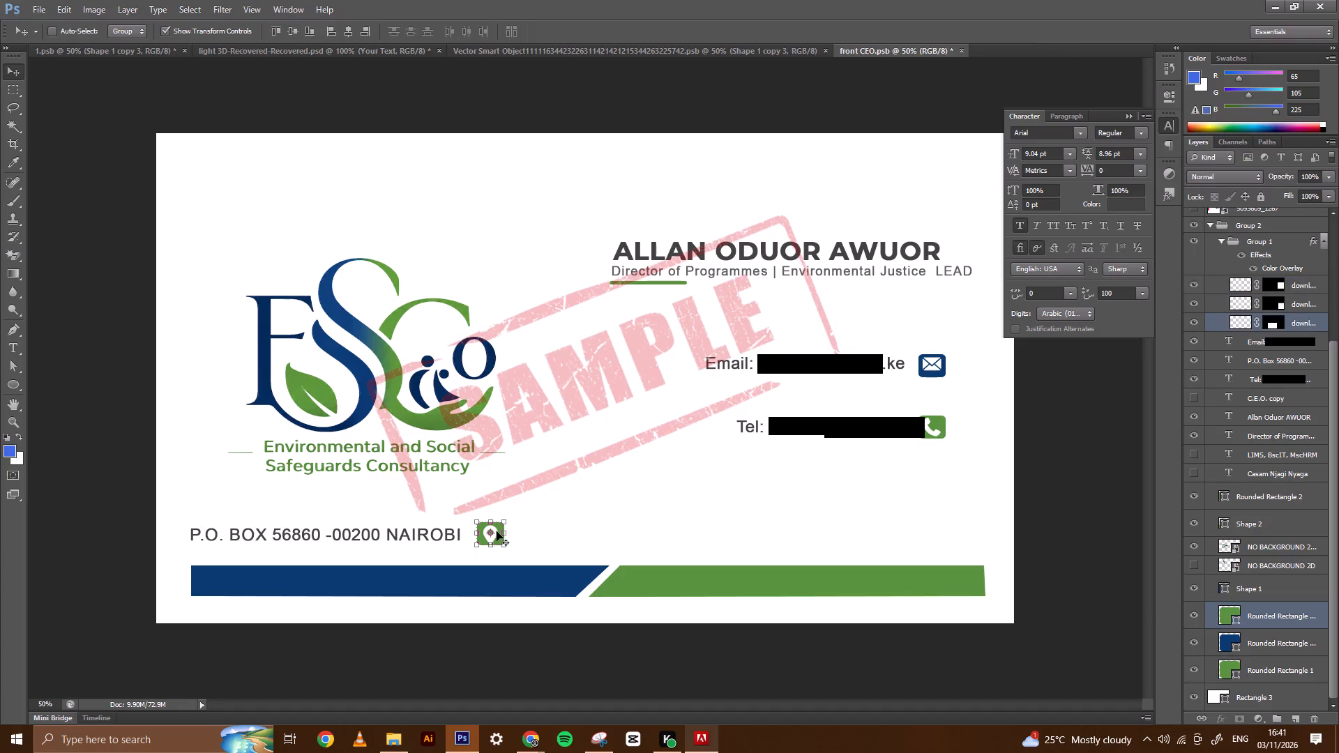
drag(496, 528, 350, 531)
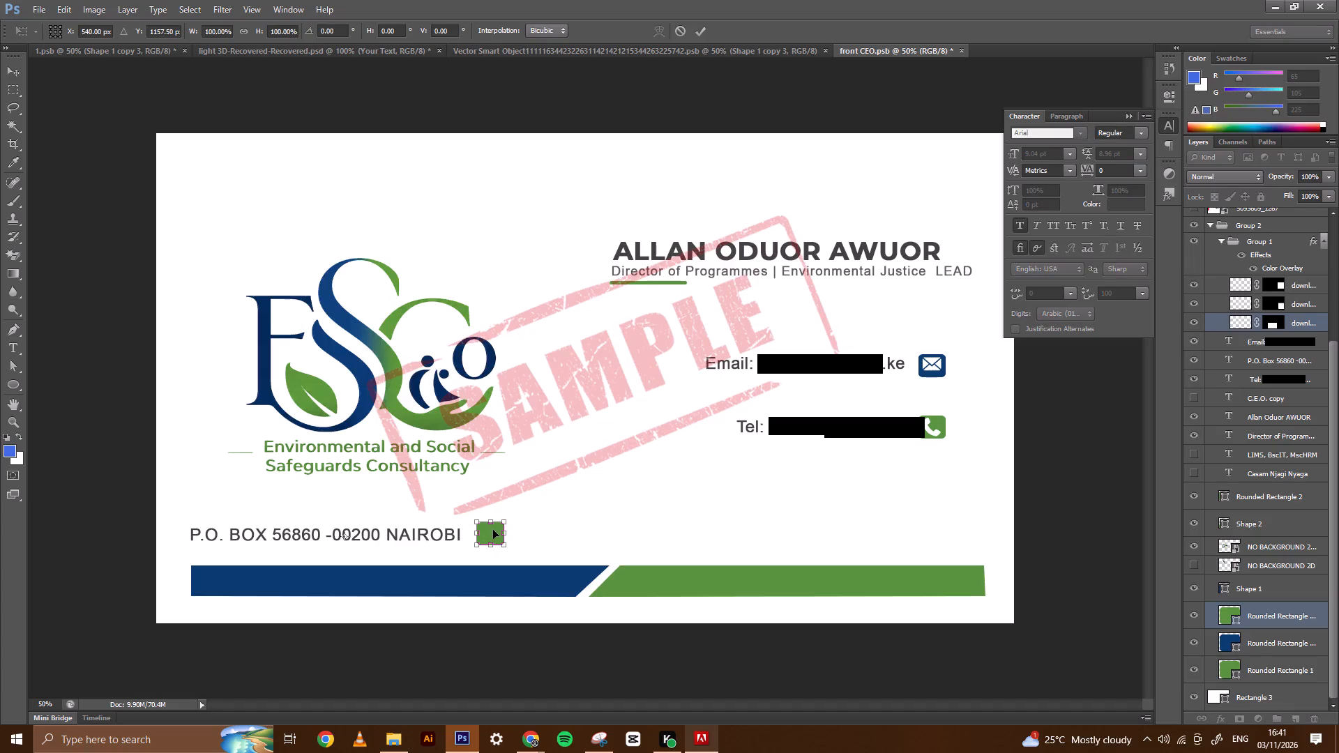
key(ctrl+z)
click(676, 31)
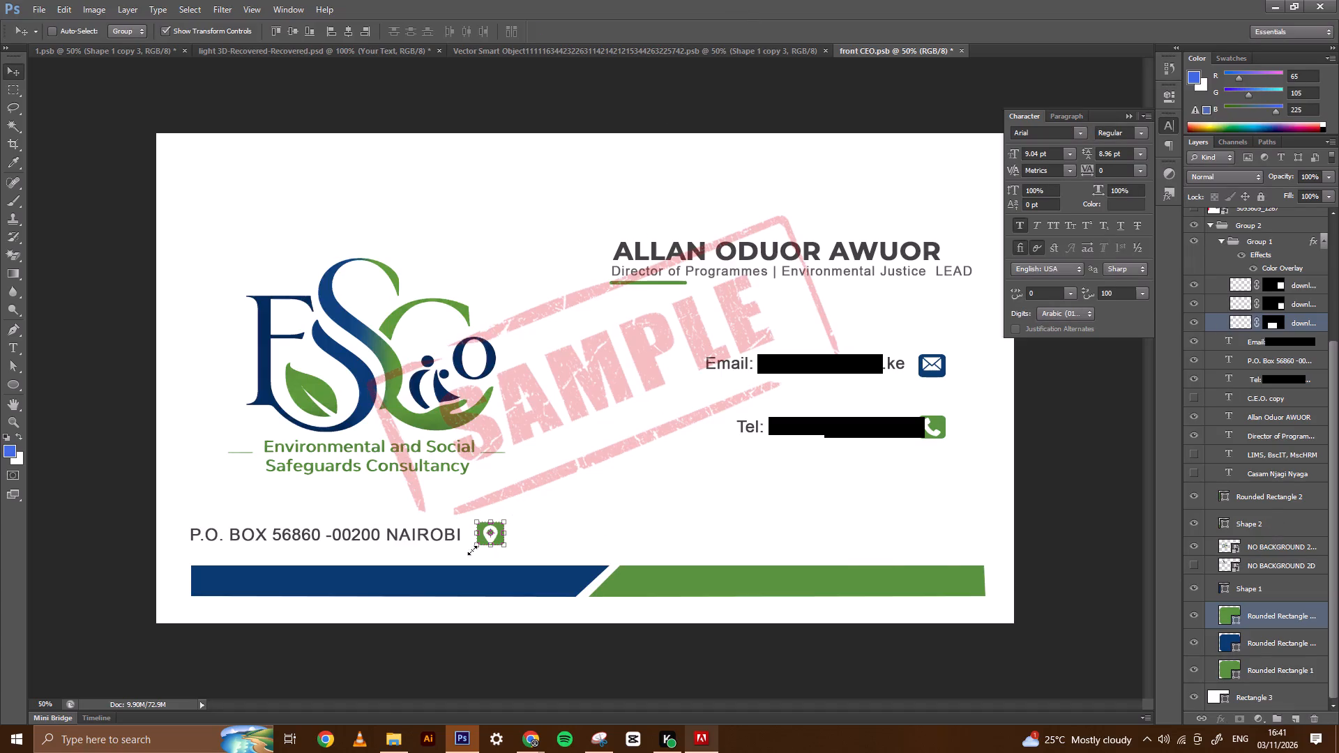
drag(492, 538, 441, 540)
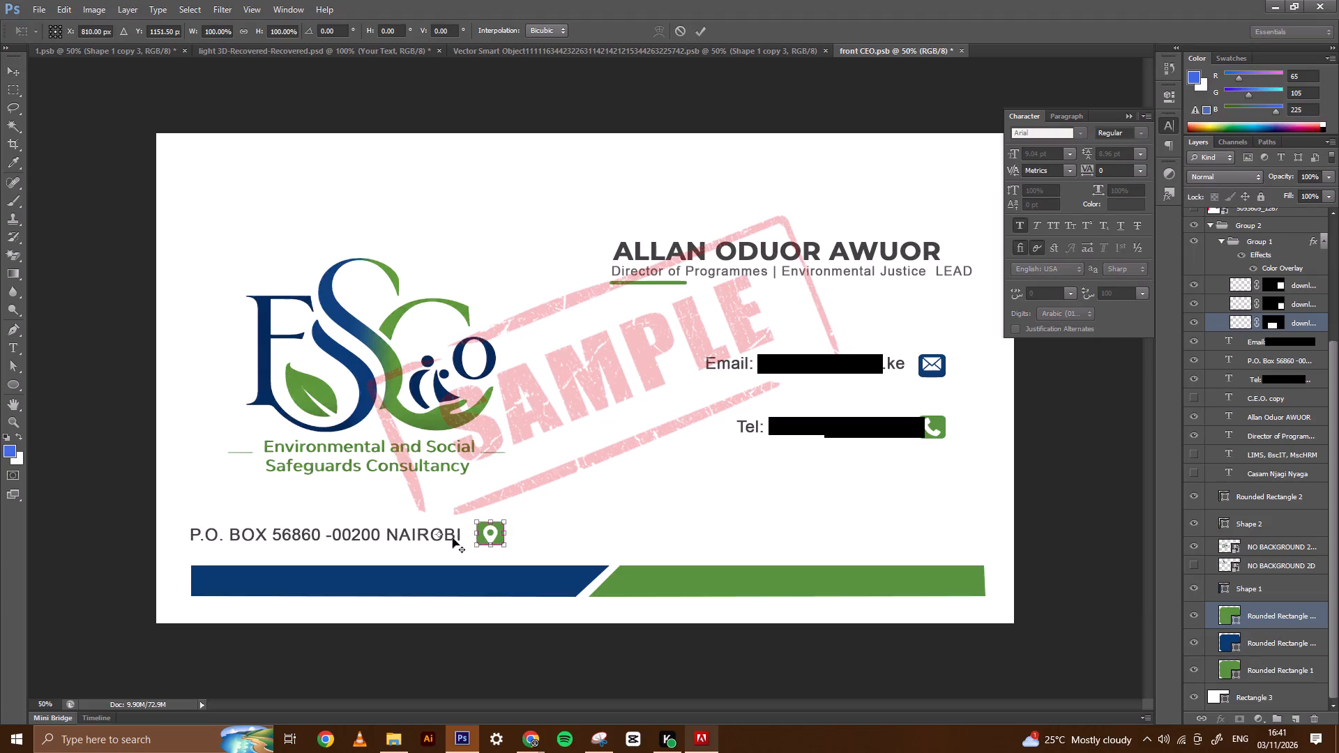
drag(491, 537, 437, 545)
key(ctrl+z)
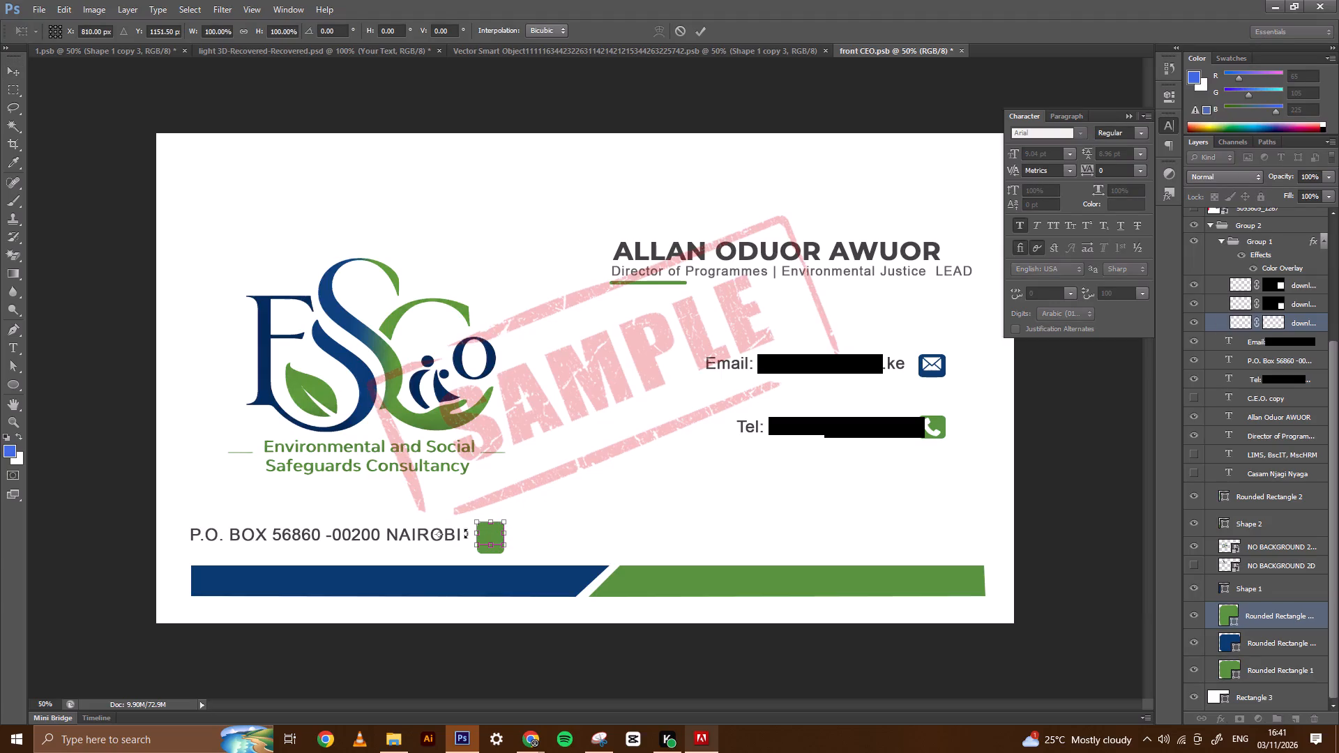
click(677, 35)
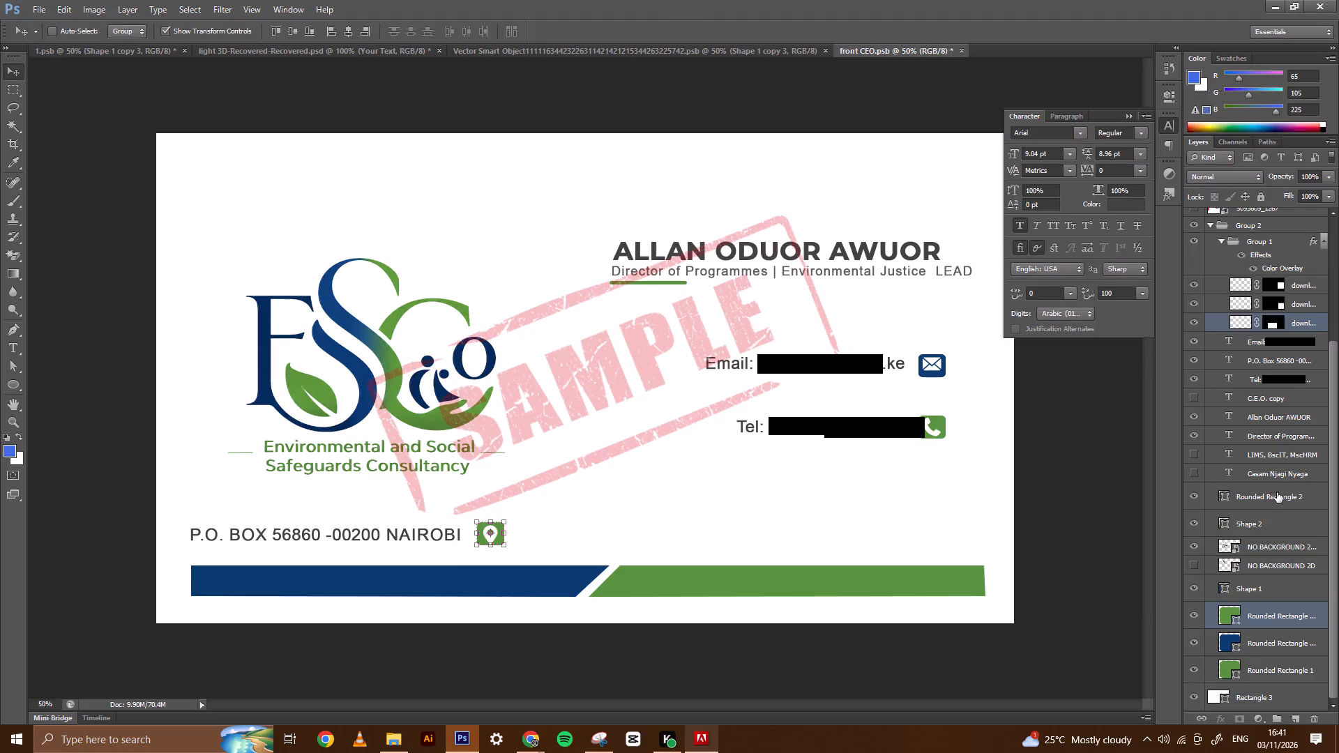
Group the location icon layer and its green rounded square layer together.
drag(1269, 619, 1288, 644)
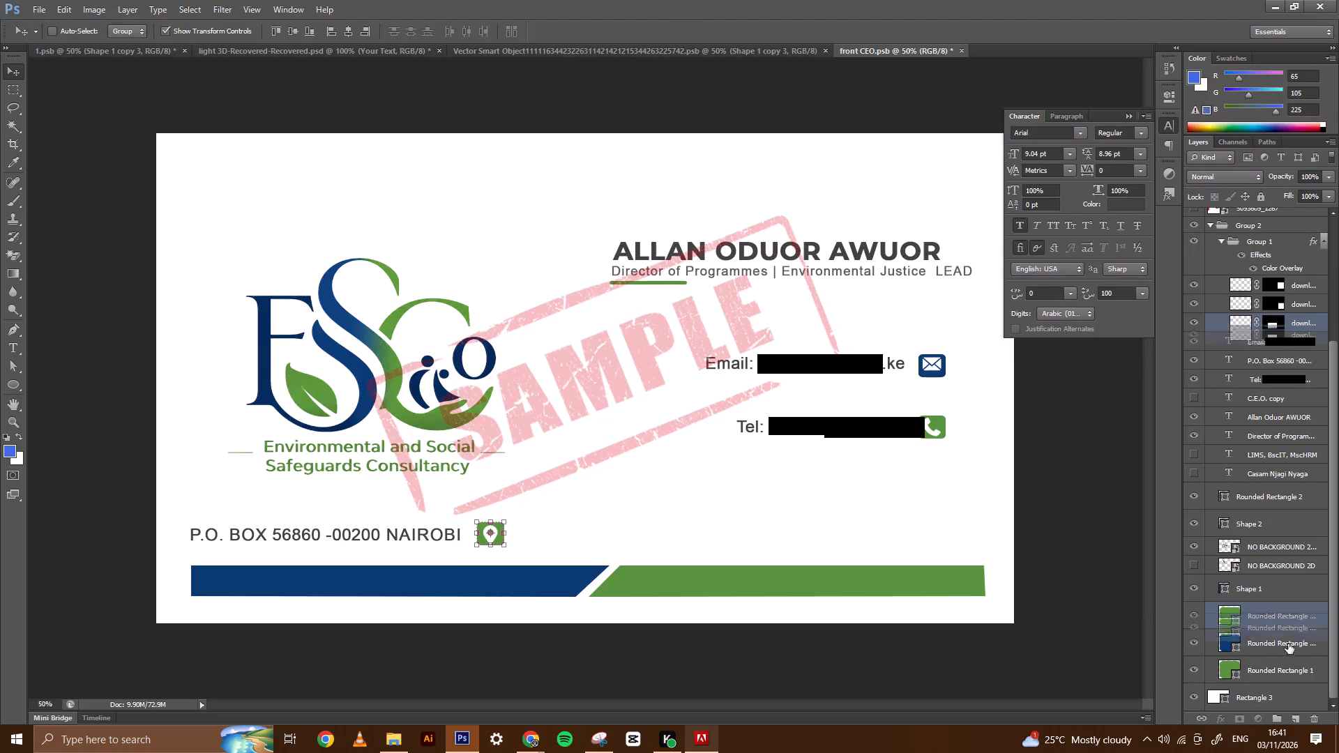
drag(1288, 644, 1278, 717)
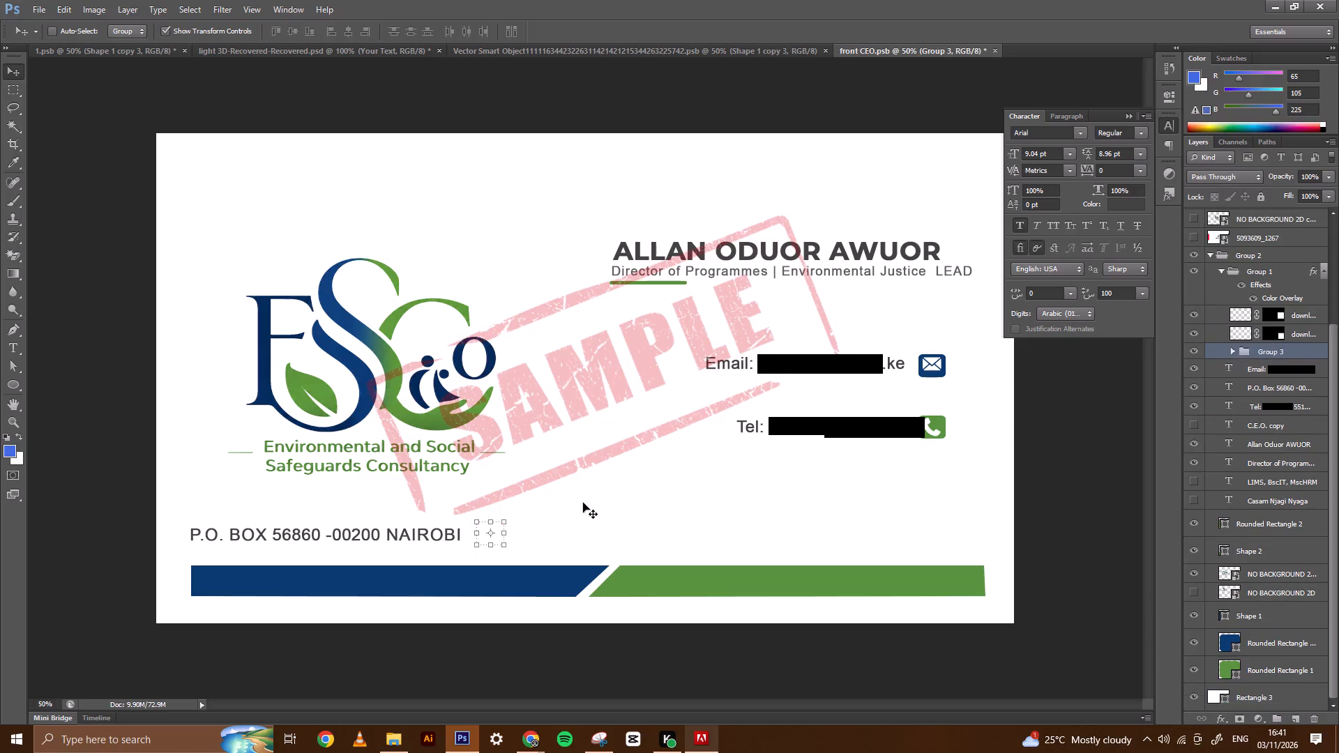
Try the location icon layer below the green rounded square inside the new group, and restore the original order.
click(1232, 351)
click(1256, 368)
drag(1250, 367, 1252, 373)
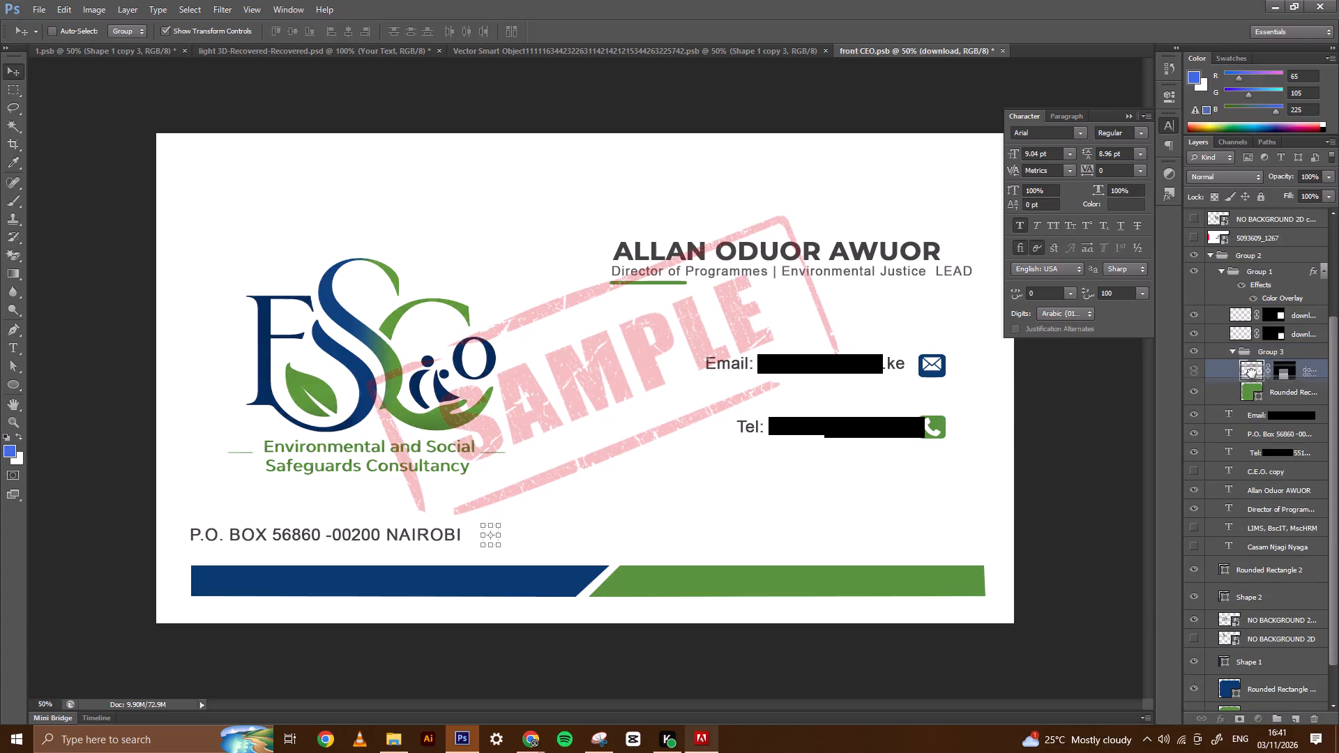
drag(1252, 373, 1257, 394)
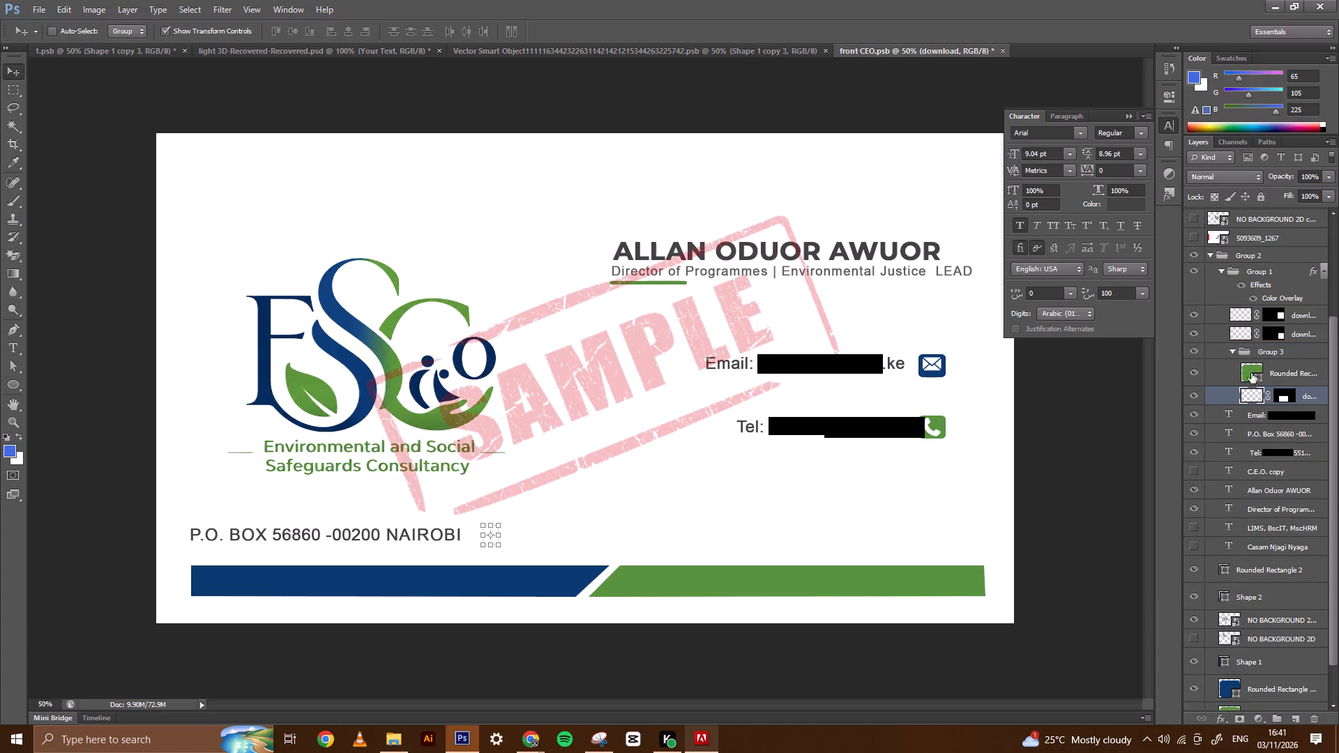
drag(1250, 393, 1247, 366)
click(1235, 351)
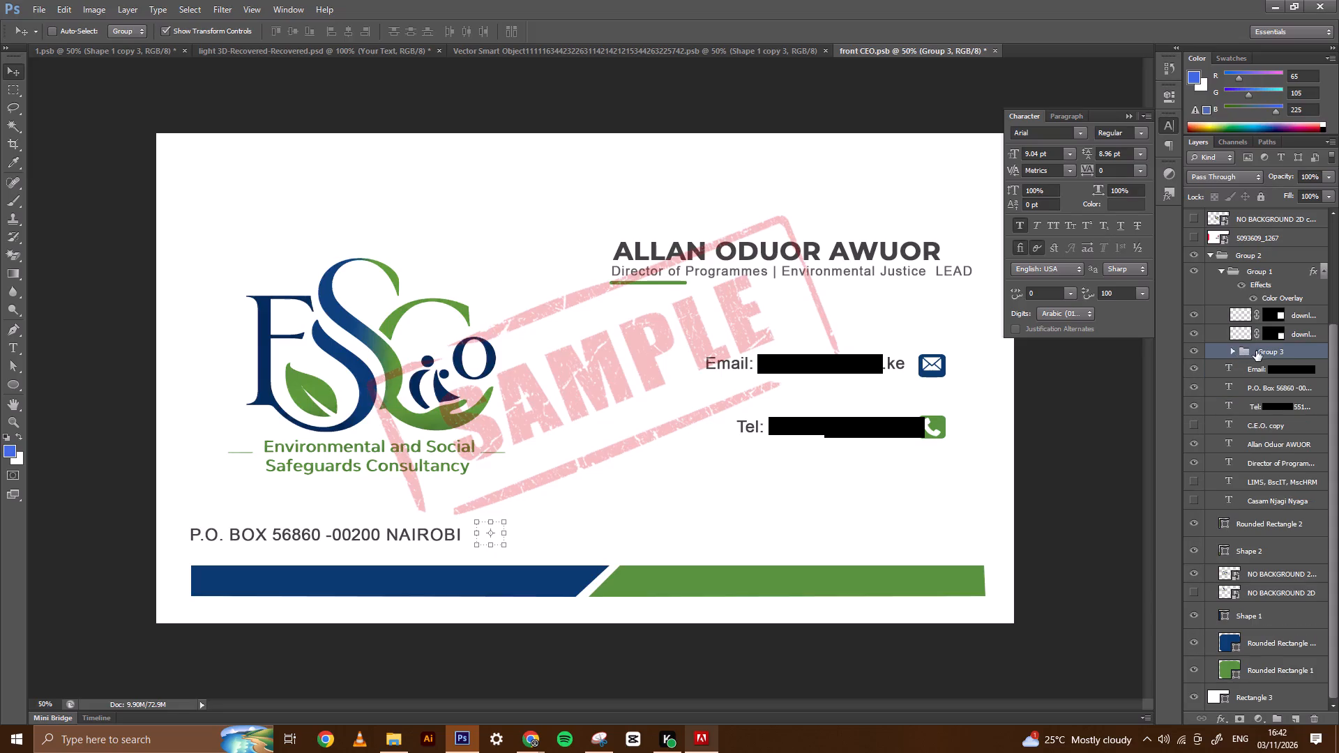
Move the new location icon group above the other two icon layers in Group 1.
drag(1261, 351, 1253, 305)
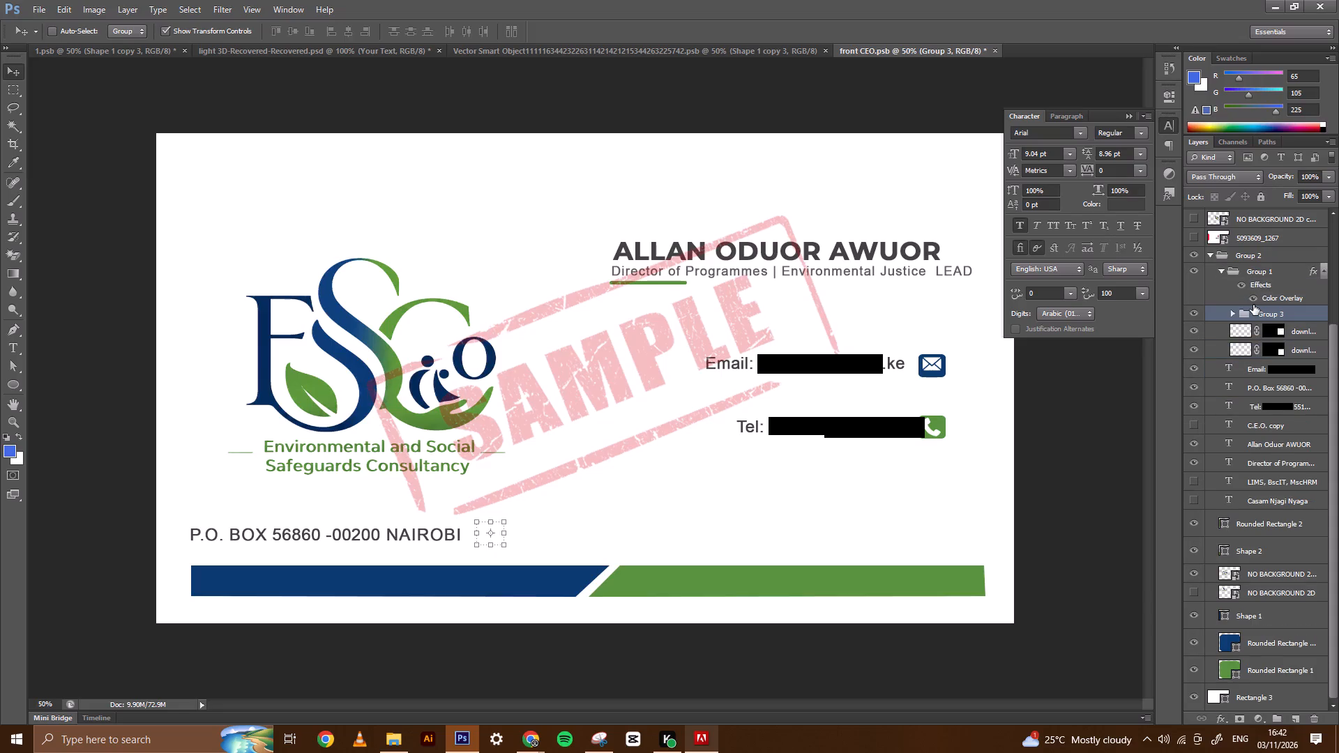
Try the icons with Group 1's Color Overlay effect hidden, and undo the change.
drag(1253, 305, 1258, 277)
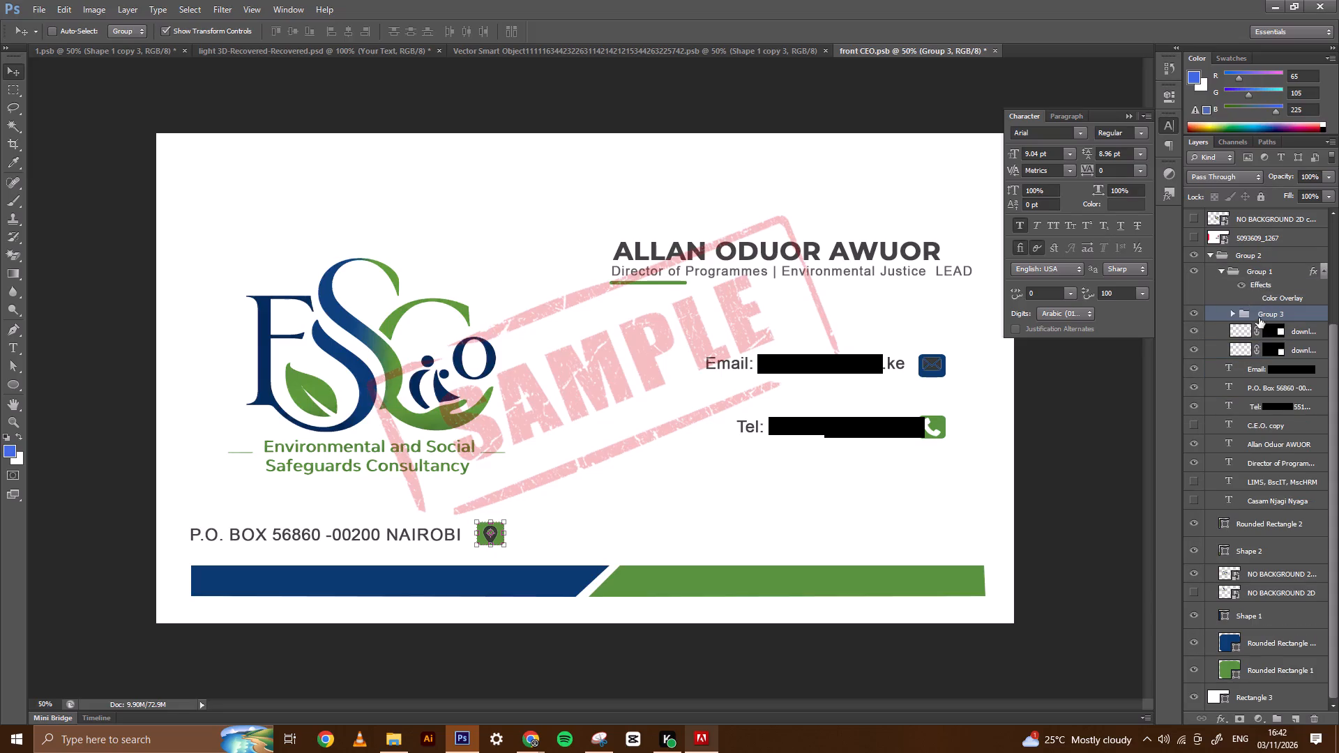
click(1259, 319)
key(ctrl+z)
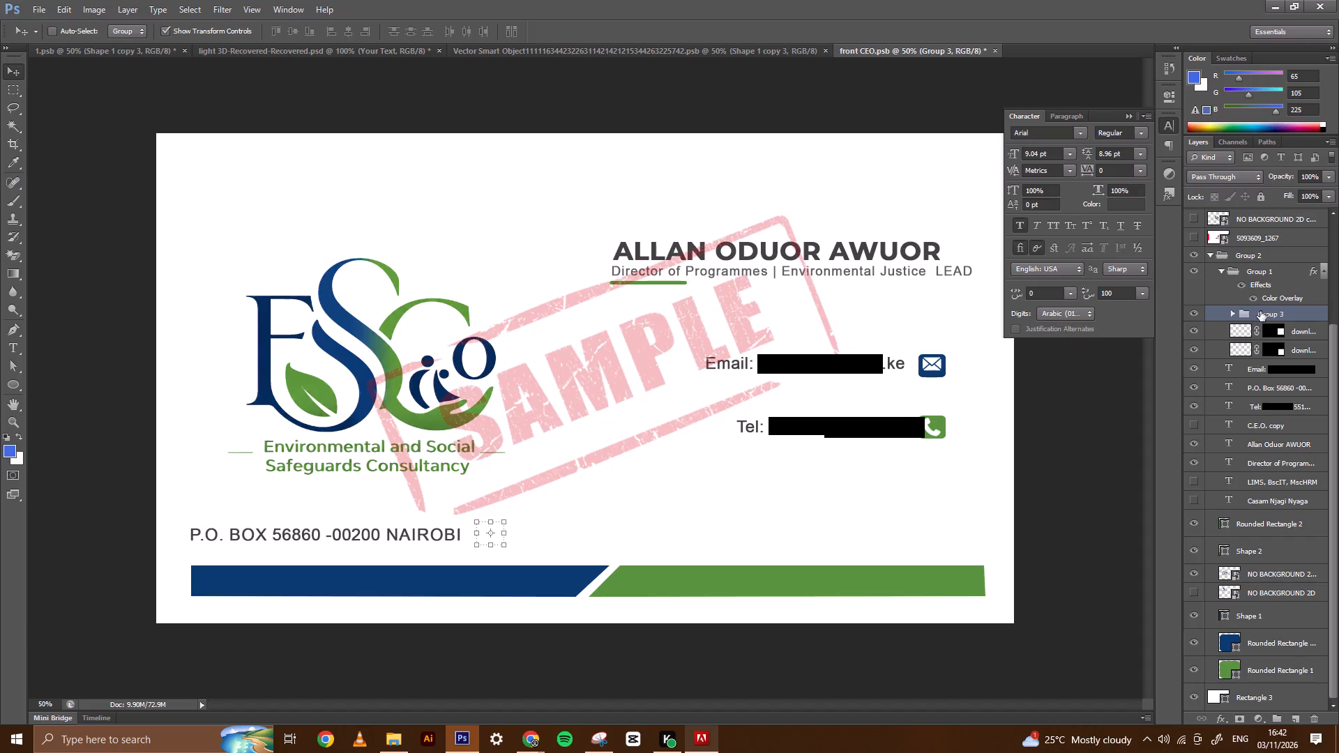
Move the location icon group out of Group 1 to between the Rounded Rectangle 2 and Shape 2 layers.
drag(1264, 313, 1261, 261)
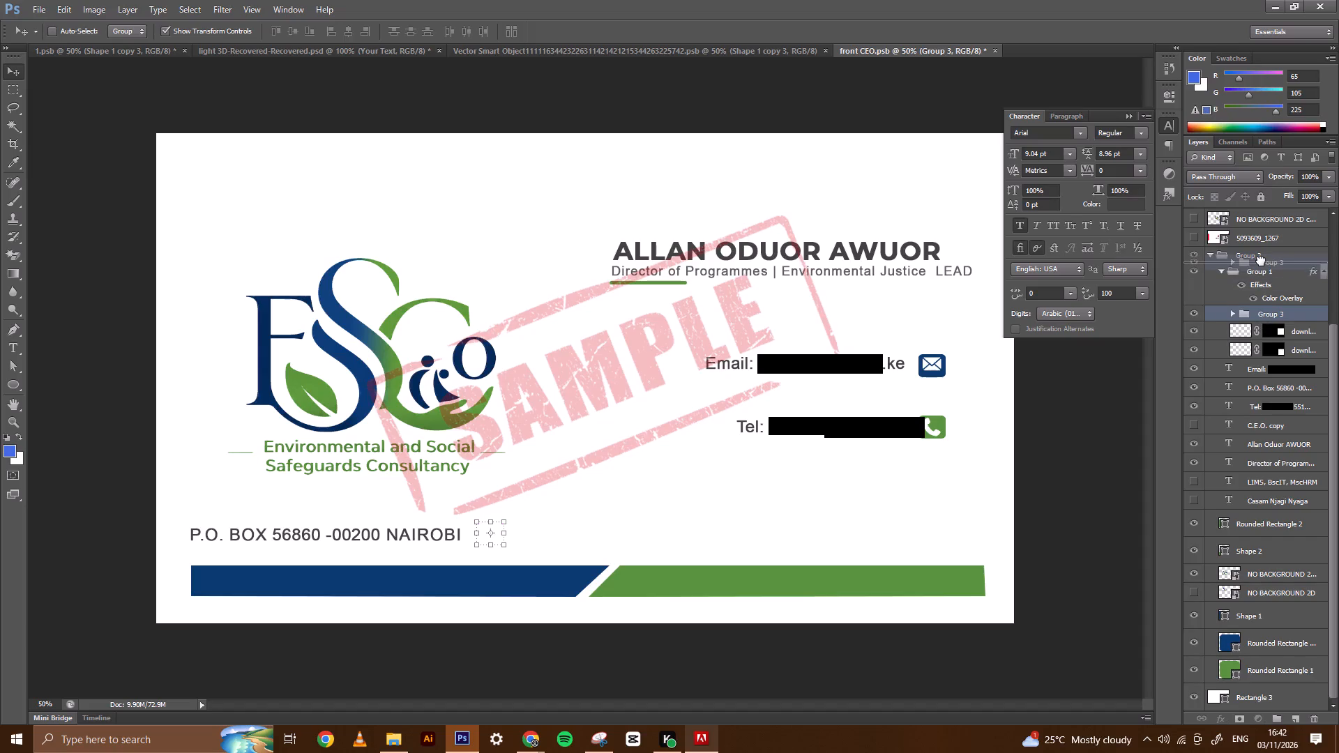
drag(1261, 261, 1265, 365)
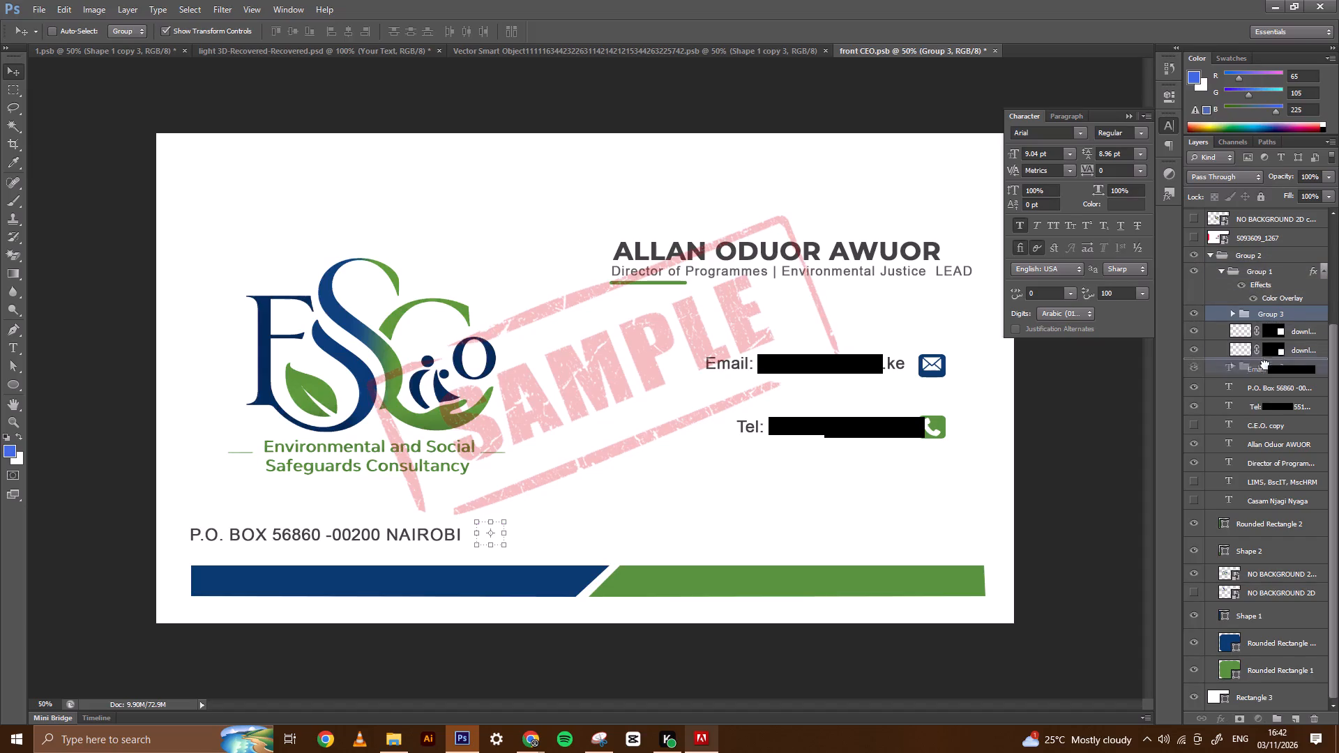
drag(1265, 365, 1255, 526)
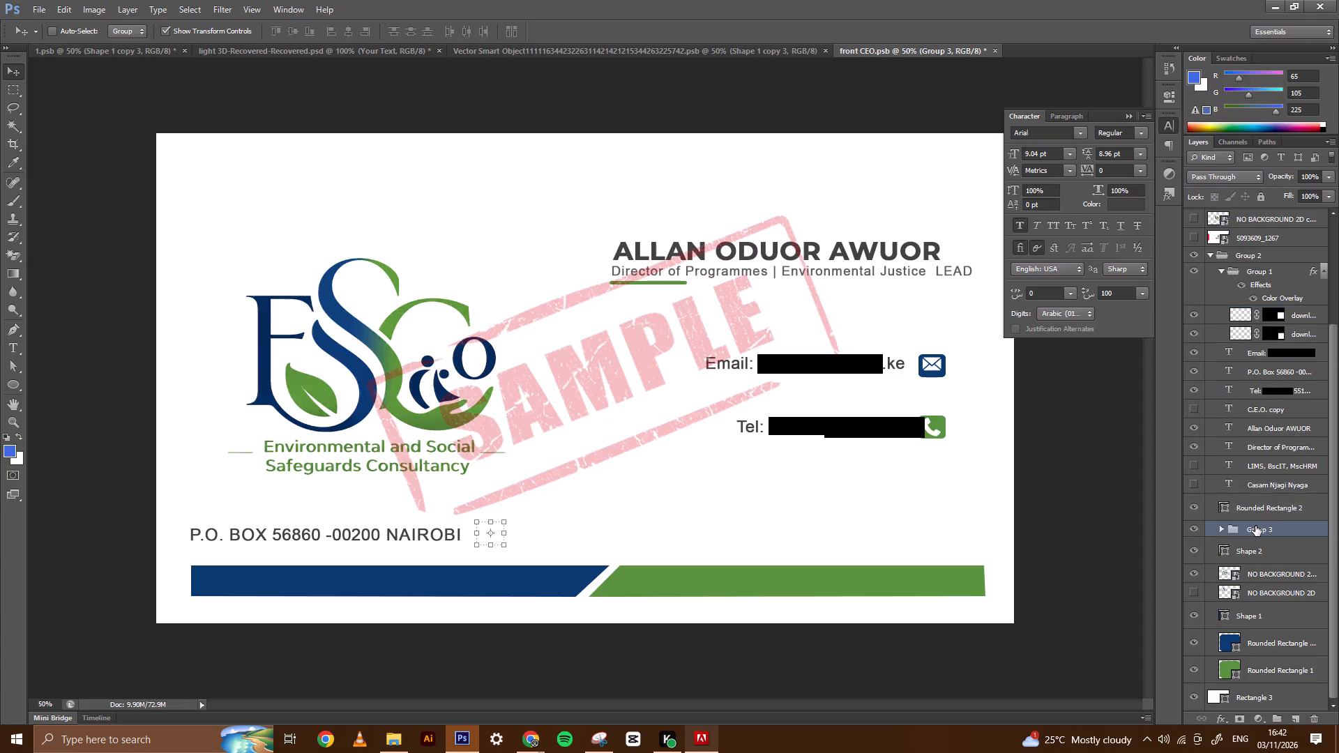
Apply a white (ffffff) Color Overlay to the location icon layer inside Group 3.
click(1223, 526)
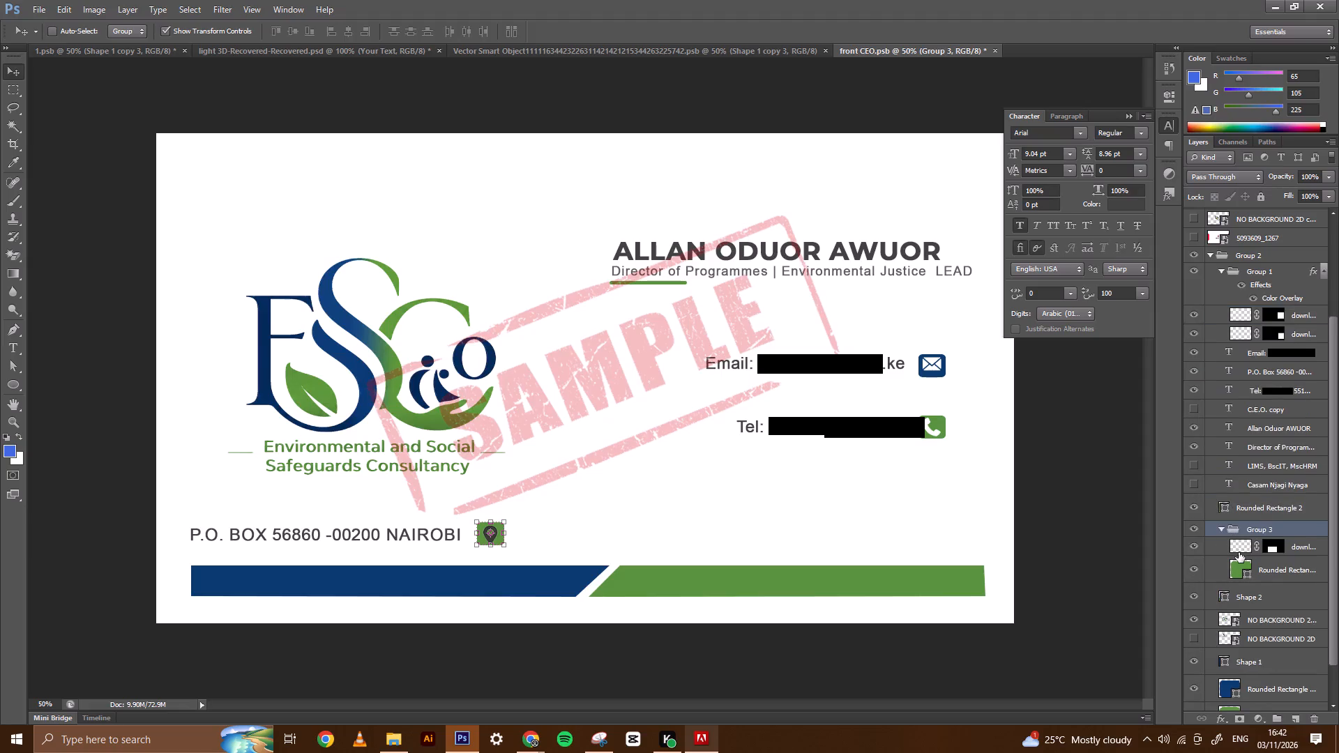
click(1240, 547)
click(1223, 720)
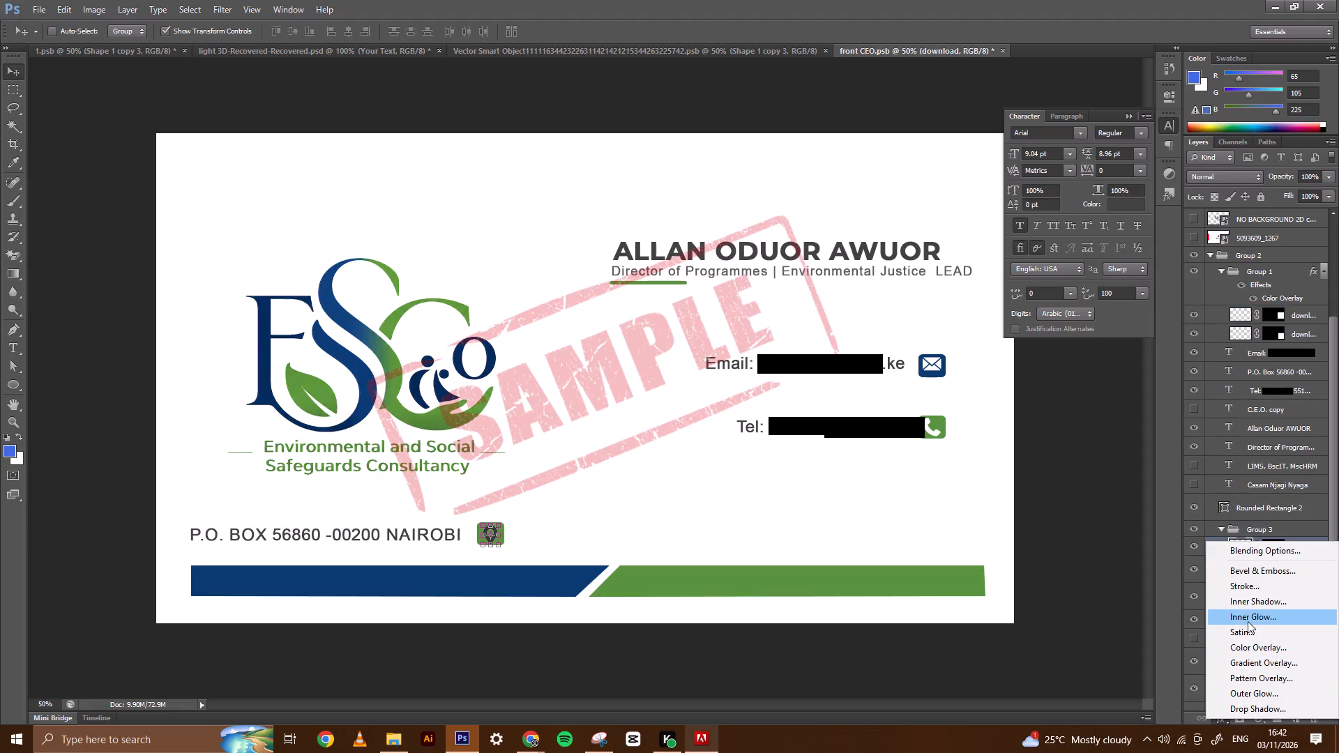
click(1246, 646)
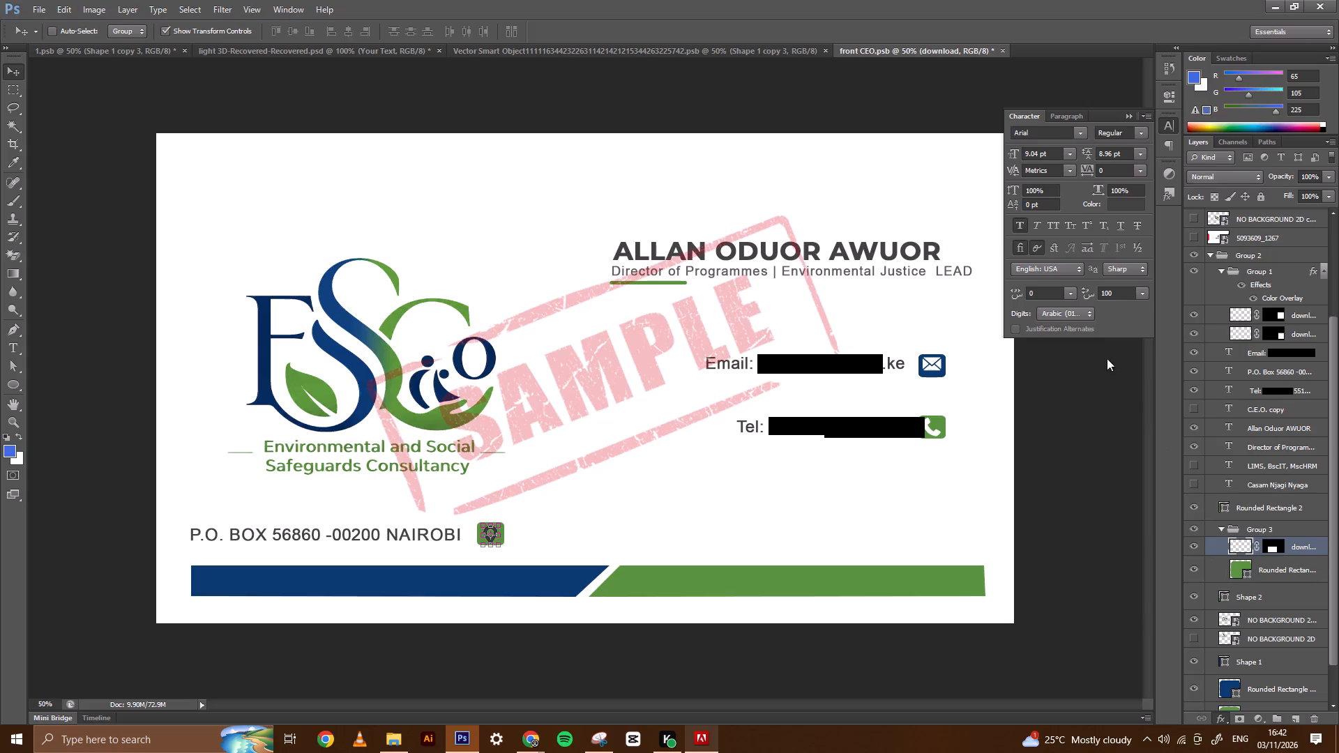
click(960, 193)
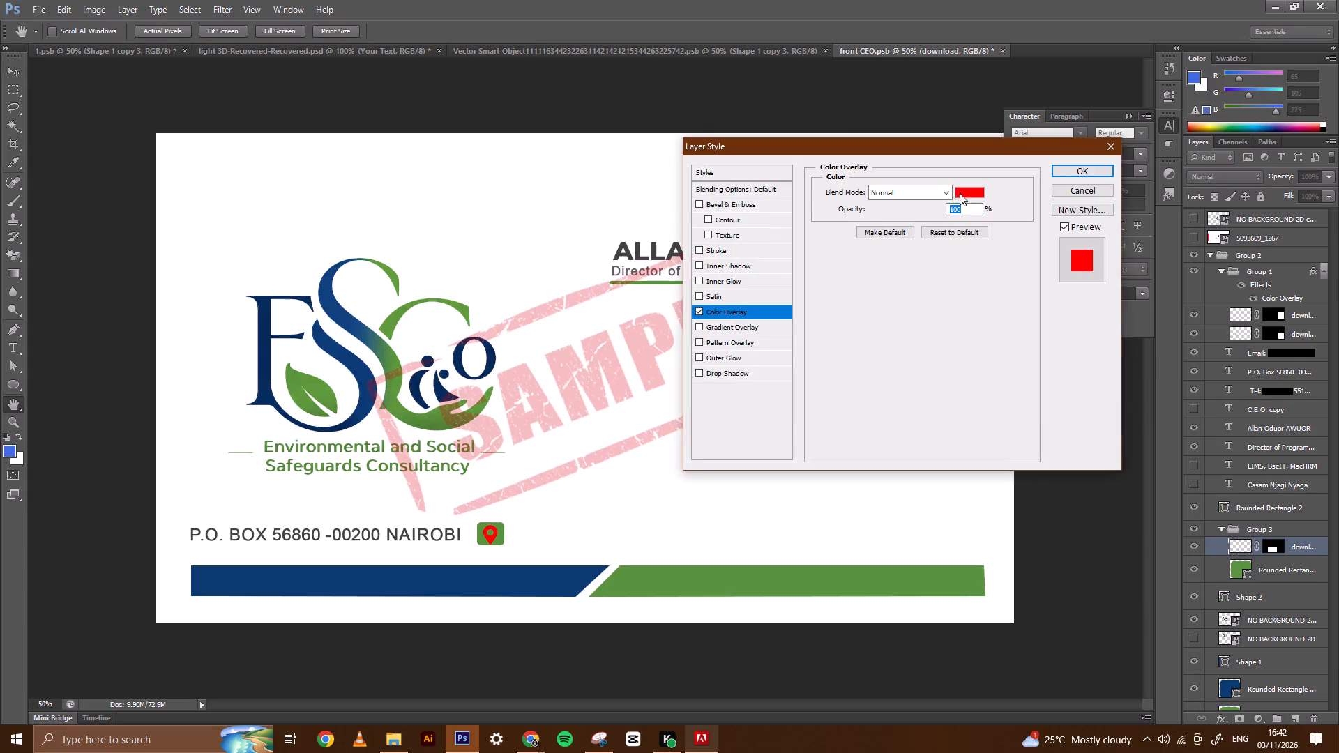
drag(778, 277, 677, 206)
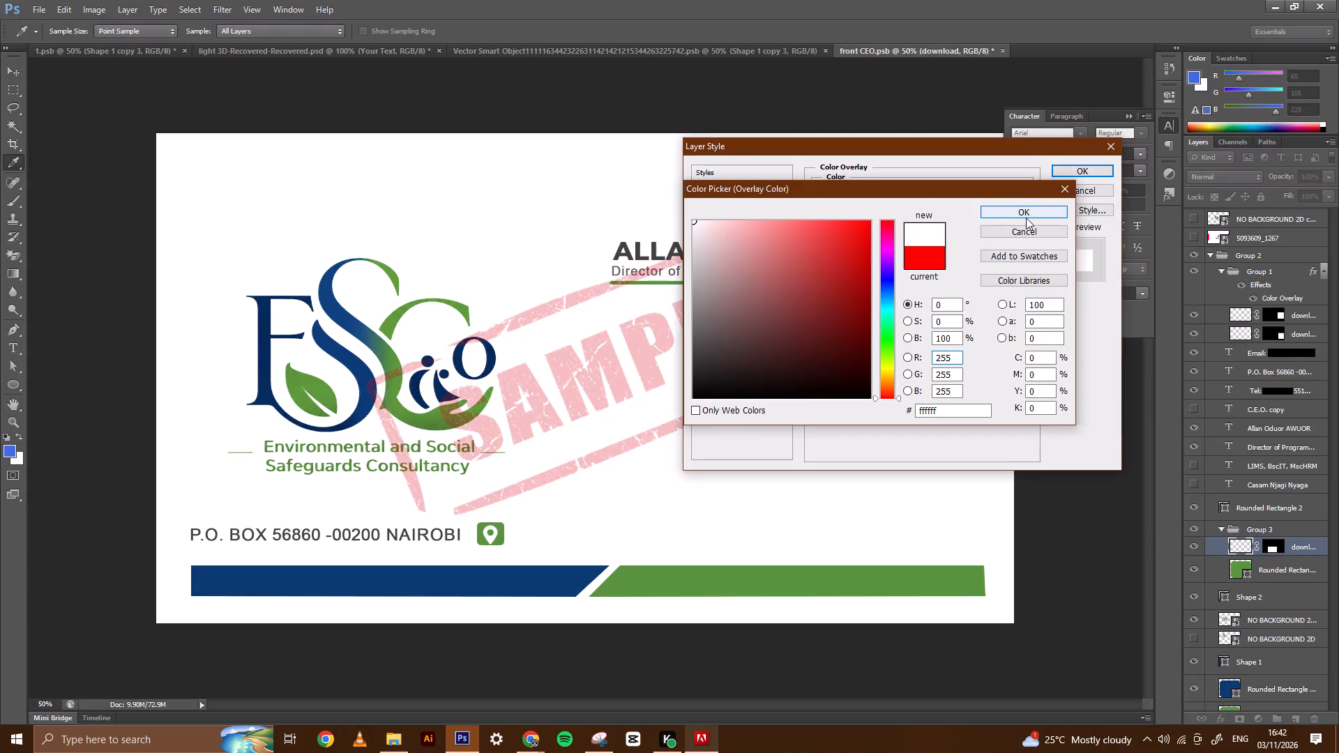
click(1026, 218)
click(1075, 172)
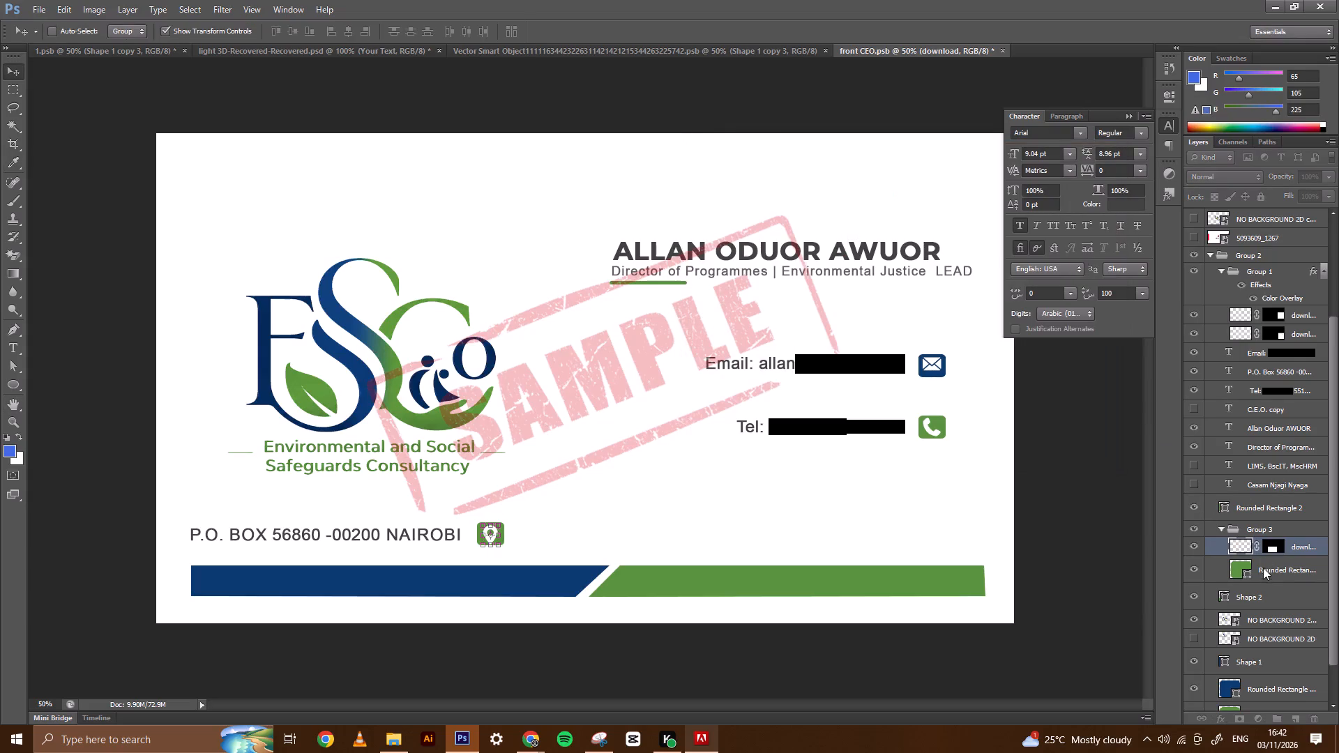
Move the whole location icon group to the start of the P.O. Box row, level with its text.
click(1223, 528)
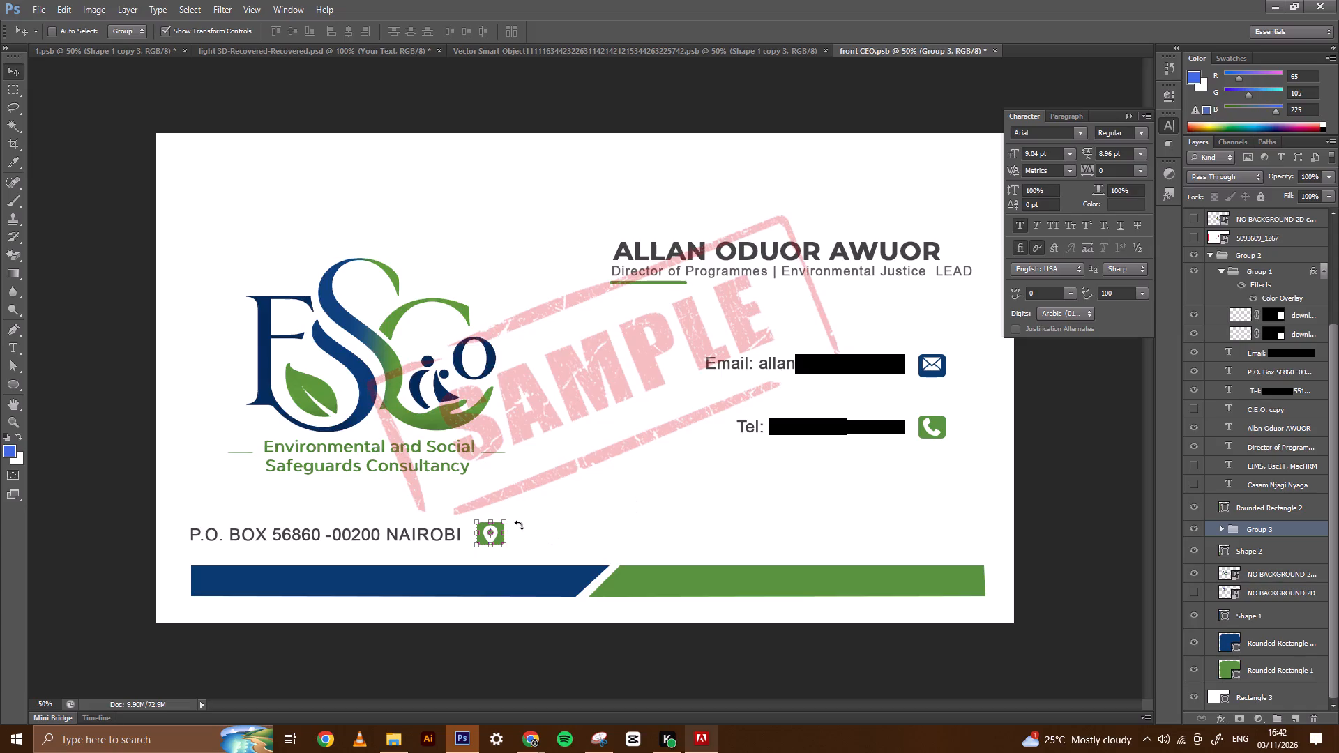
key(Left)
key(Left)
key(Left)
key(Left)
key(Left)
key(Left)
key(Left)
key(Left)
key(Left)
key(Left)
key(Left)
key(Left)
key(Left)
key(Left)
key(Left)
key(Left)
key(Left)
key(Left)
key(Left)
key(Left)
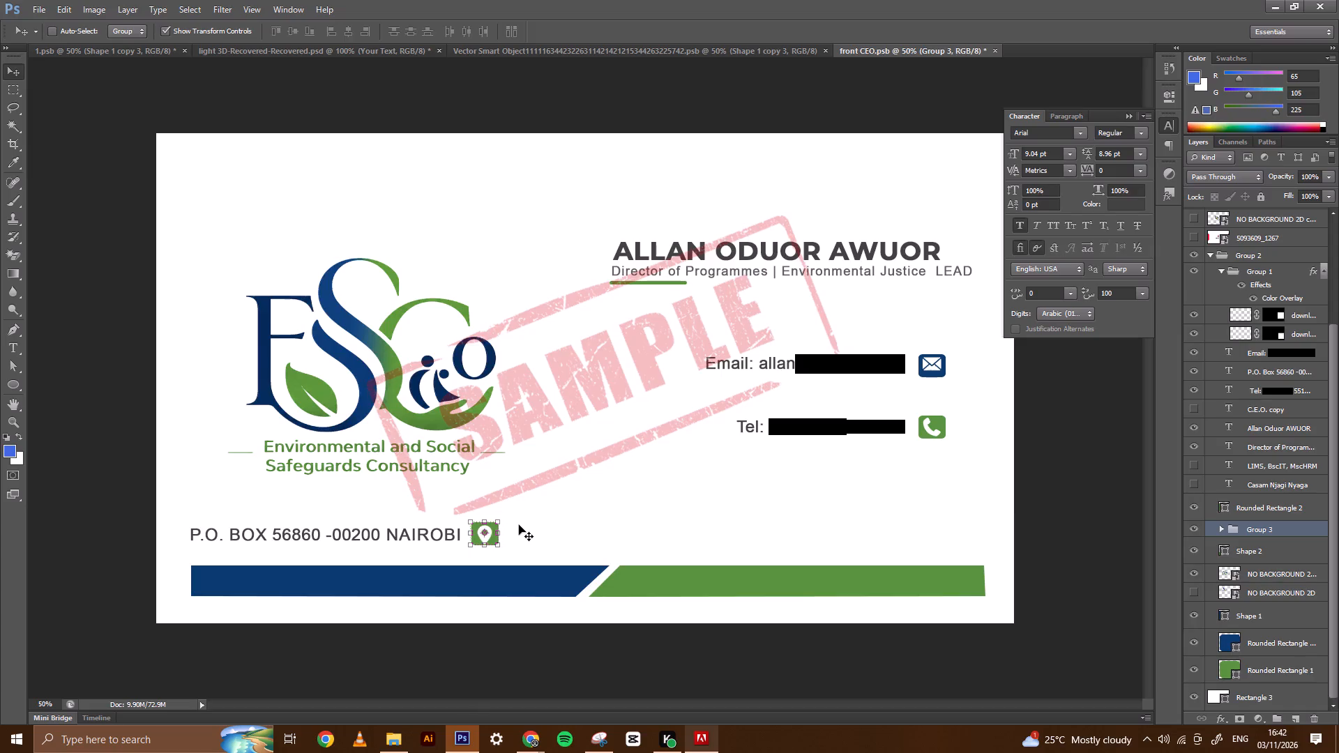
drag(485, 534, 425, 533)
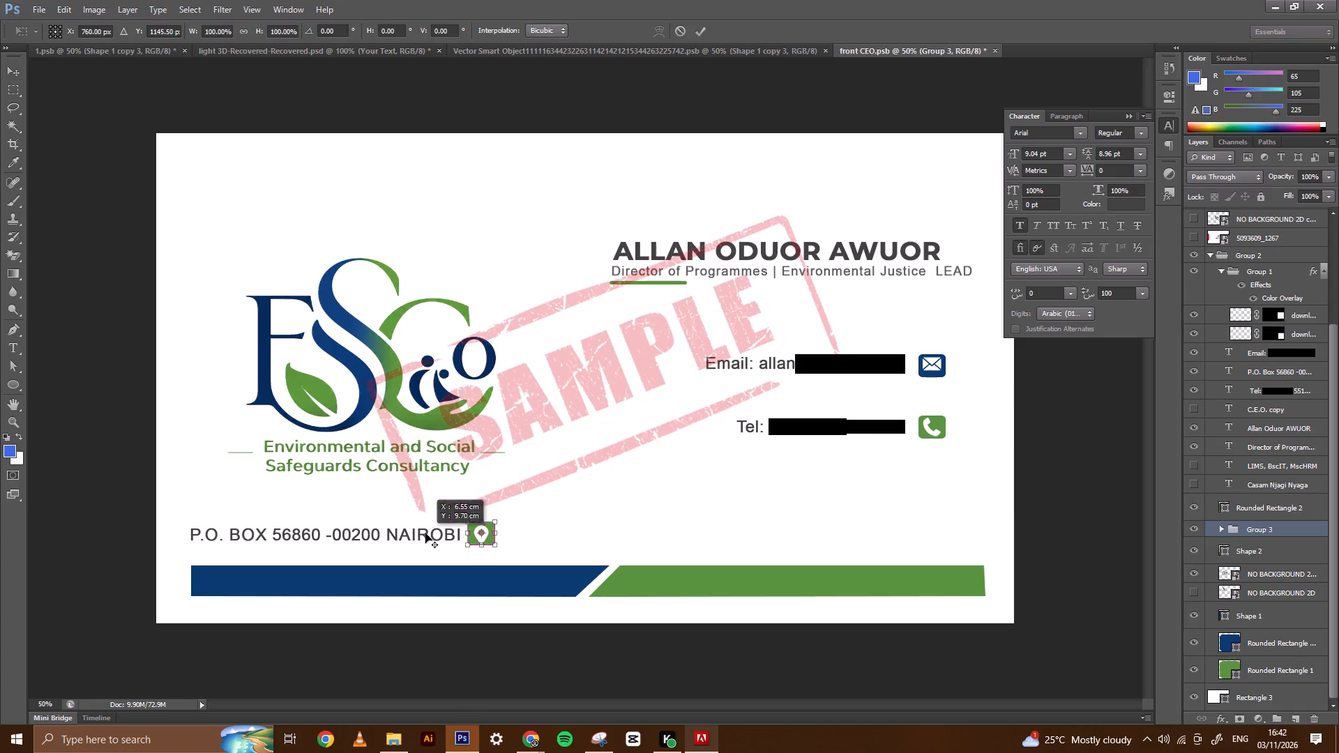
drag(425, 533, 285, 534)
drag(483, 530, 393, 532)
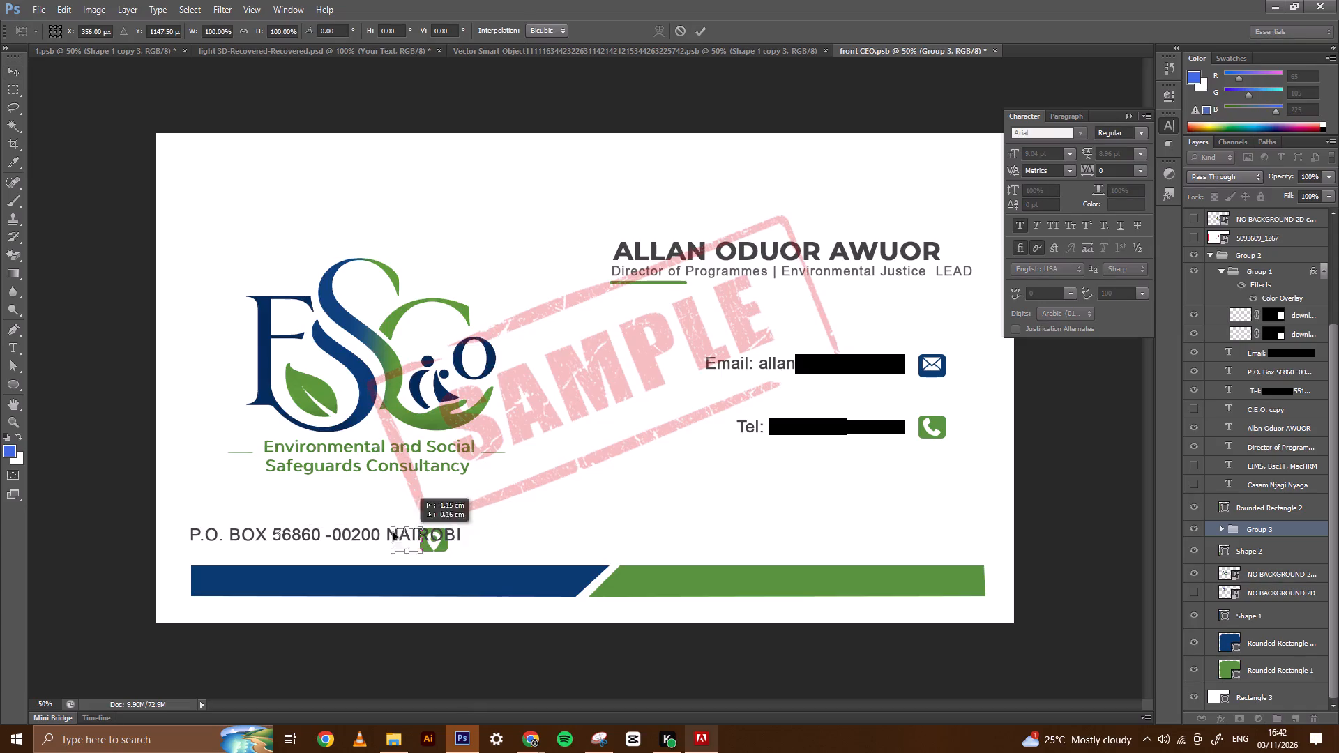
drag(393, 532, 211, 526)
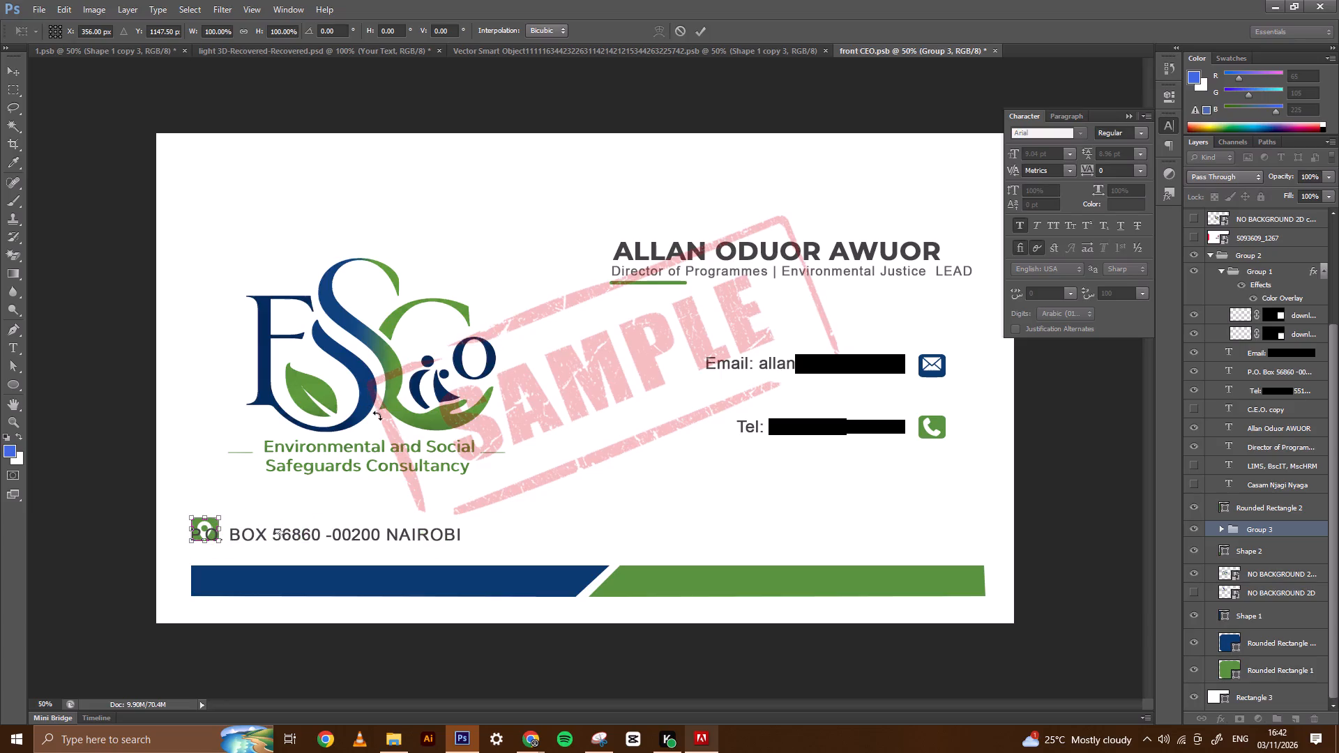
key(Down)
key(Down)
key(Down)
key(Down)
key(Down)
key(Down)
key(Down)
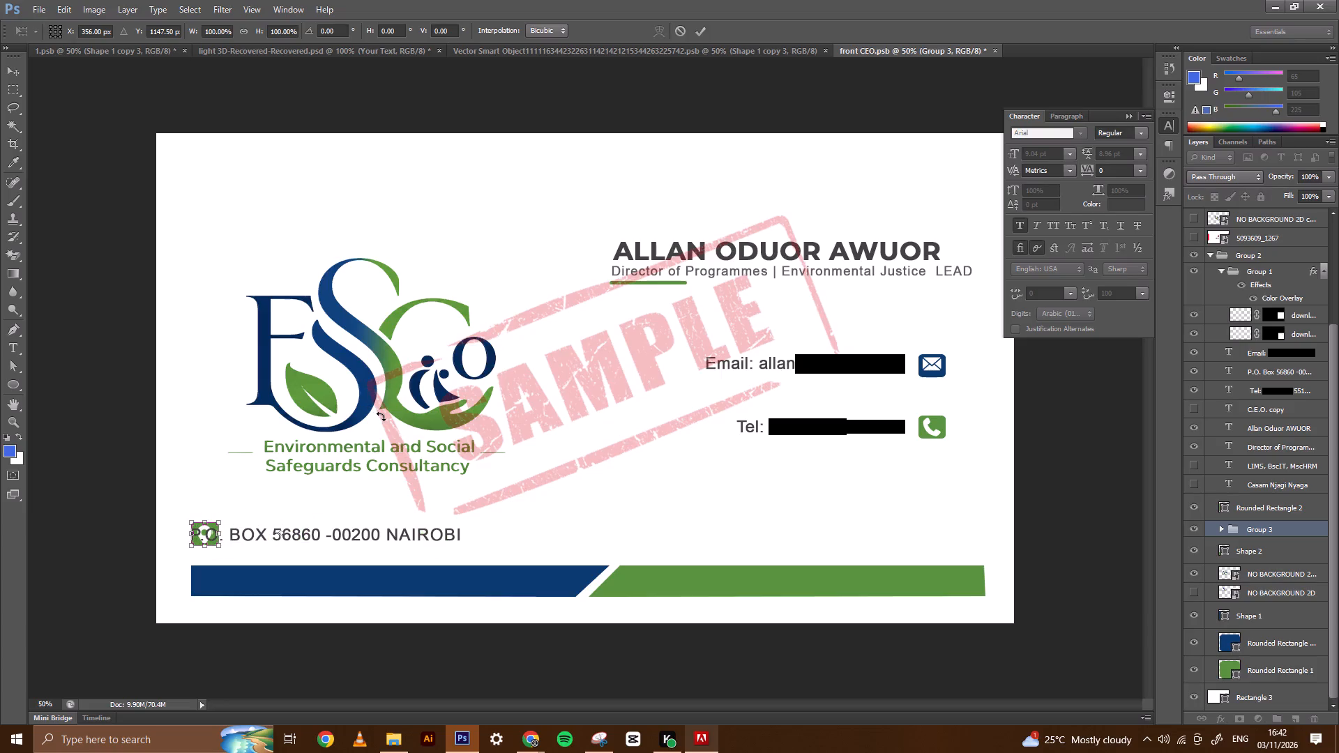
click(702, 32)
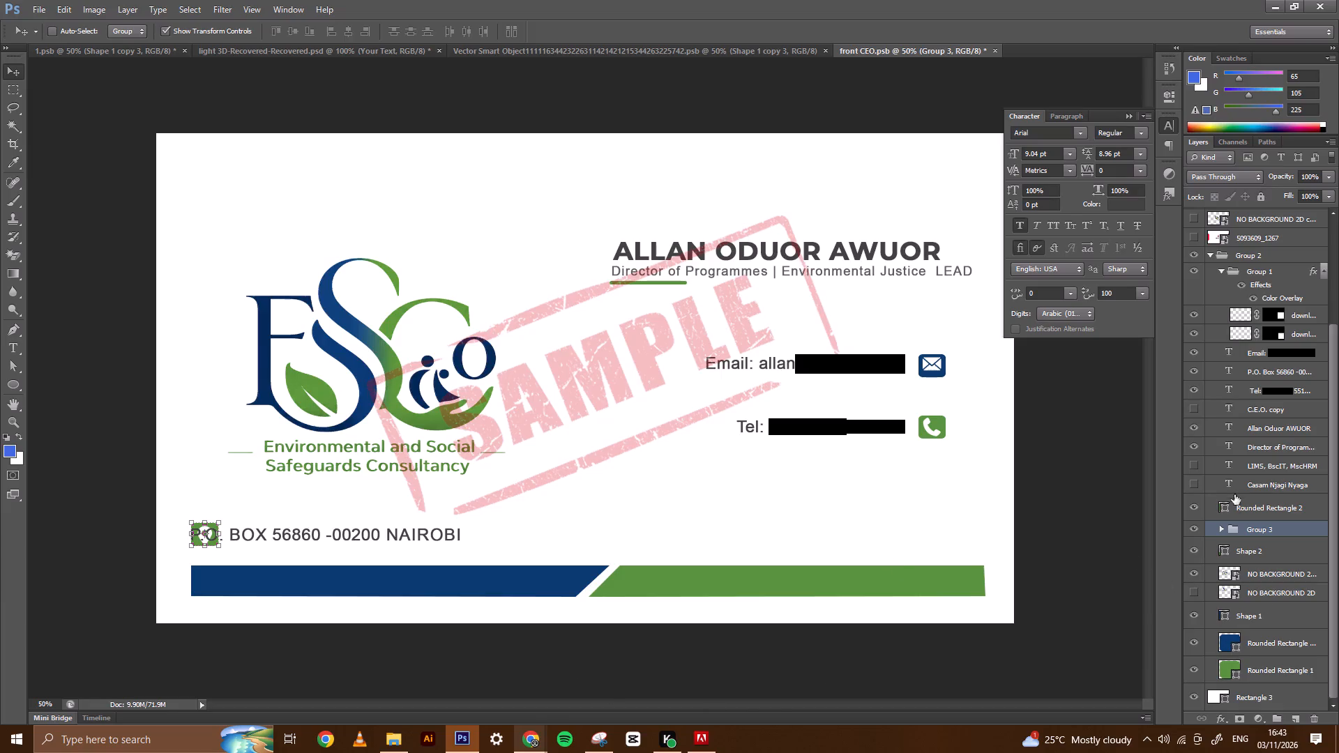
Select the phone icon layer together with its green square layer, Rounded Rectangle 1.
click(1243, 330)
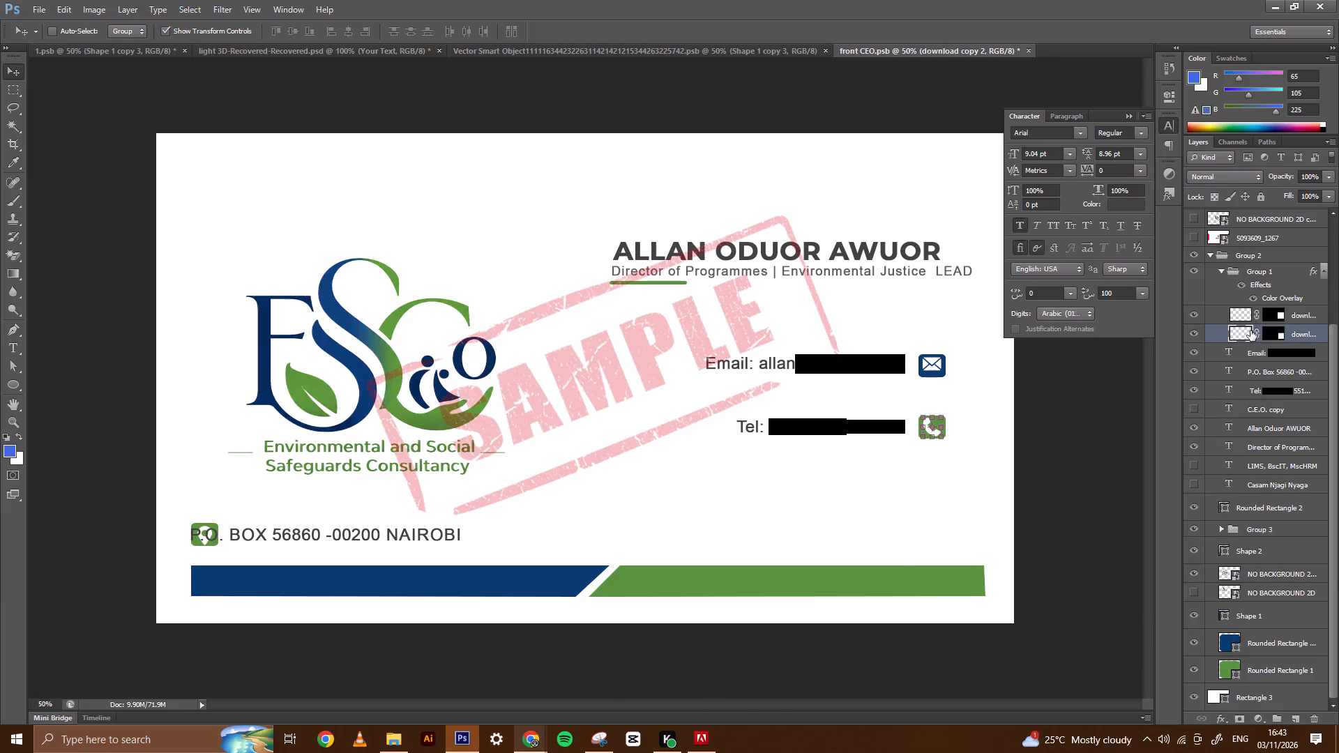
ctrl+click(1261, 671)
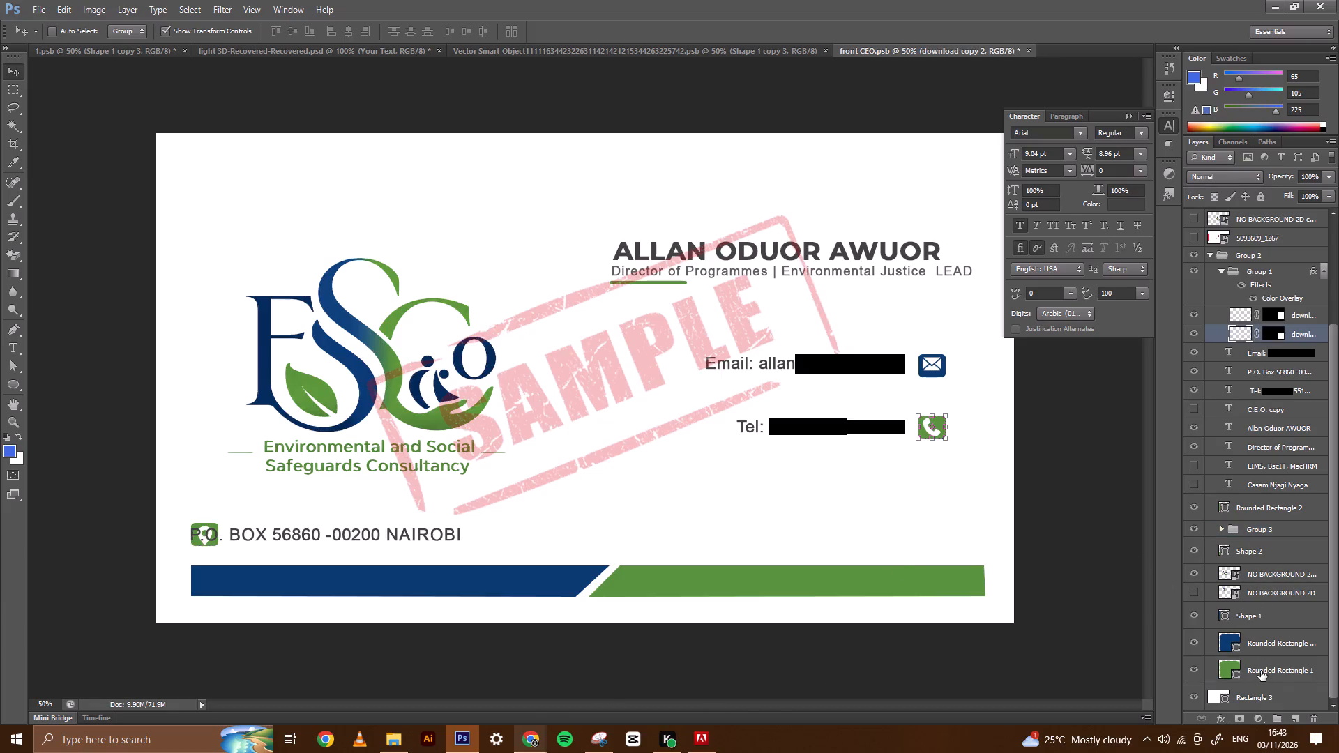
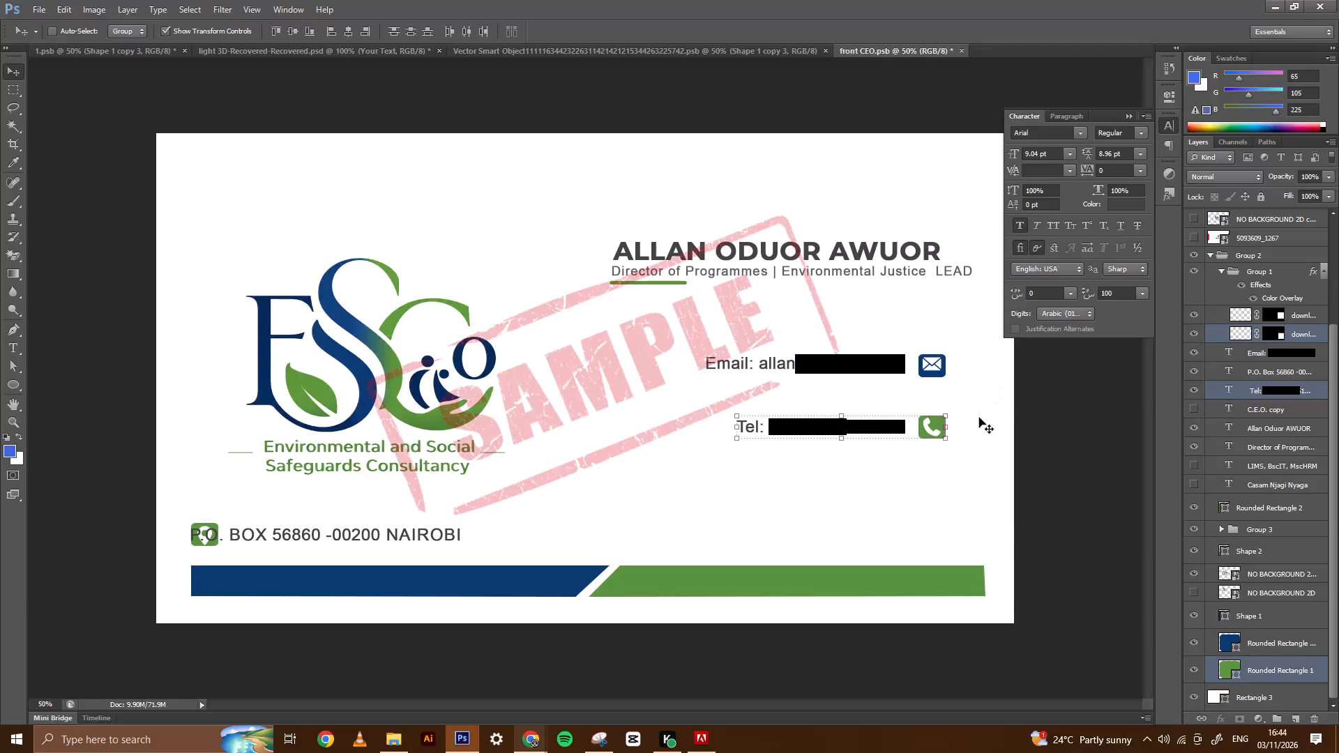
Duplicate the Tel text, phone icon and green square layers, and move the copies out of Group 1 to above Group 2.
key(ctrl+j)
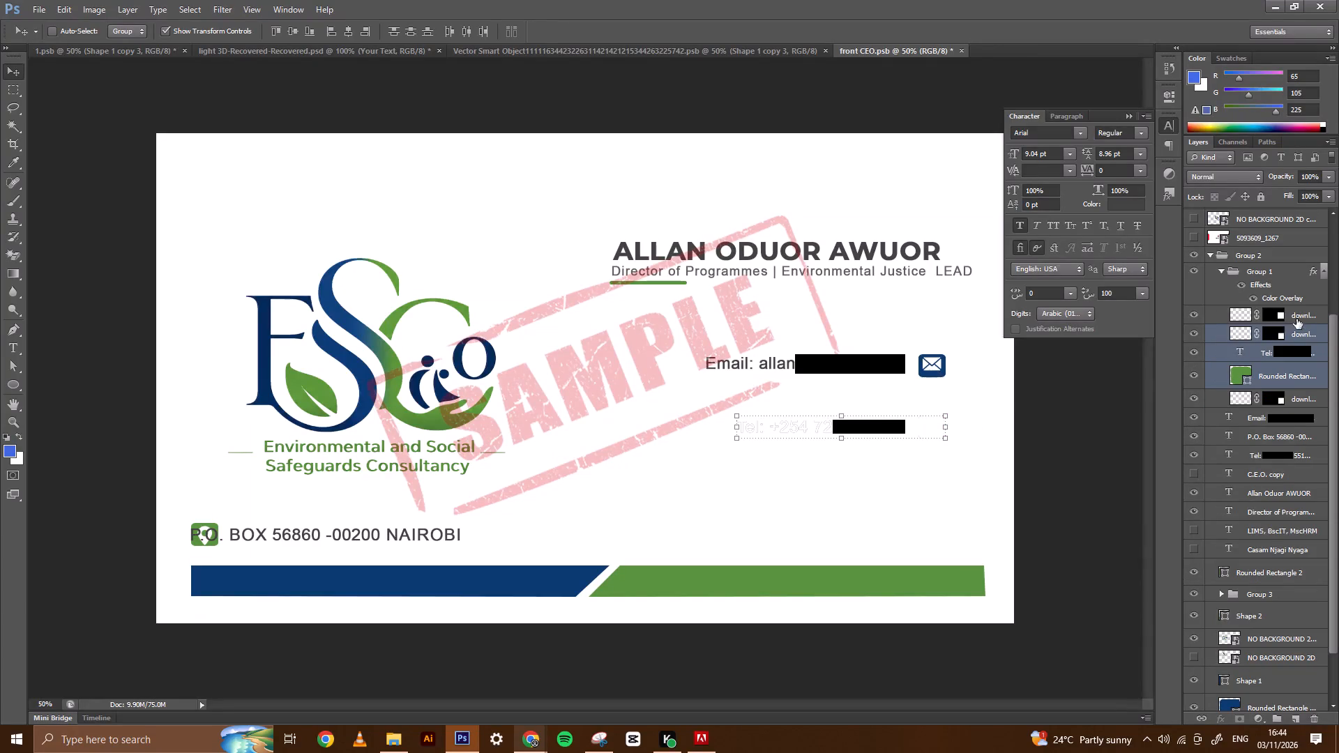
drag(1296, 334, 1253, 248)
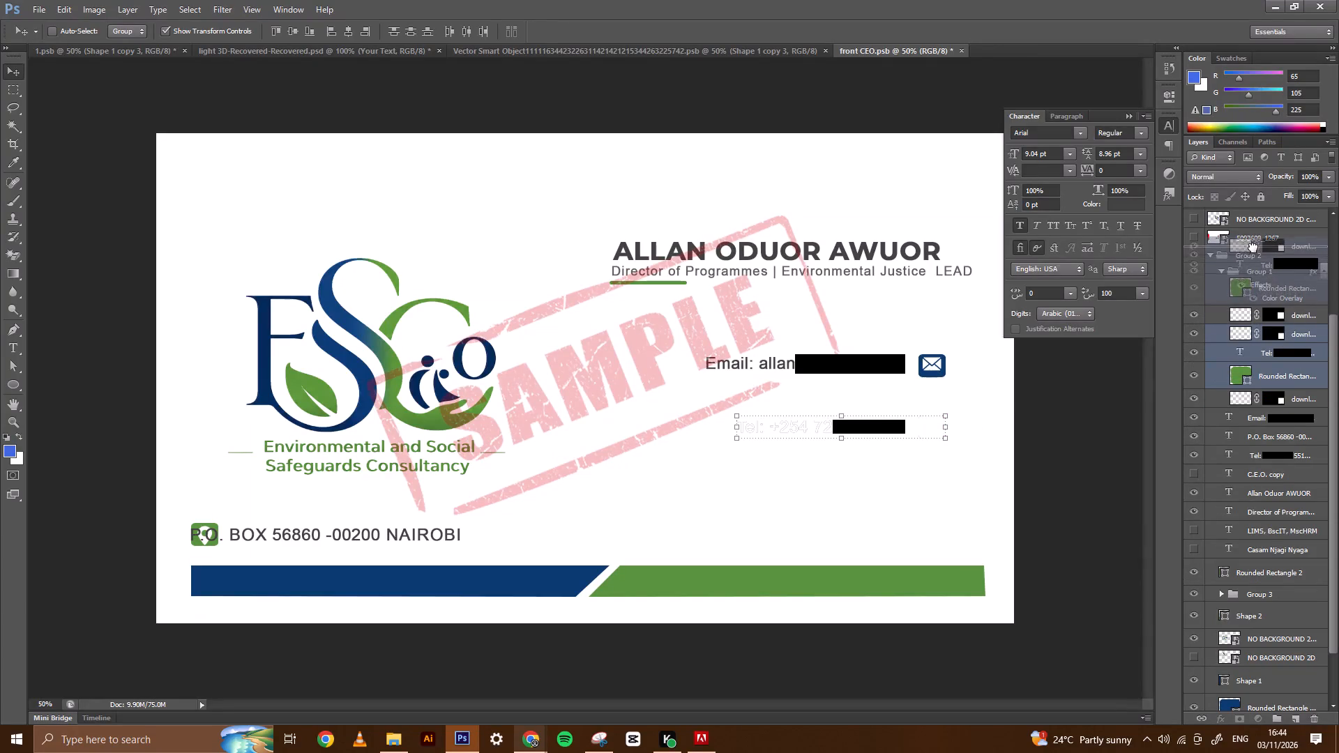
drag(1253, 248, 1251, 245)
Move the duplicated Tel row with its icon down beside the P.O. Box text, just after NAIROBI and level with it.
drag(906, 427, 866, 451)
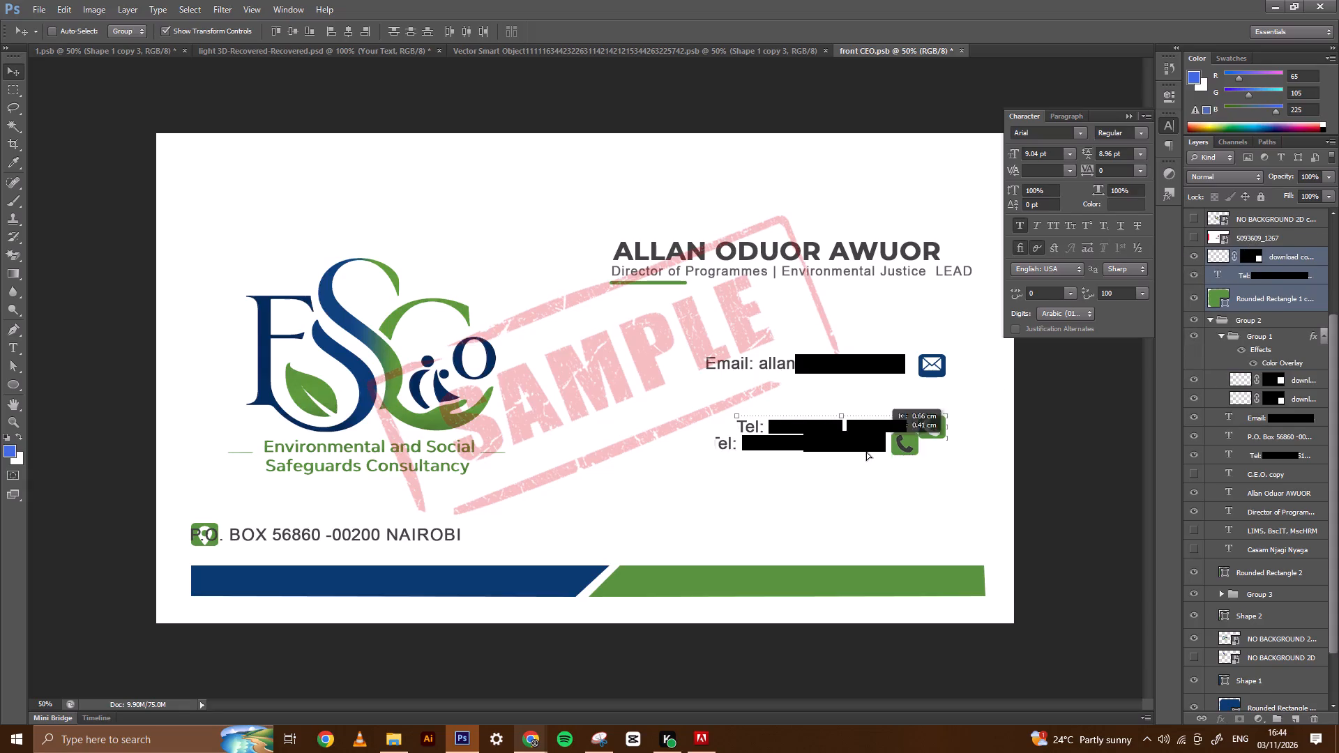
drag(866, 451, 646, 536)
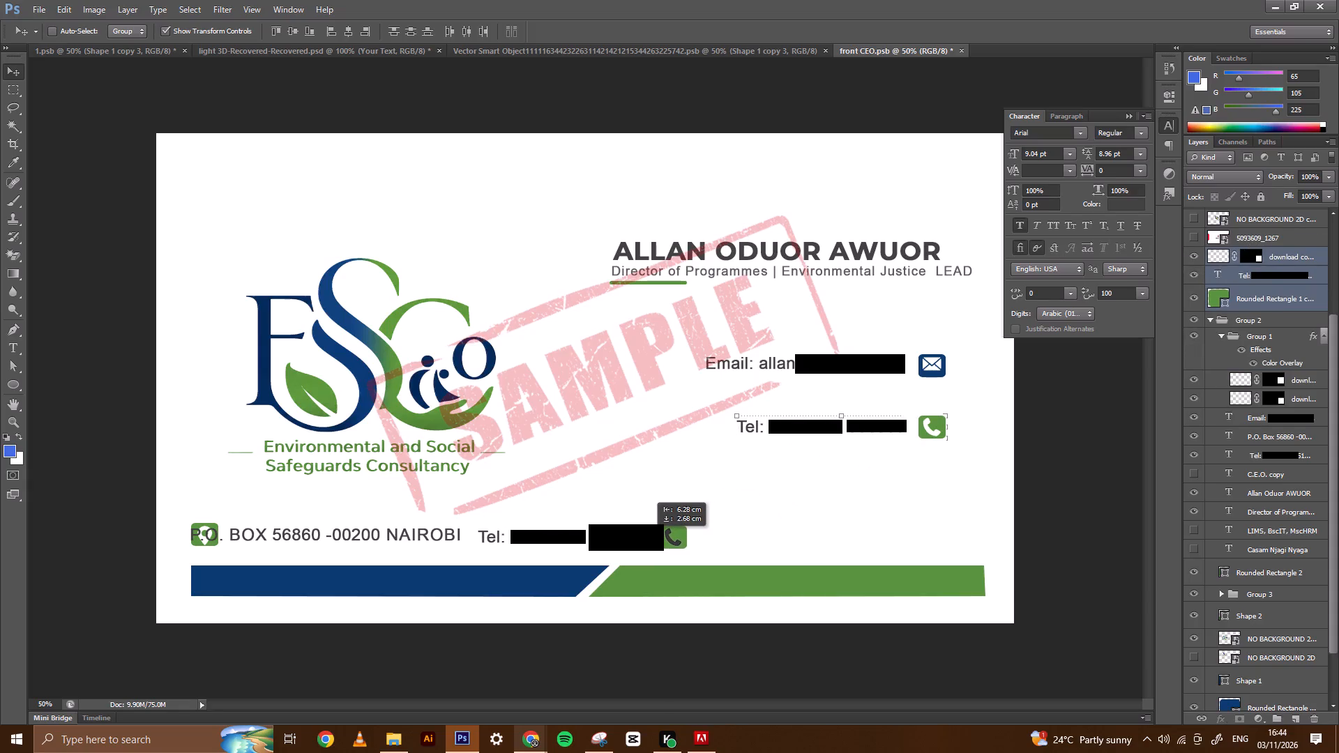
drag(646, 536, 652, 536)
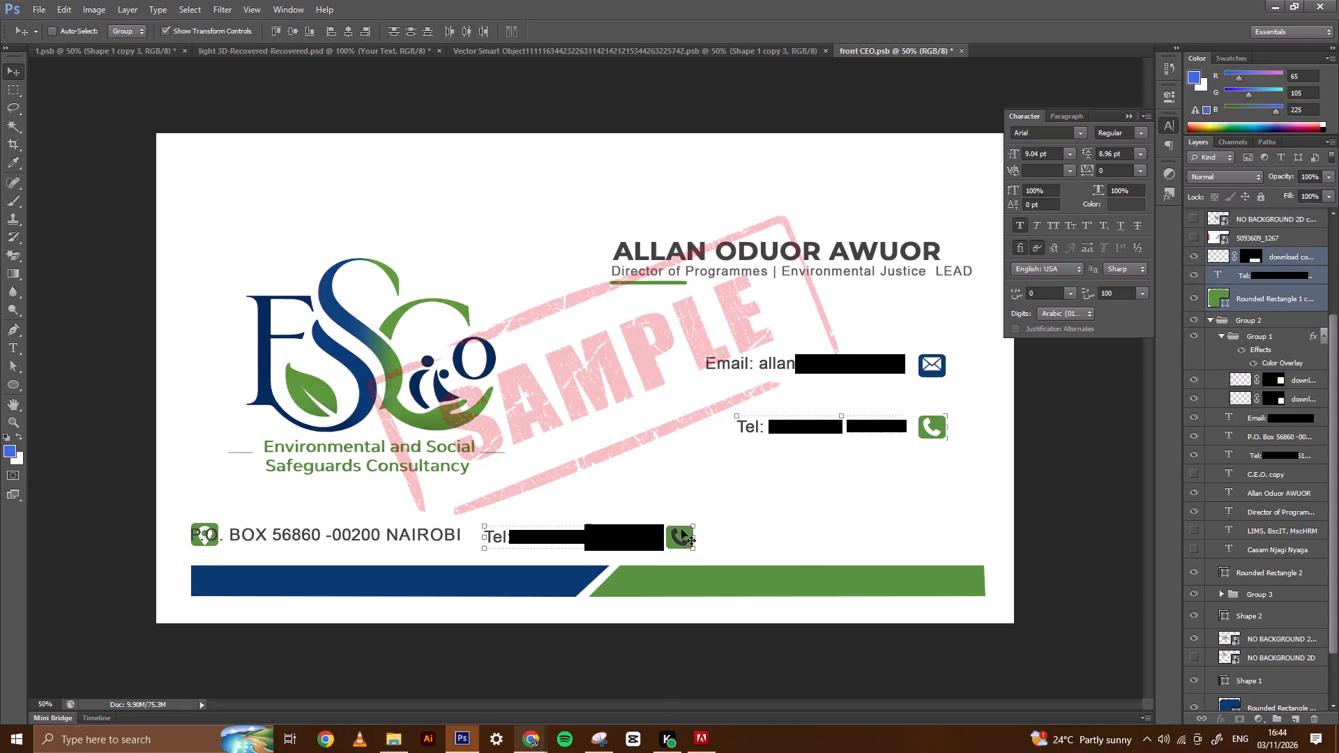
Apply a white Color Overlay at 100% opacity to the duplicated phone icon layer.
click(1217, 255)
click(1222, 723)
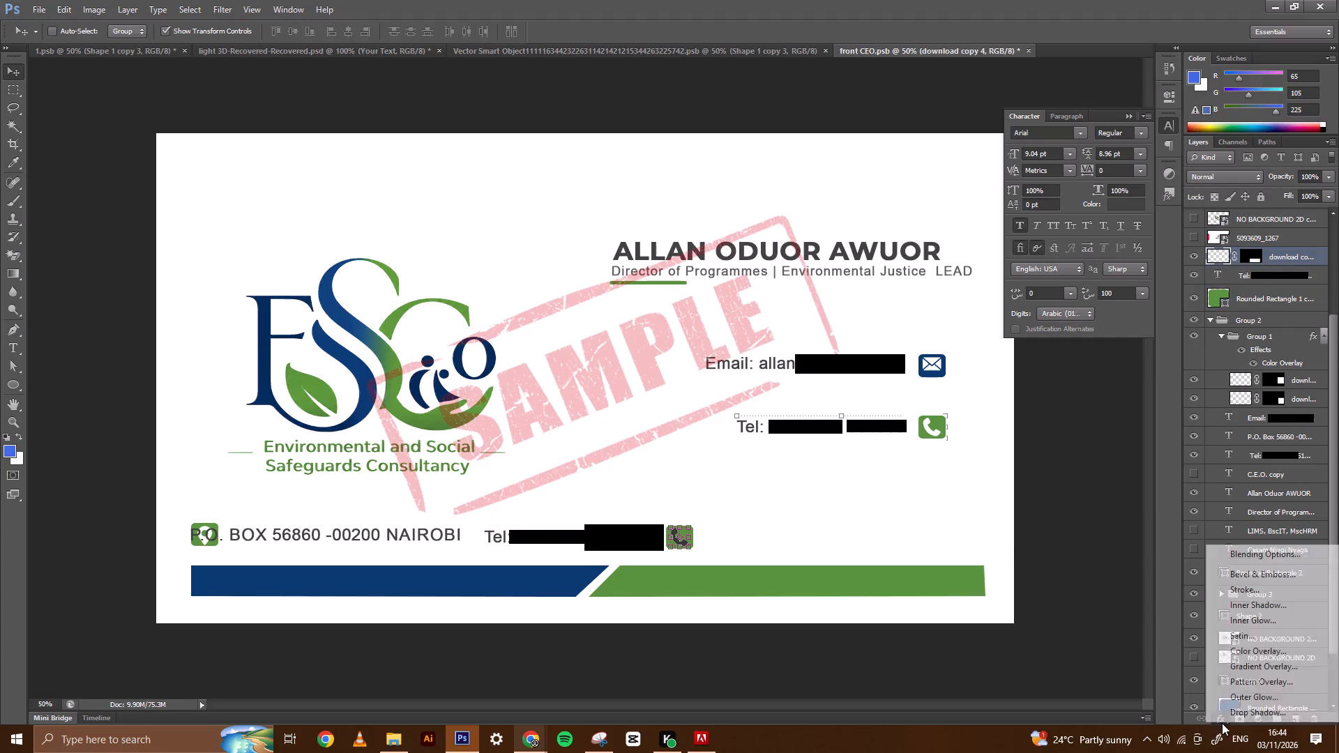
click(1248, 650)
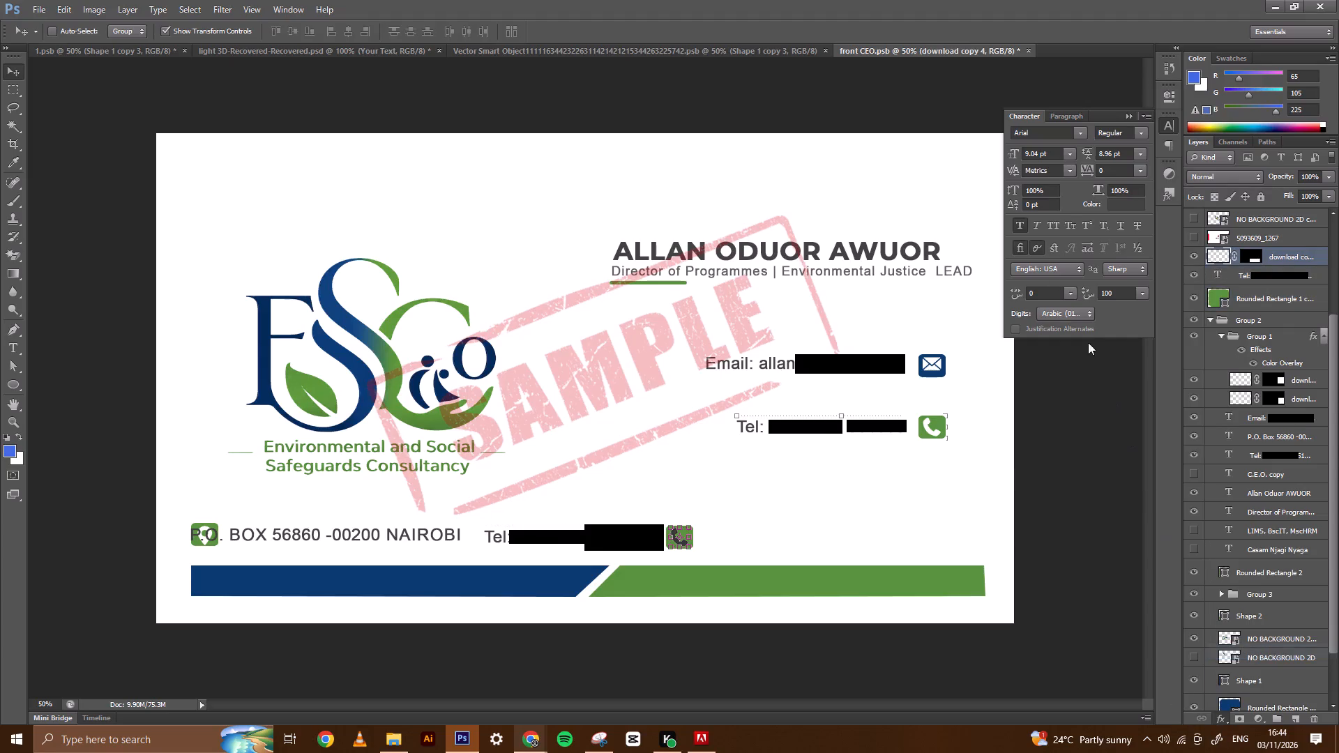
click(967, 193)
drag(824, 296, 815, 290)
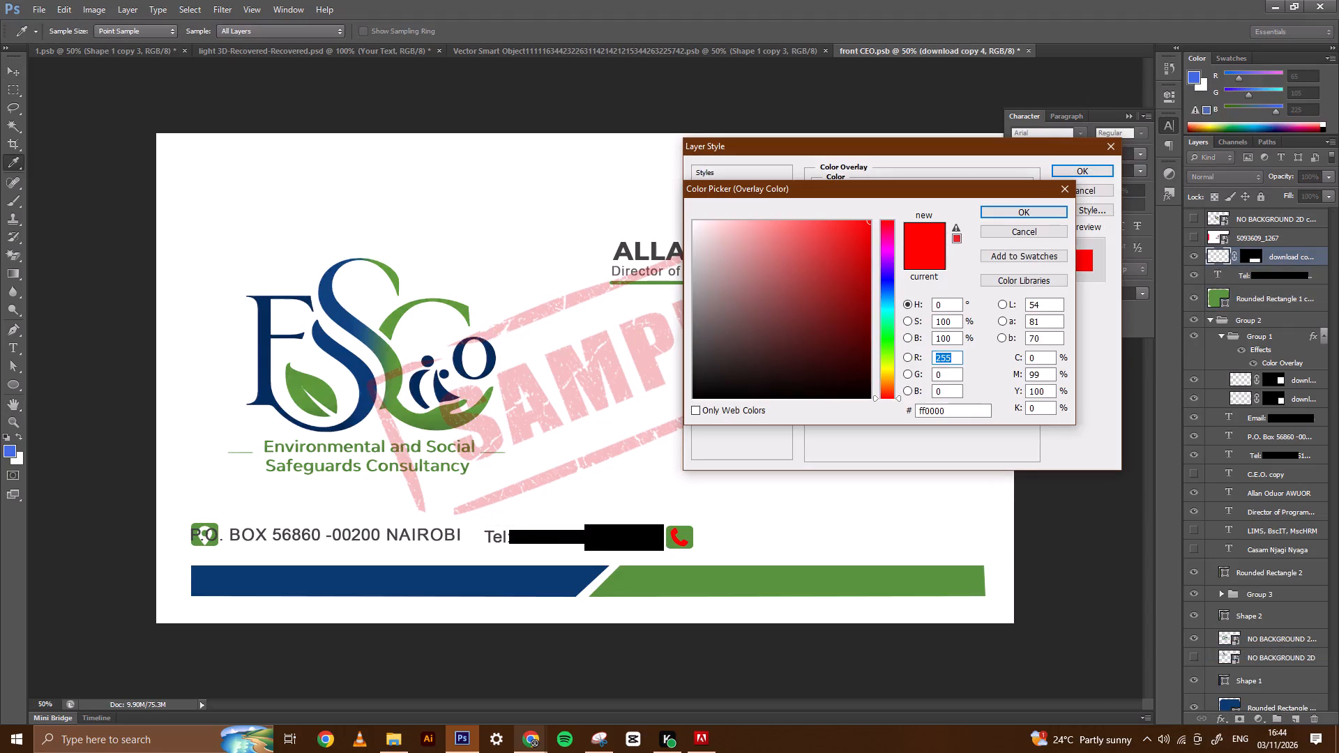
drag(815, 290, 695, 211)
click(1044, 214)
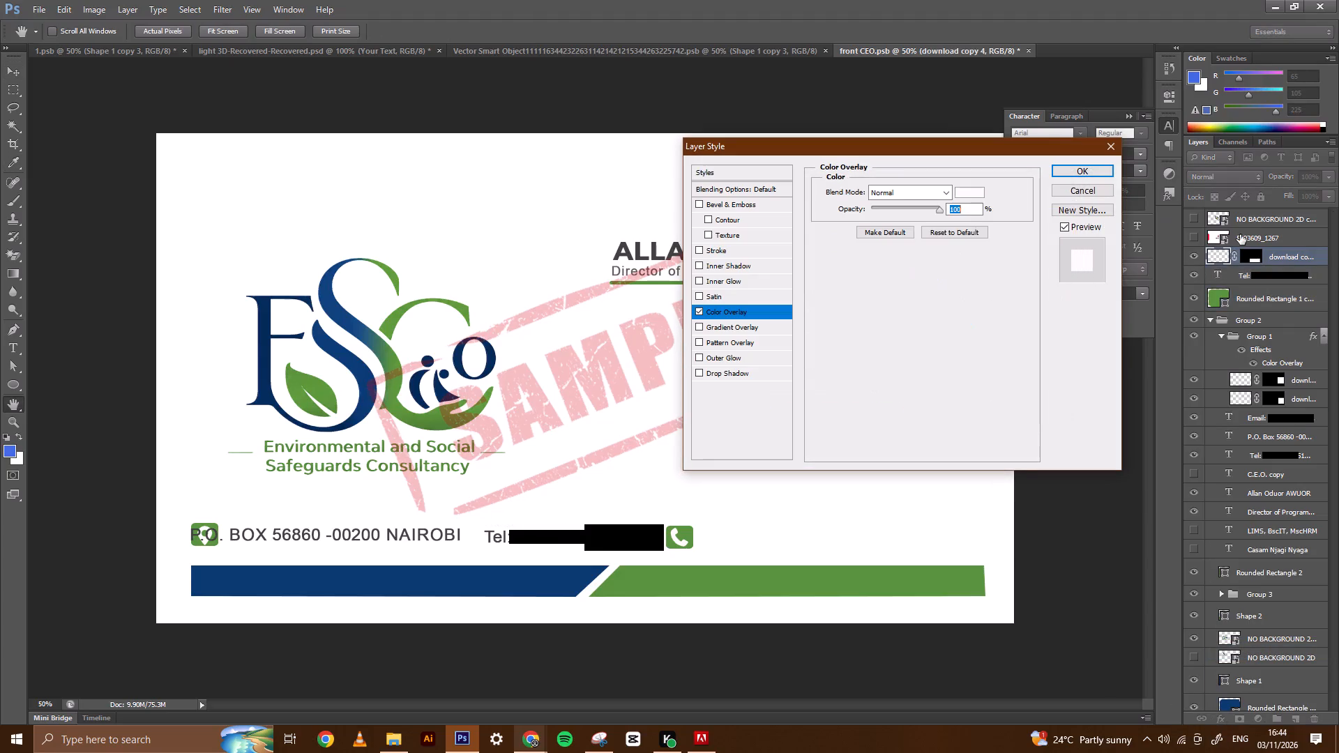
shift+click(1276, 296)
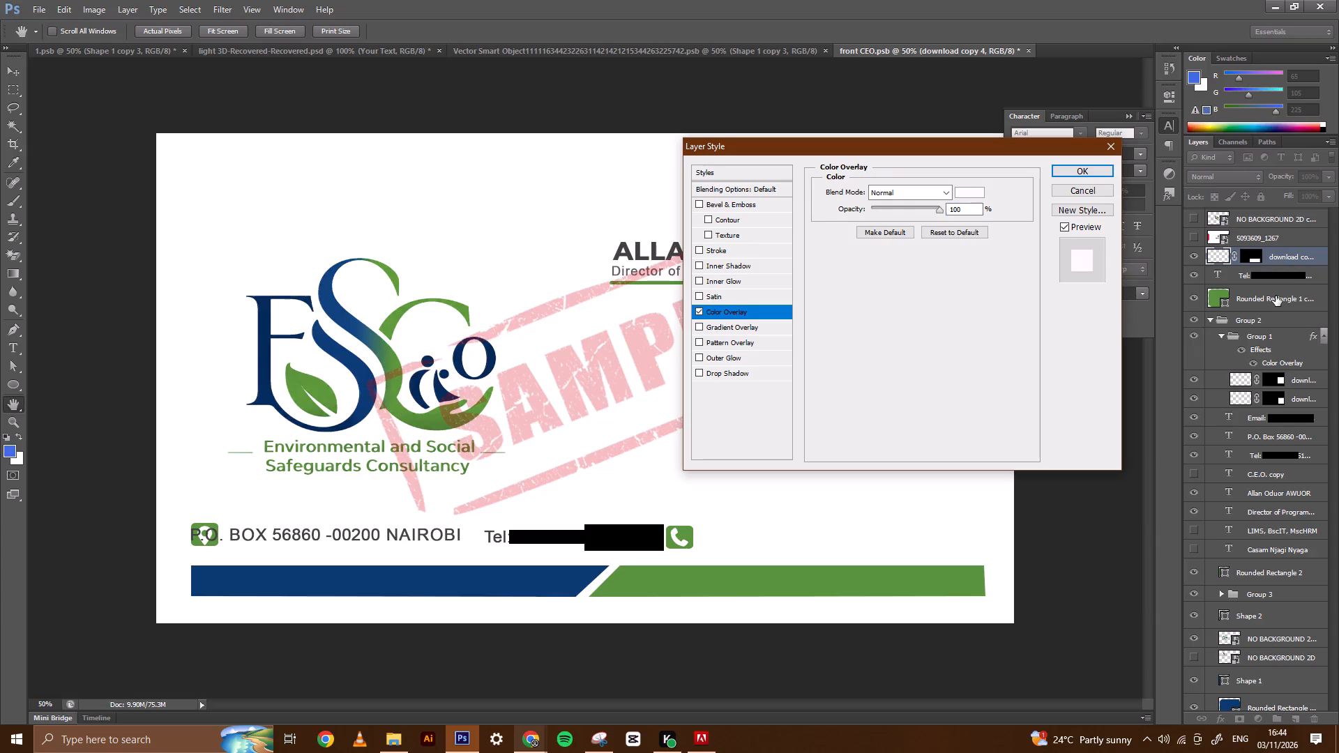
Apply the white Color Overlay to the copied phone icon layer.
click(1064, 171)
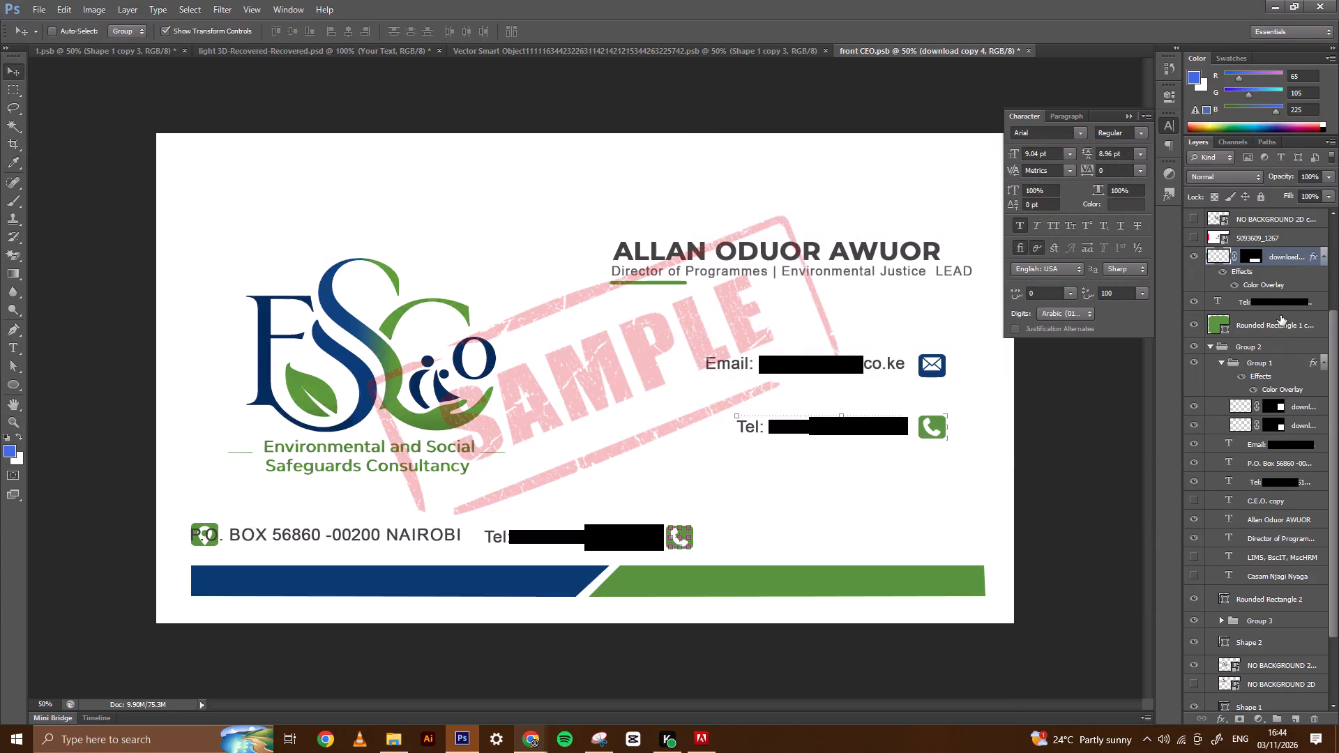
Group the copied phone icon, its Tel text and its green rounded square into one layer group.
shift+click(1282, 318)
drag(1287, 319, 1250, 652)
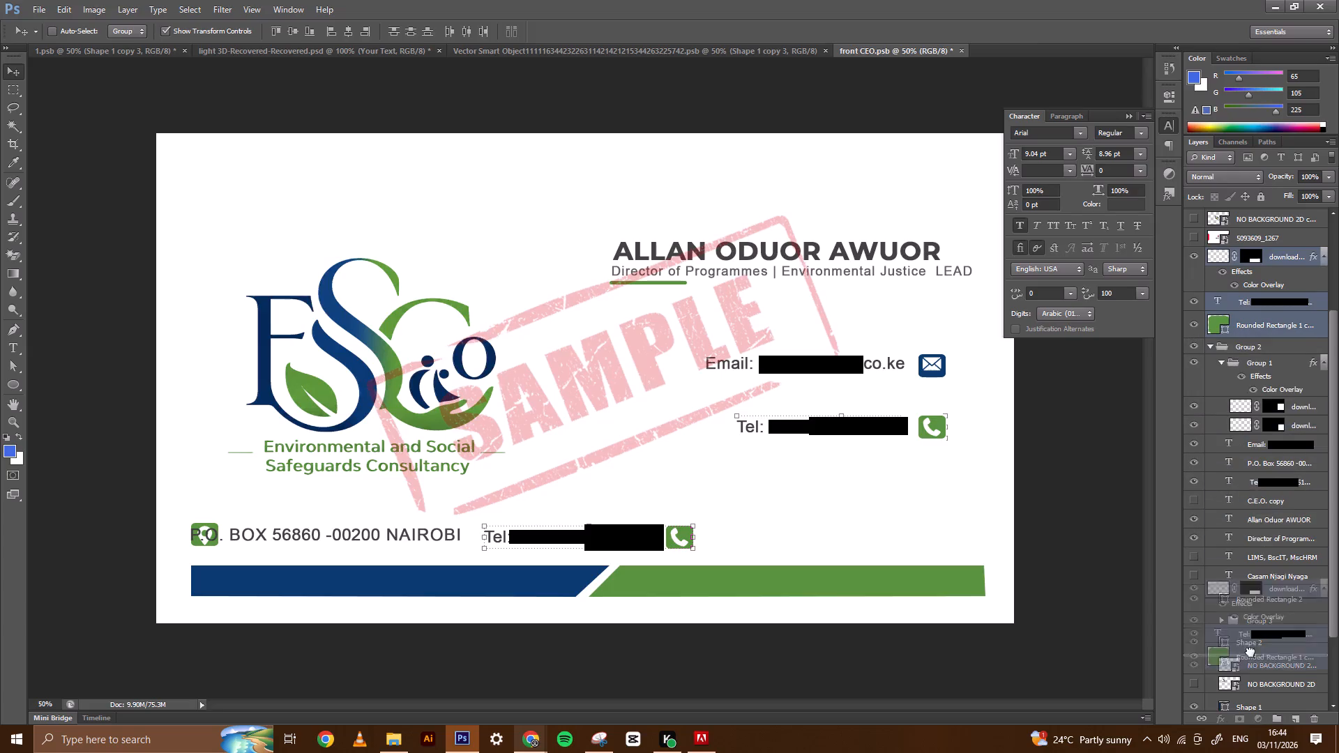
drag(1250, 652, 1279, 724)
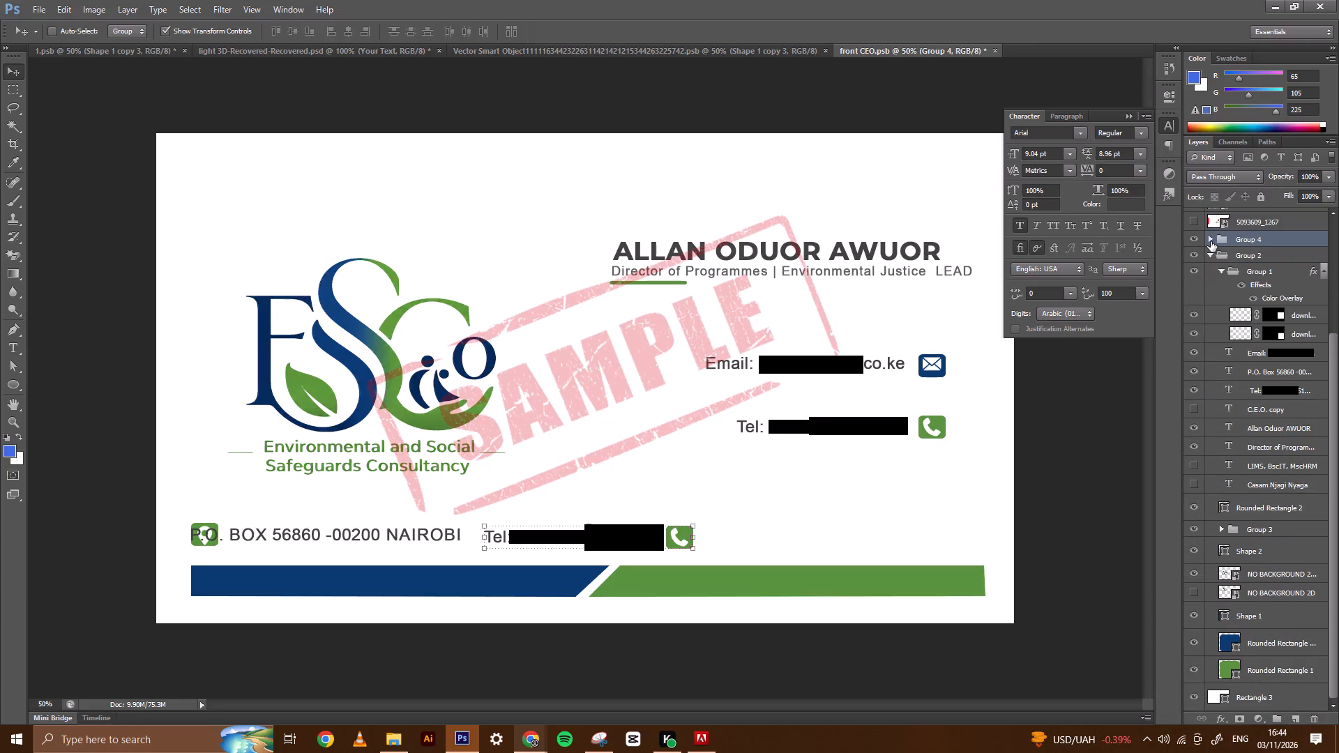
Shift the phone icon together with its green square leftward along the lower Tel row, leaving the Tel text in place.
click(1211, 241)
click(1258, 326)
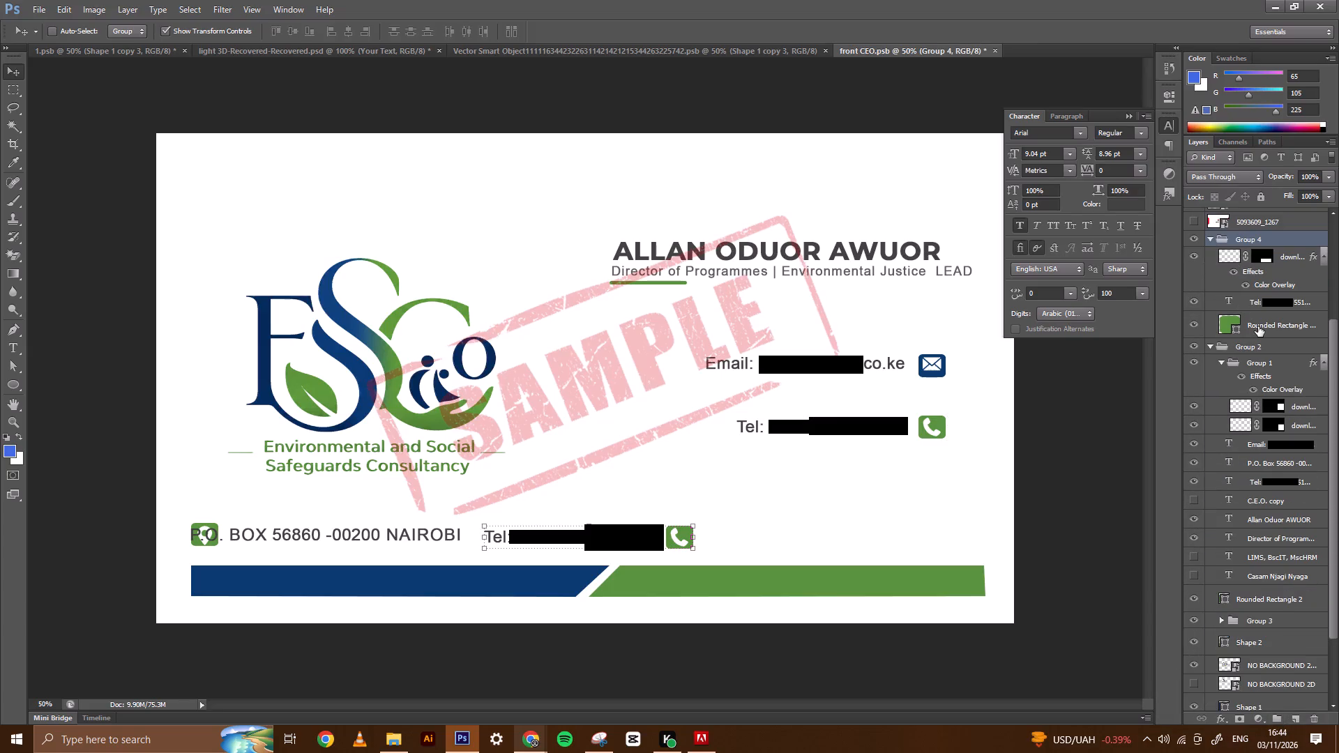
ctrl+click(1221, 257)
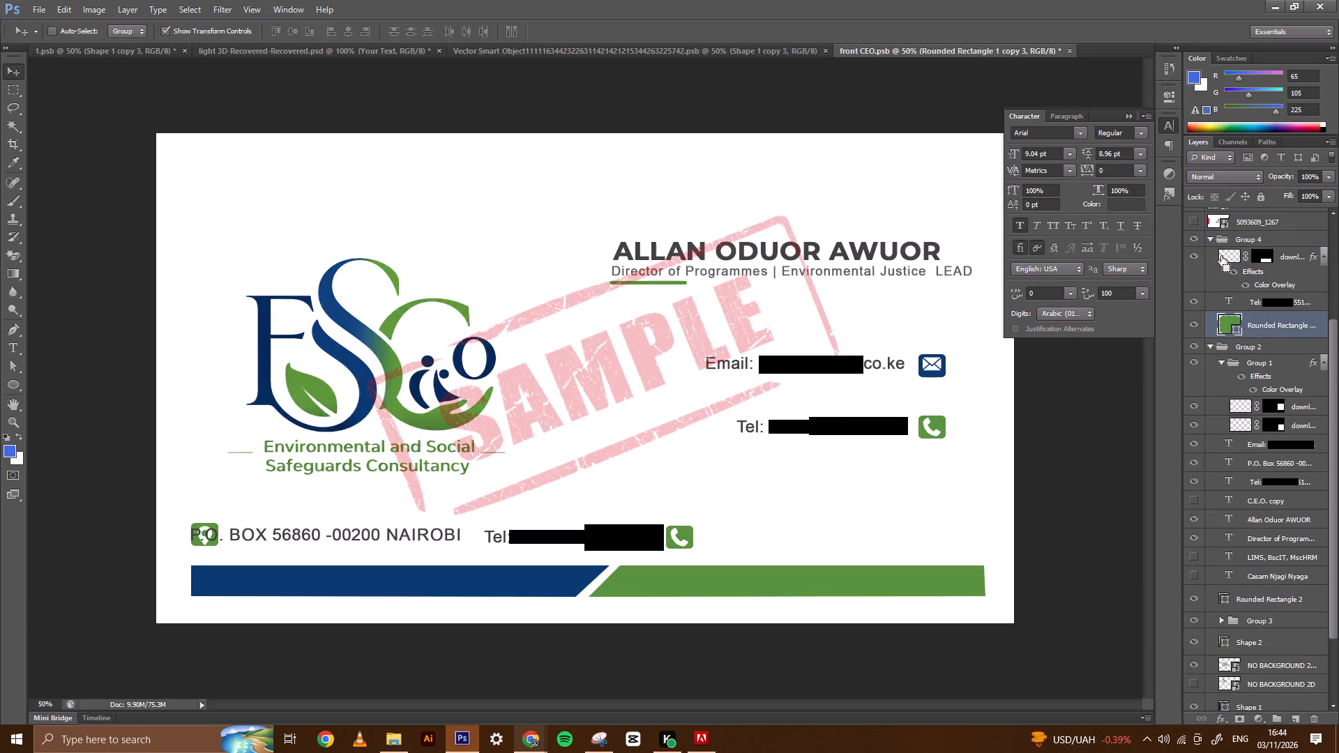
key(ctrl+d)
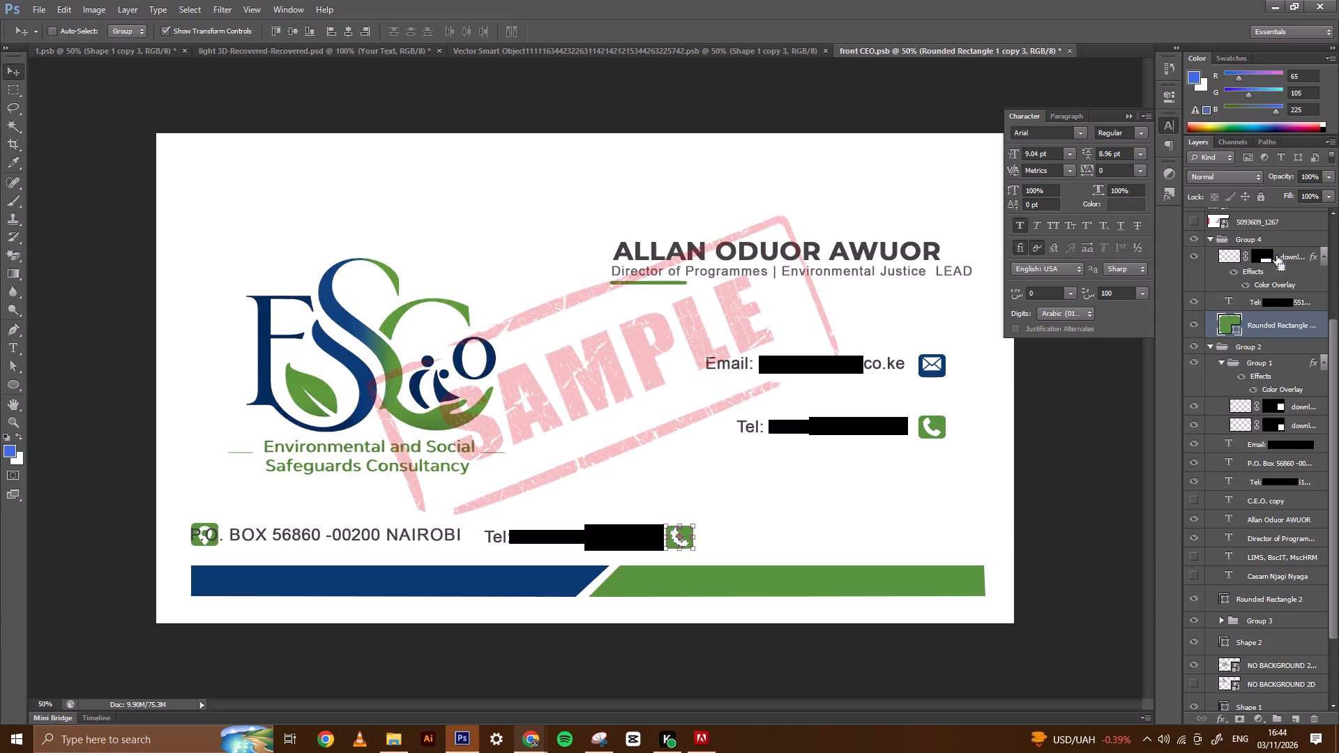
ctrl+click(1292, 261)
key(Left)
key(Left)
key(Left)
key(Left)
key(Left)
key(Left)
key(Left)
key(Left)
key(Left)
key(Left)
key(Left)
key(Left)
key(Left)
key(Left)
key(Left)
key(Left)
key(Left)
key(Left)
key(Left)
key(Left)
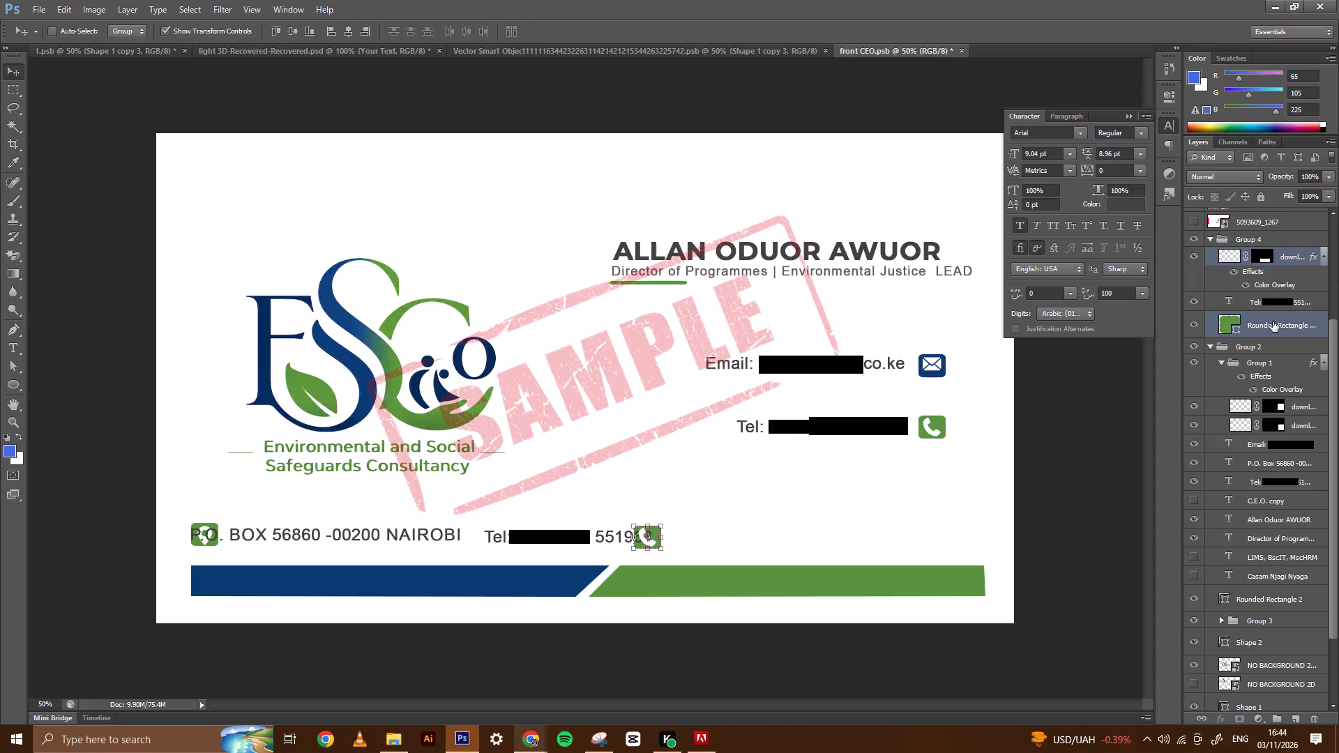
Group the phone icon and its green square as a nested group inside Group 4.
drag(1273, 323, 1282, 720)
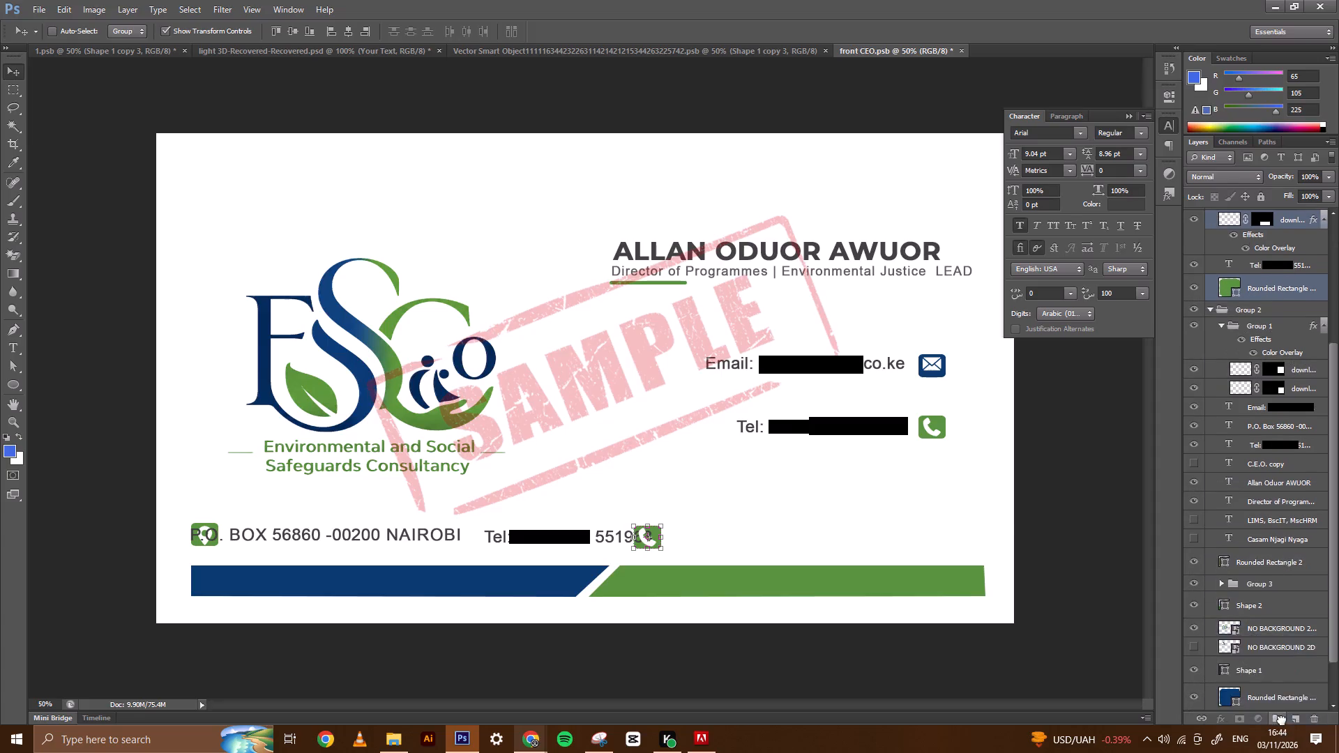
Move the grouped phone icon and green square about 3.6 cm back along the lower row, between the P.O. Box text and the number.
click(656, 532)
key(ctrl+z)
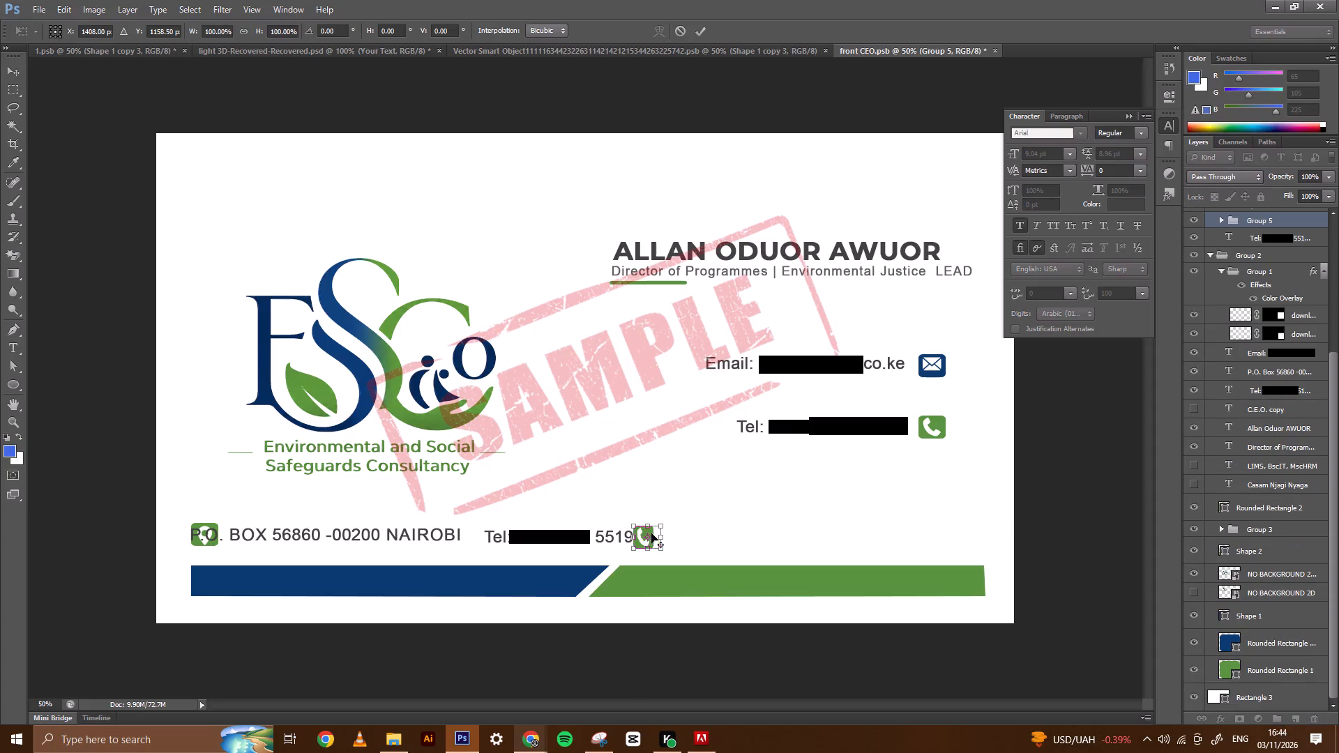
drag(653, 533, 504, 527)
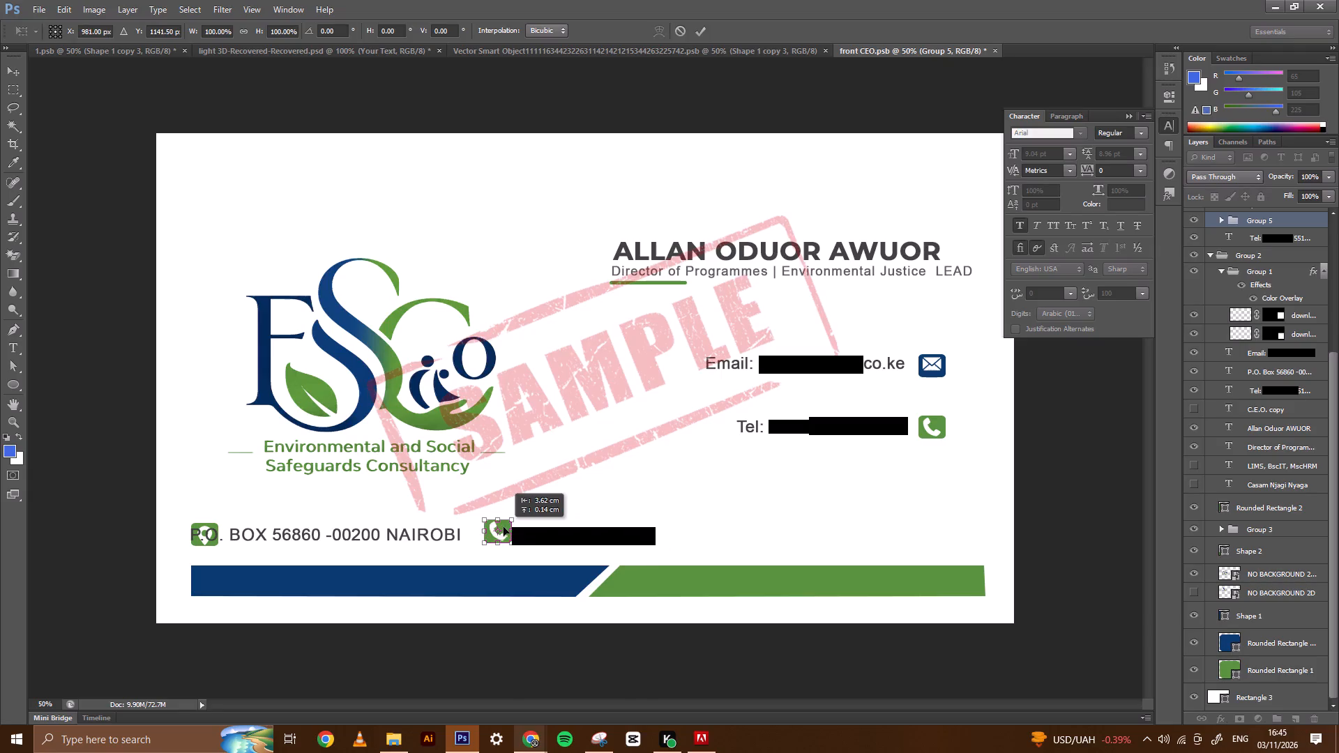
drag(504, 527, 501, 531)
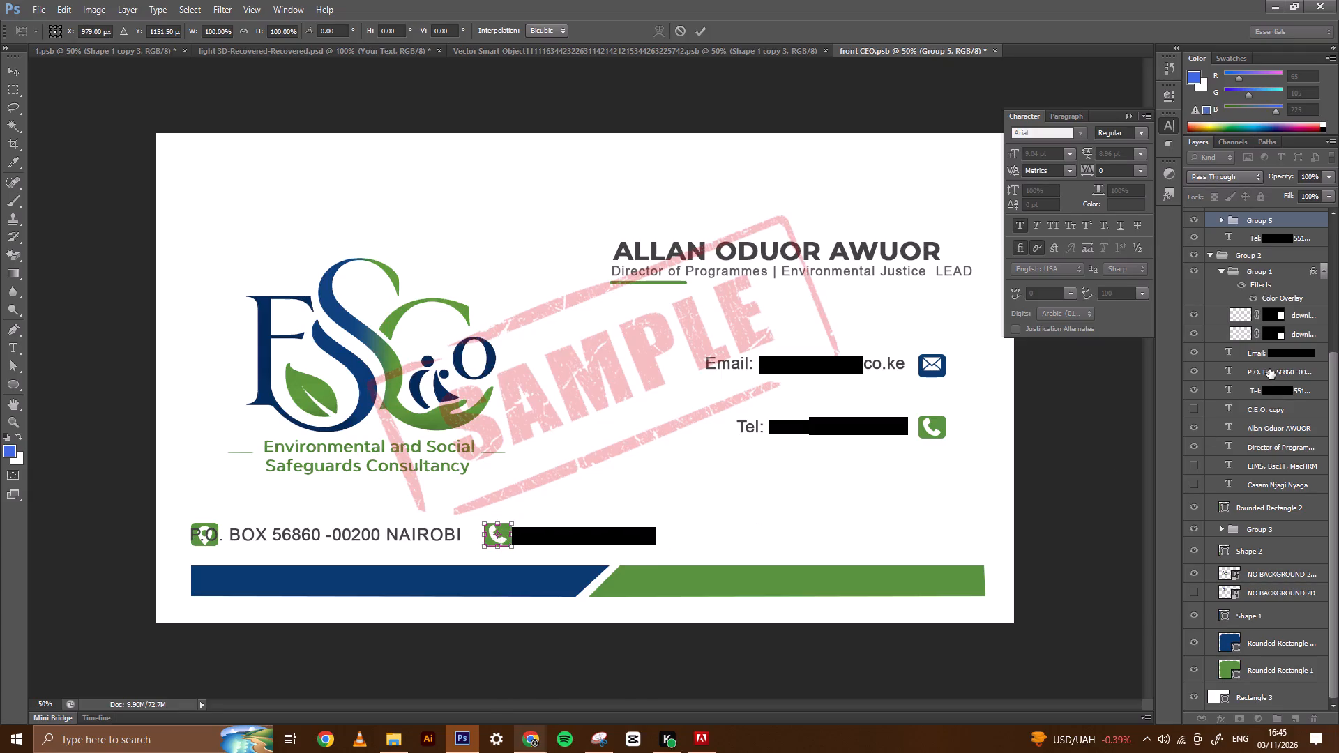
key(Return)
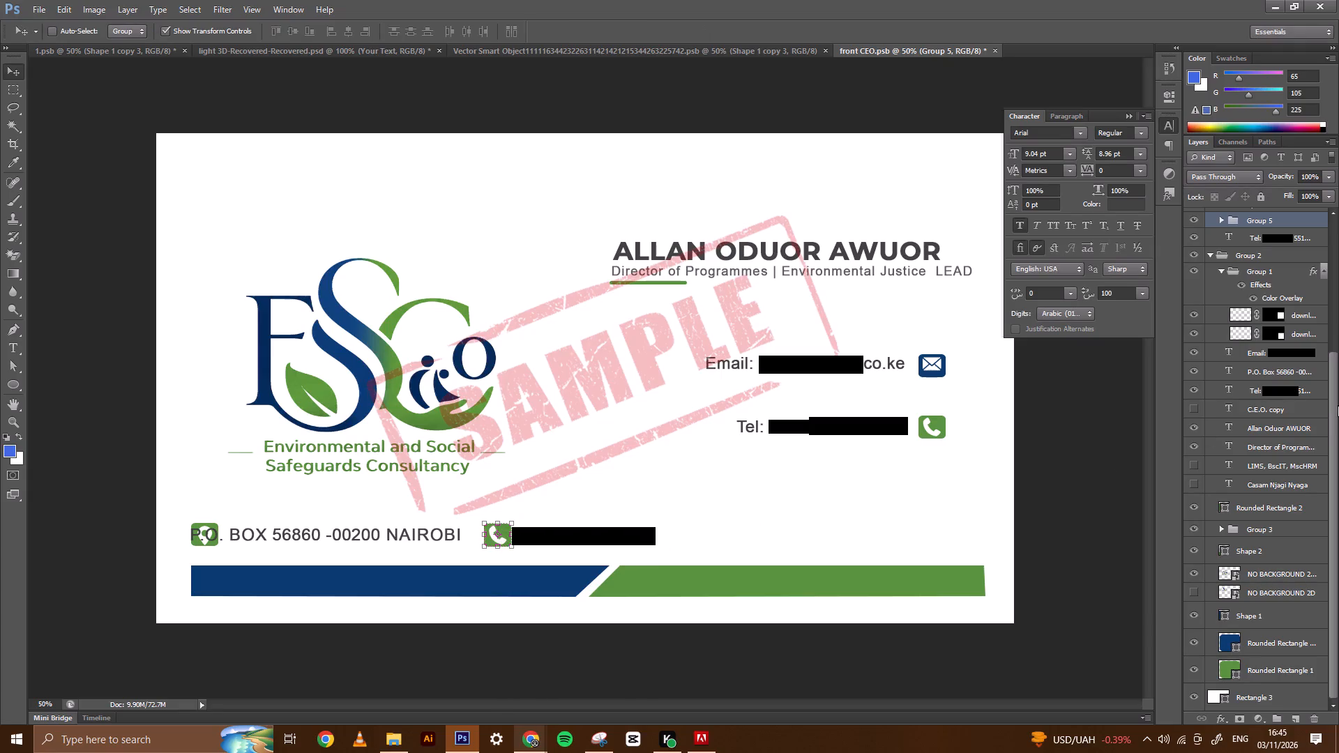
Nudge the copied Tel text layer in the lower row rightward until it clears the phone icon beside it.
click(1301, 390)
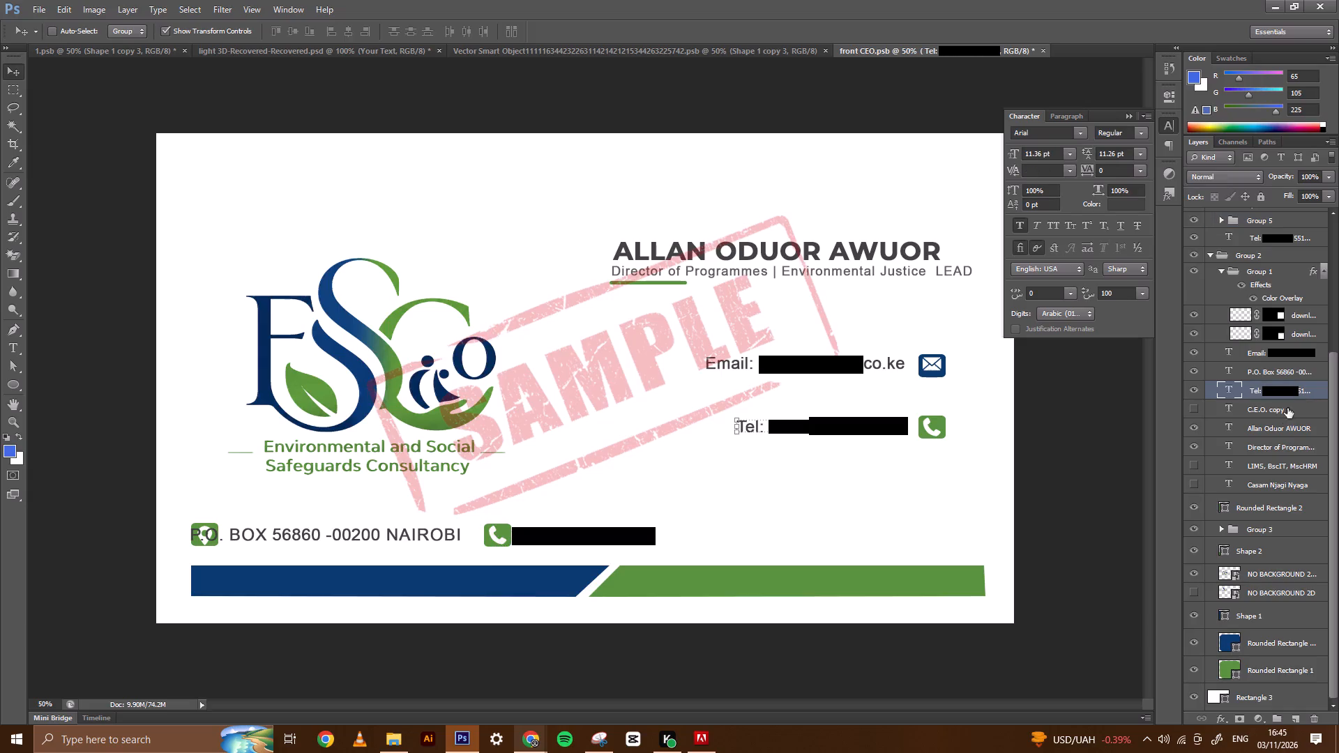
click(1280, 244)
key(Right)
key(Right)
key(Right)
key(Right)
key(Right)
key(Right)
key(Right)
key(Right)
key(Right)
key(Right)
key(Right)
key(Right)
key(Right)
key(Right)
key(Right)
key(Right)
key(Right)
key(Right)
key(Right)
key(Right)
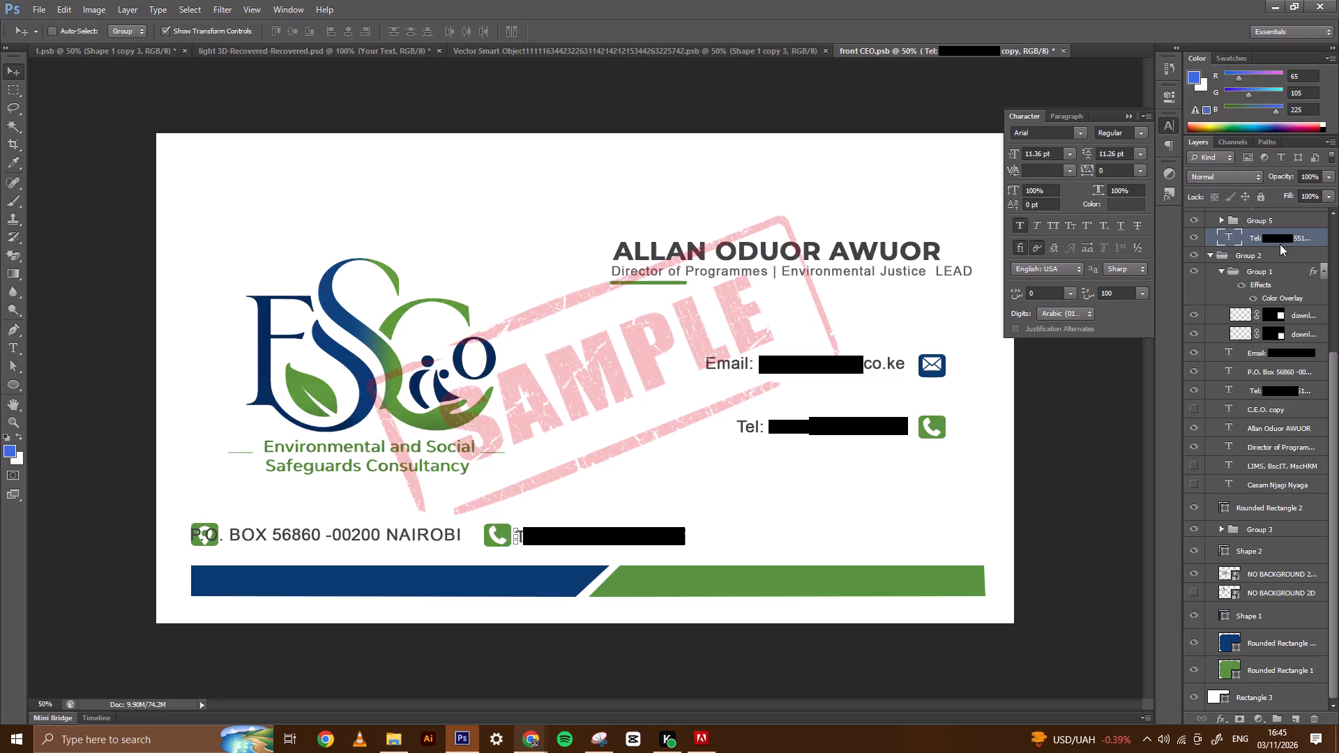
key(Right)
key(Right)
key(Right)
Nudge the P.O. Box text layer rightward until it clears the green location icon at its start.
click(1271, 372)
key(Right)
key(Right)
key(Right)
key(Right)
key(Right)
key(Right)
key(Right)
key(Right)
key(Right)
key(Right)
key(Right)
key(Right)
key(Right)
key(Right)
key(Right)
key(Right)
key(Right)
key(Right)
key(Right)
key(Right)
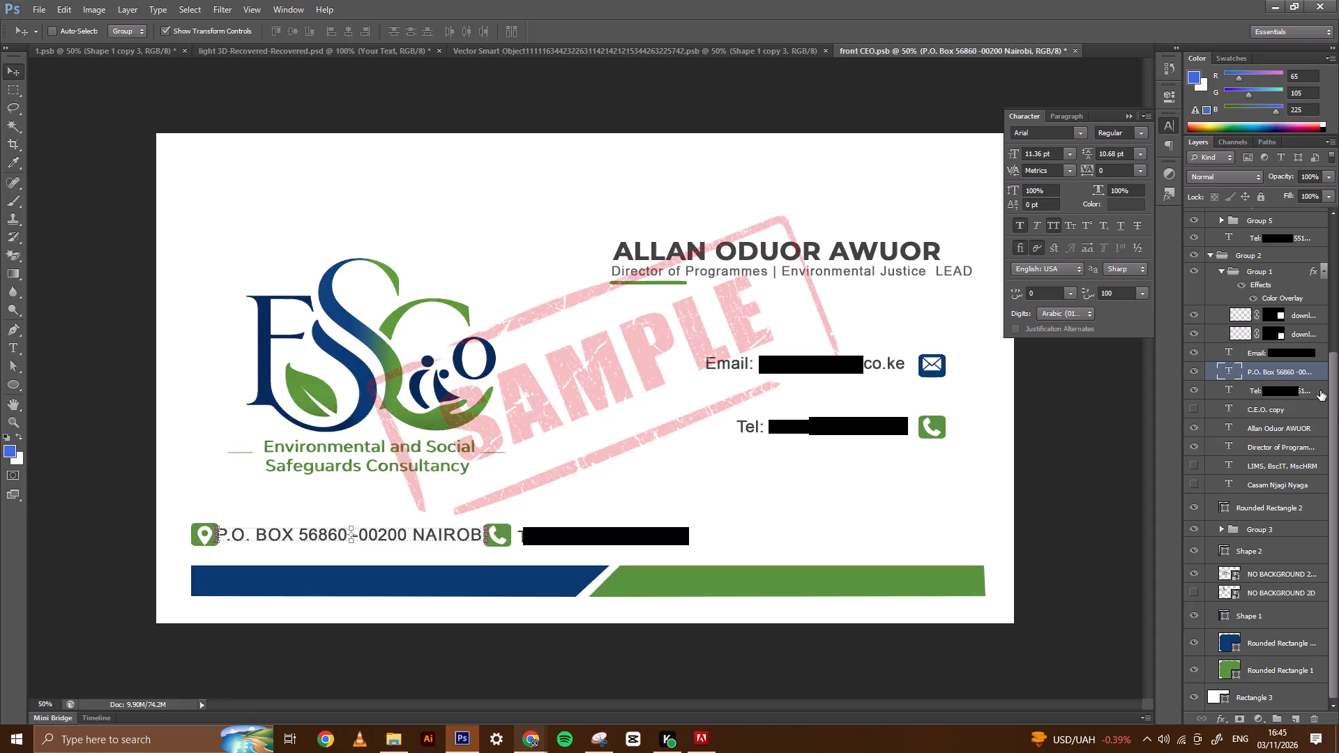
Nudge the P.O. Box text rightward so a small gap separates it from the location icon.
key(Right)
key(Right)
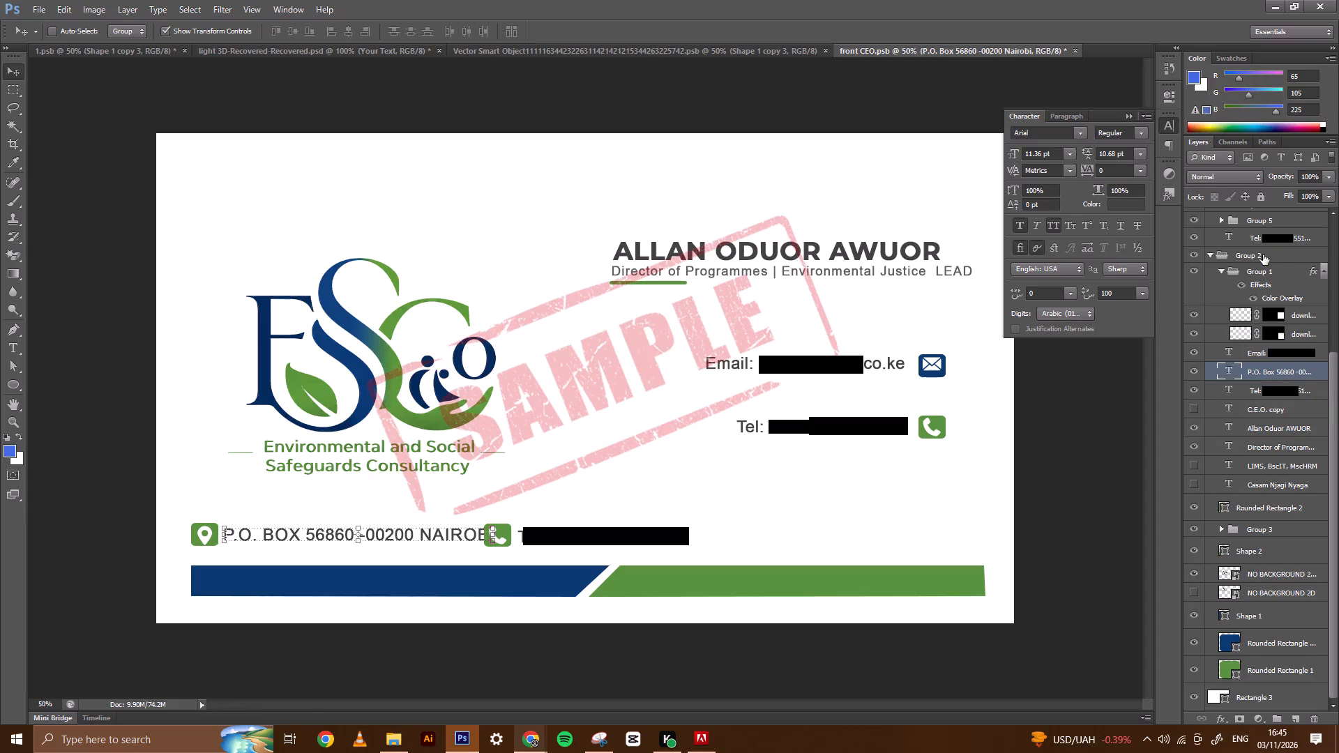
Nudge all of Group 4, the phone icon with its Tel text, rightward until it clears the end of the P.O. Box text.
click(1223, 269)
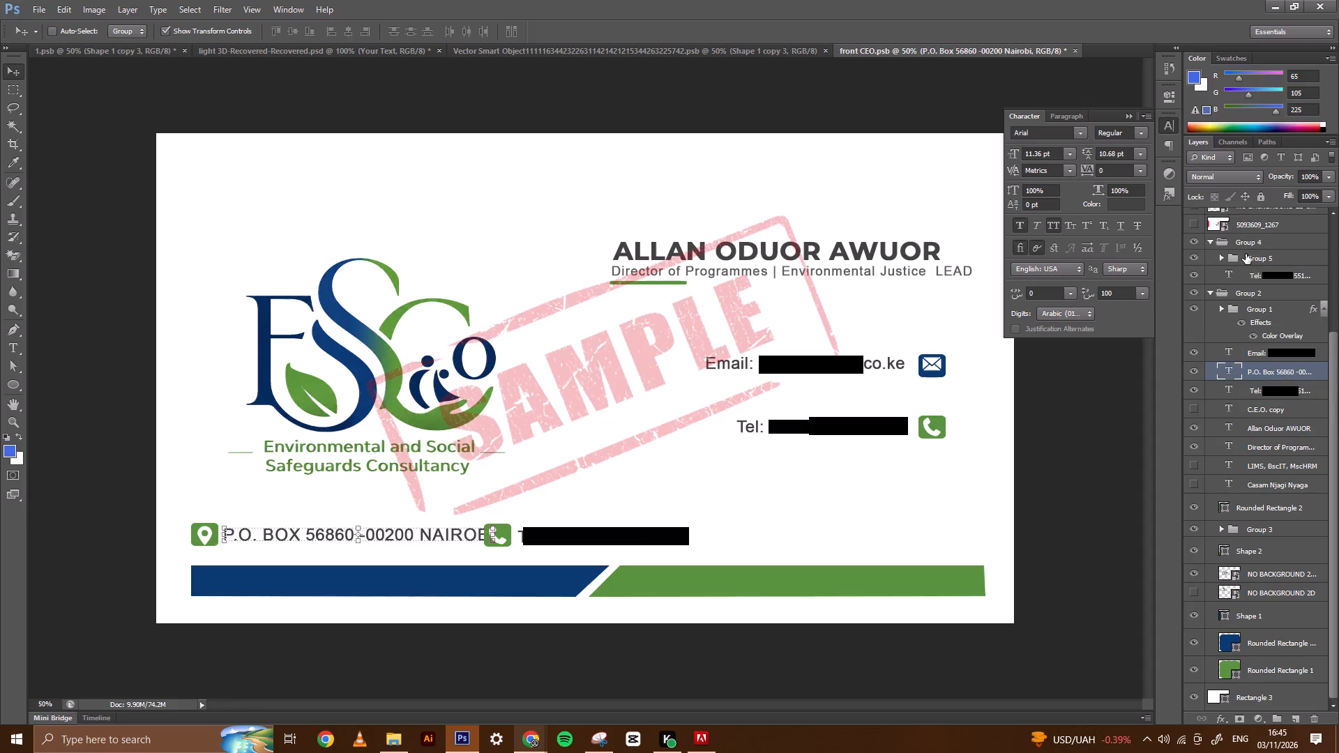
click(1252, 256)
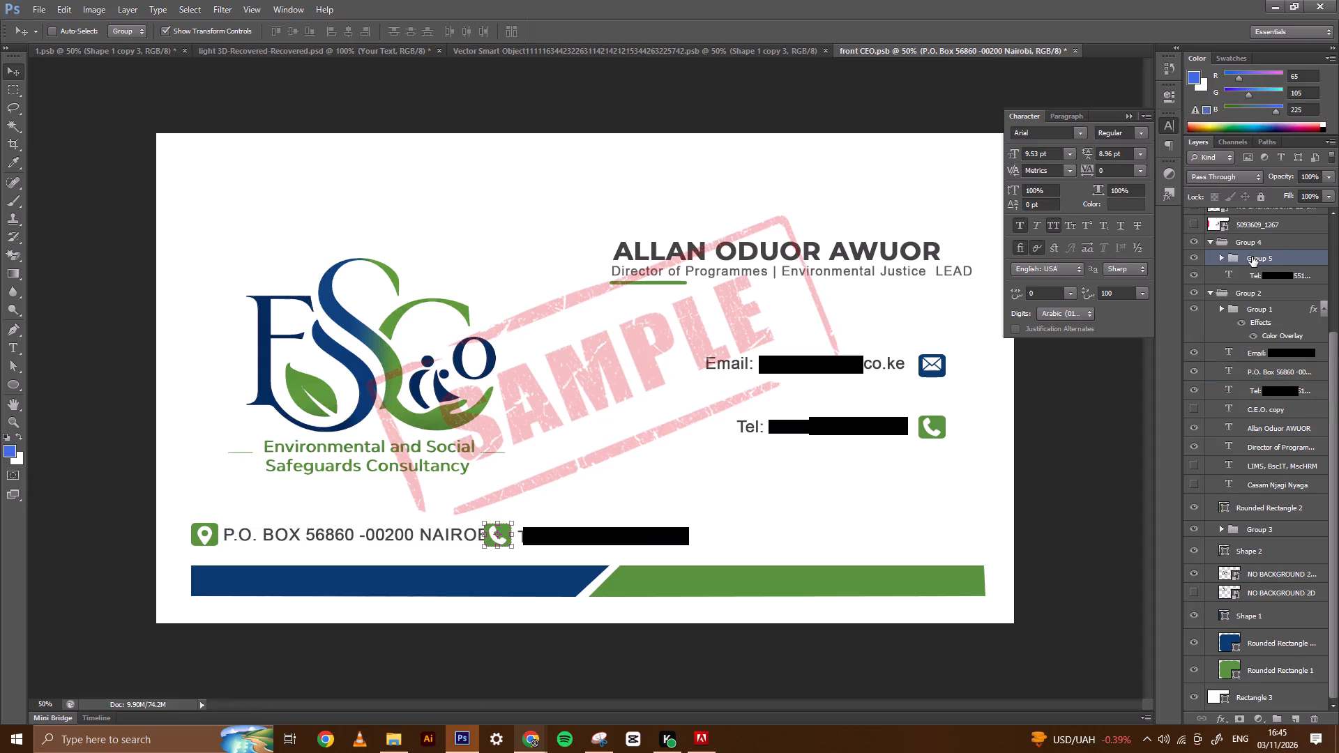
click(1241, 243)
click(1215, 240)
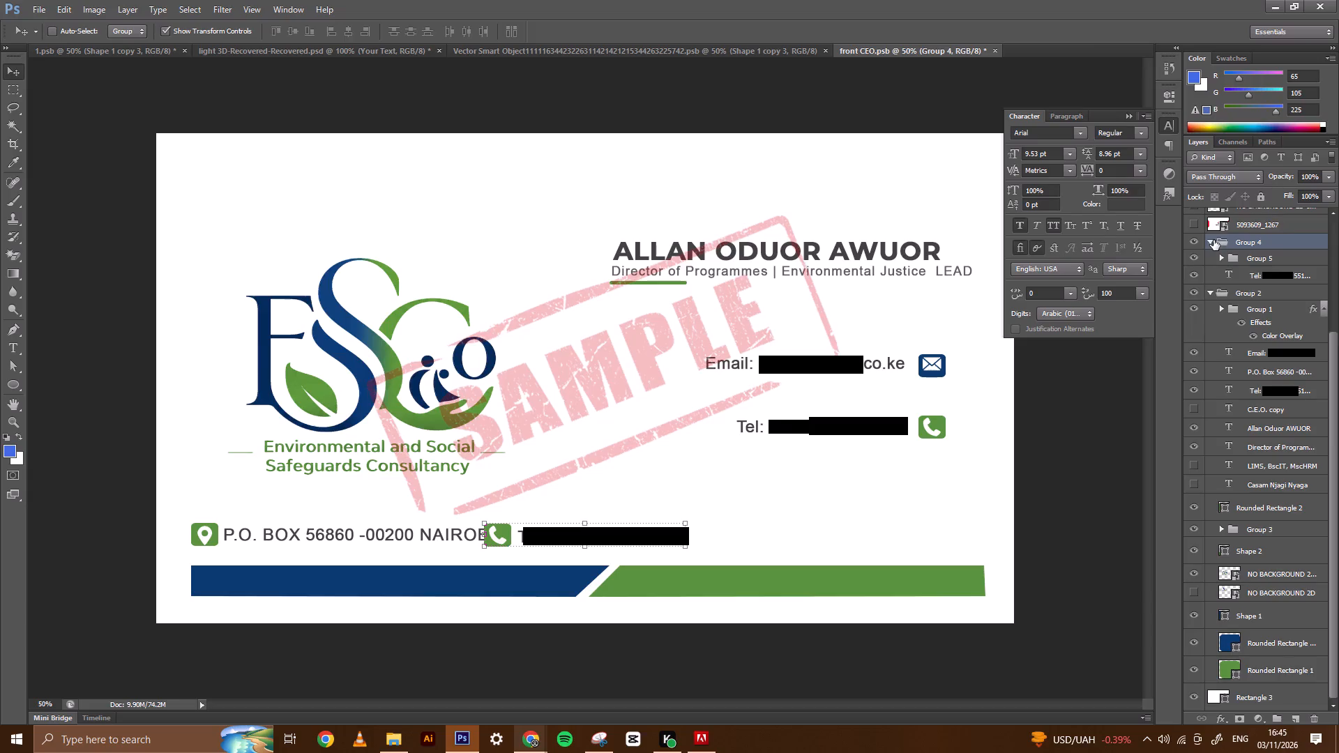
click(1210, 238)
key(Right)
key(Right)
key(Right)
key(Right)
key(Right)
key(Right)
key(Right)
key(Right)
key(Right)
key(Right)
key(Right)
key(Right)
key(Right)
key(Right)
key(Right)
key(Right)
key(Right)
key(Right)
key(Right)
key(Right)
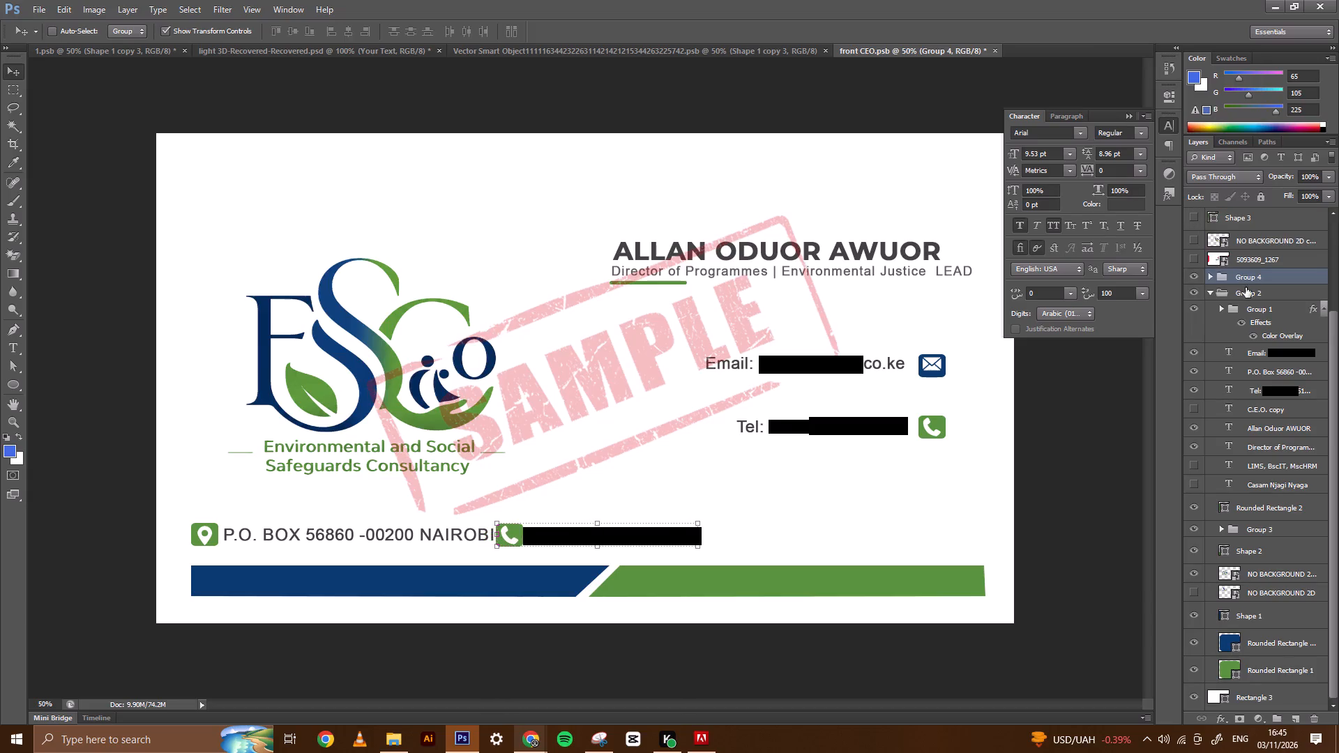
key(Right)
key(Right)
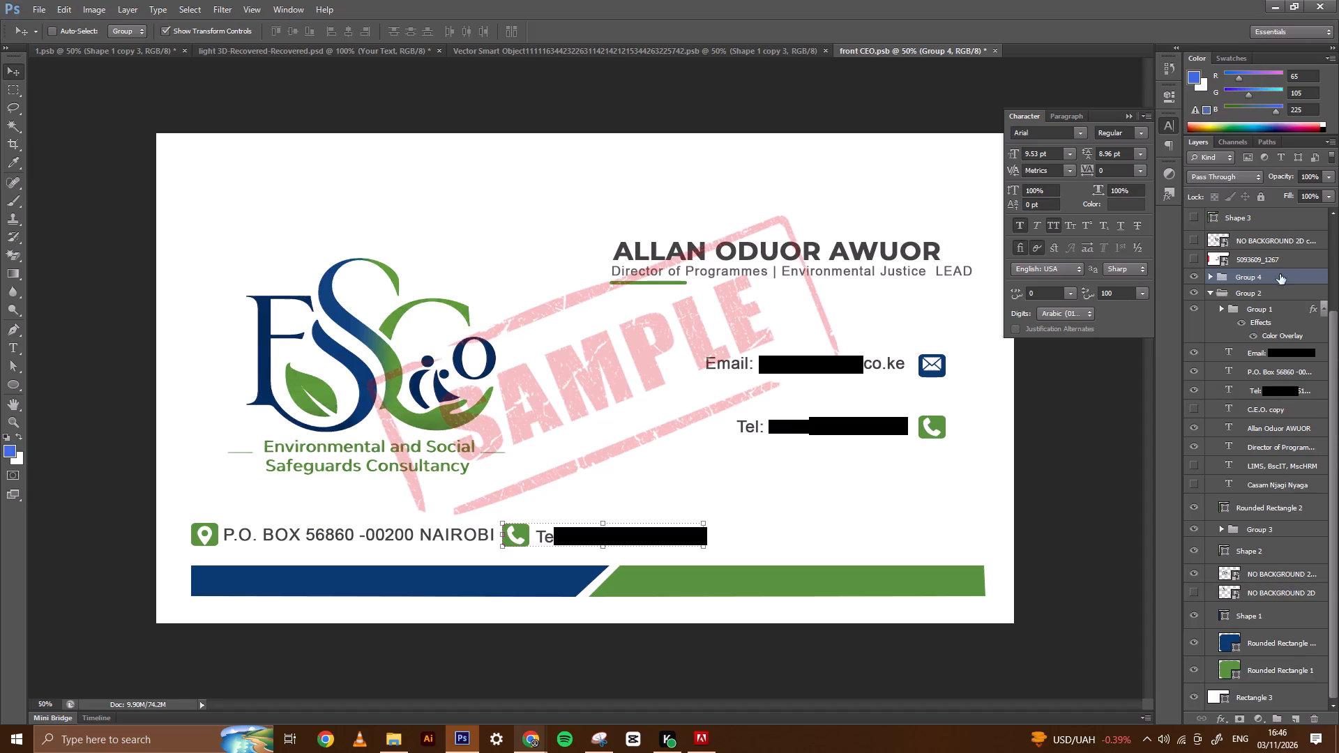
Recolour the envelope icon's blue rounded square with the green sampled from the bottom bar.
click(1230, 638)
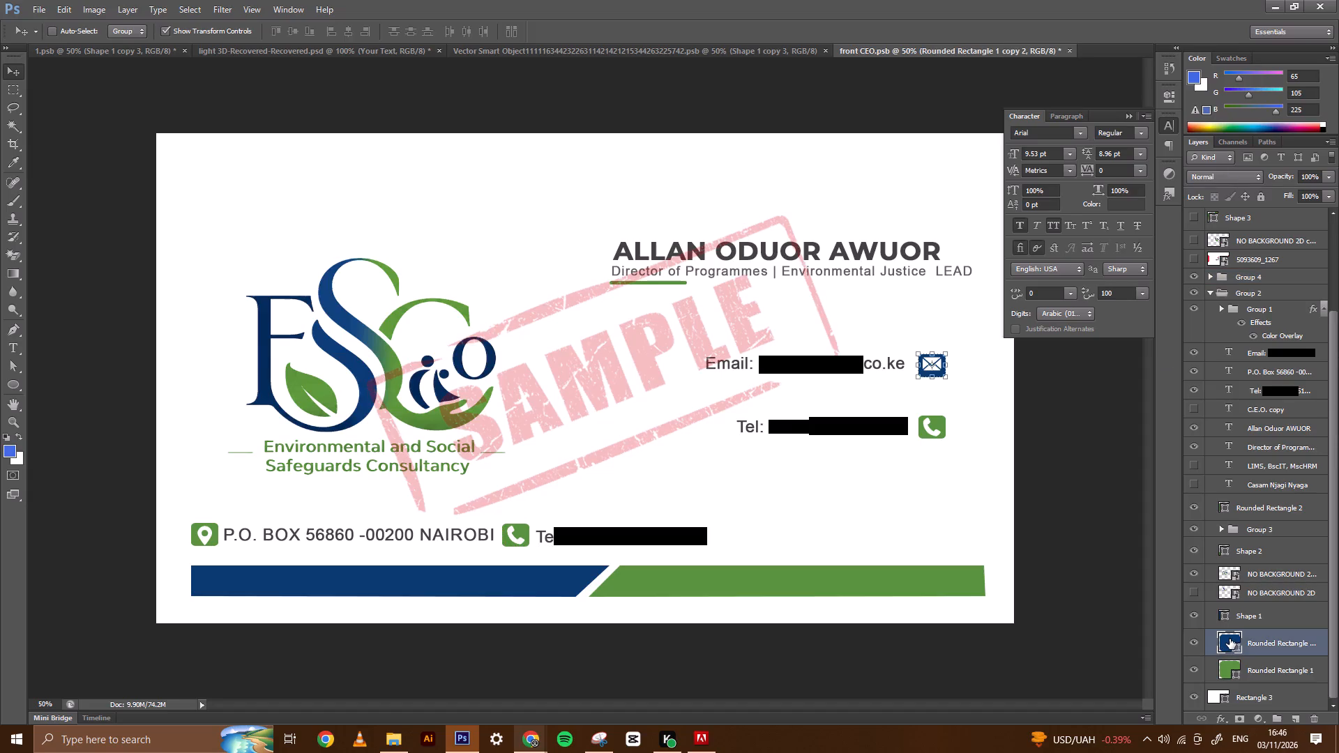
double_click(1230, 639)
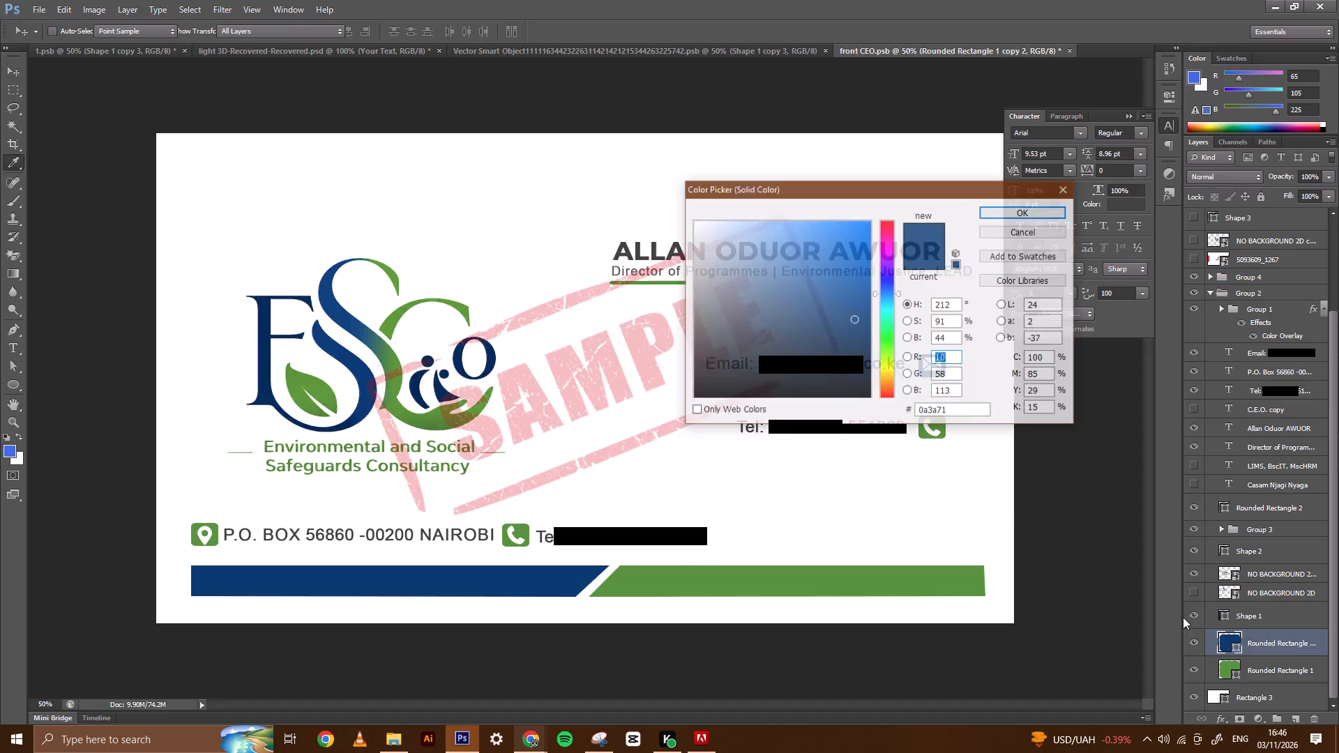
click(690, 578)
click(1011, 211)
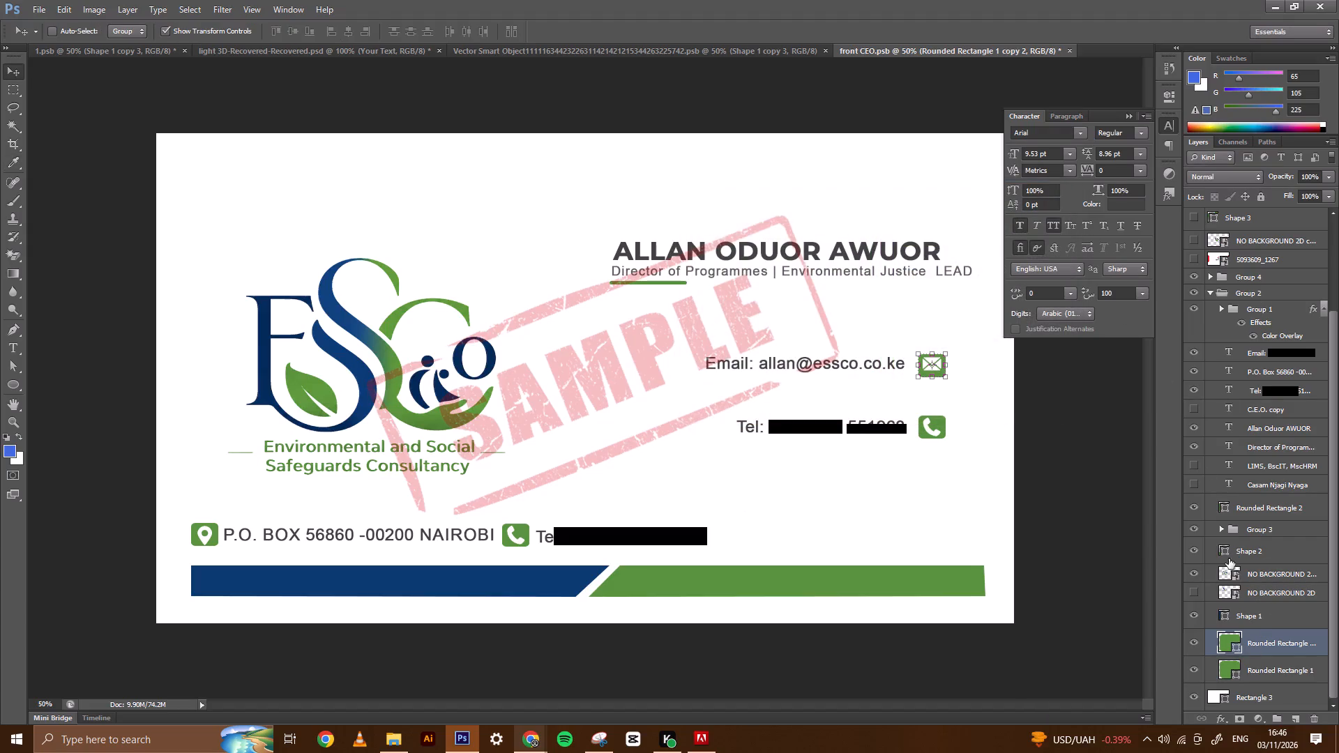
Duplicate the envelope icon layer with its green square and place the copies between Group 4 and Group 2.
click(1189, 316)
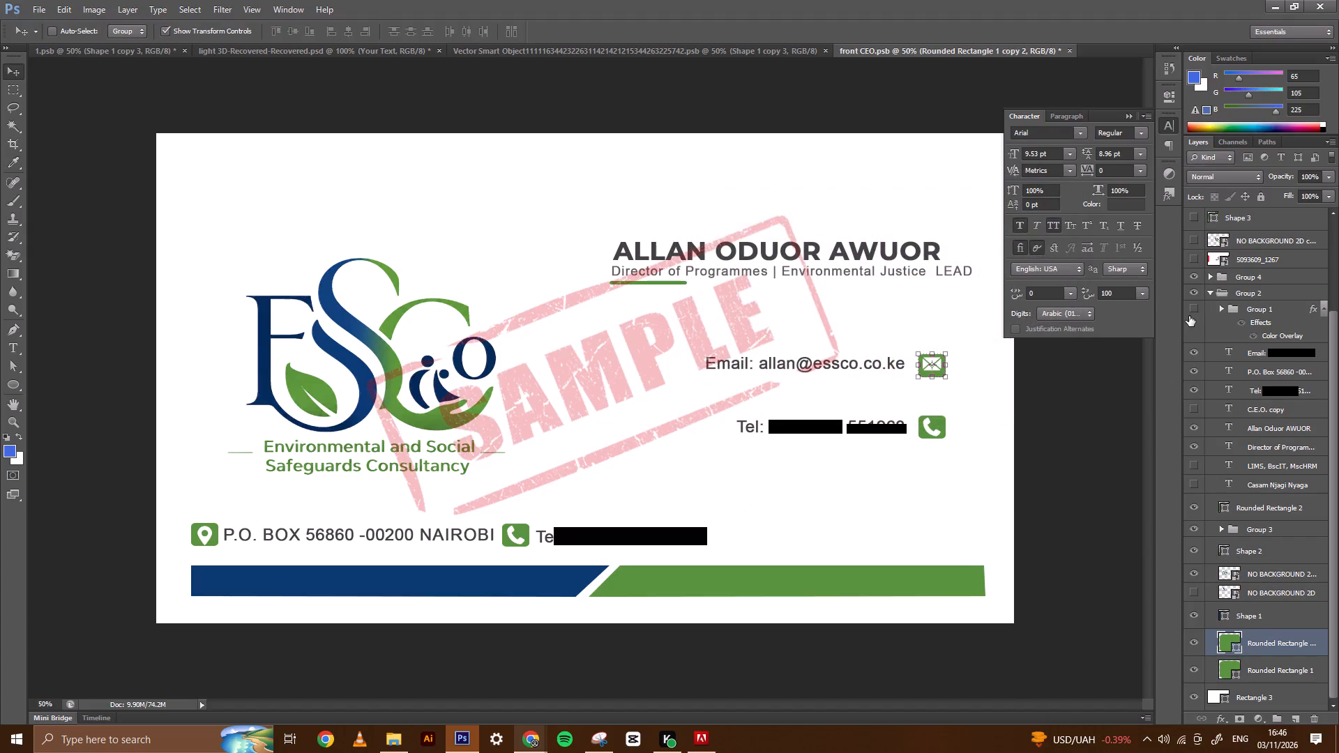
click(1189, 316)
click(1225, 305)
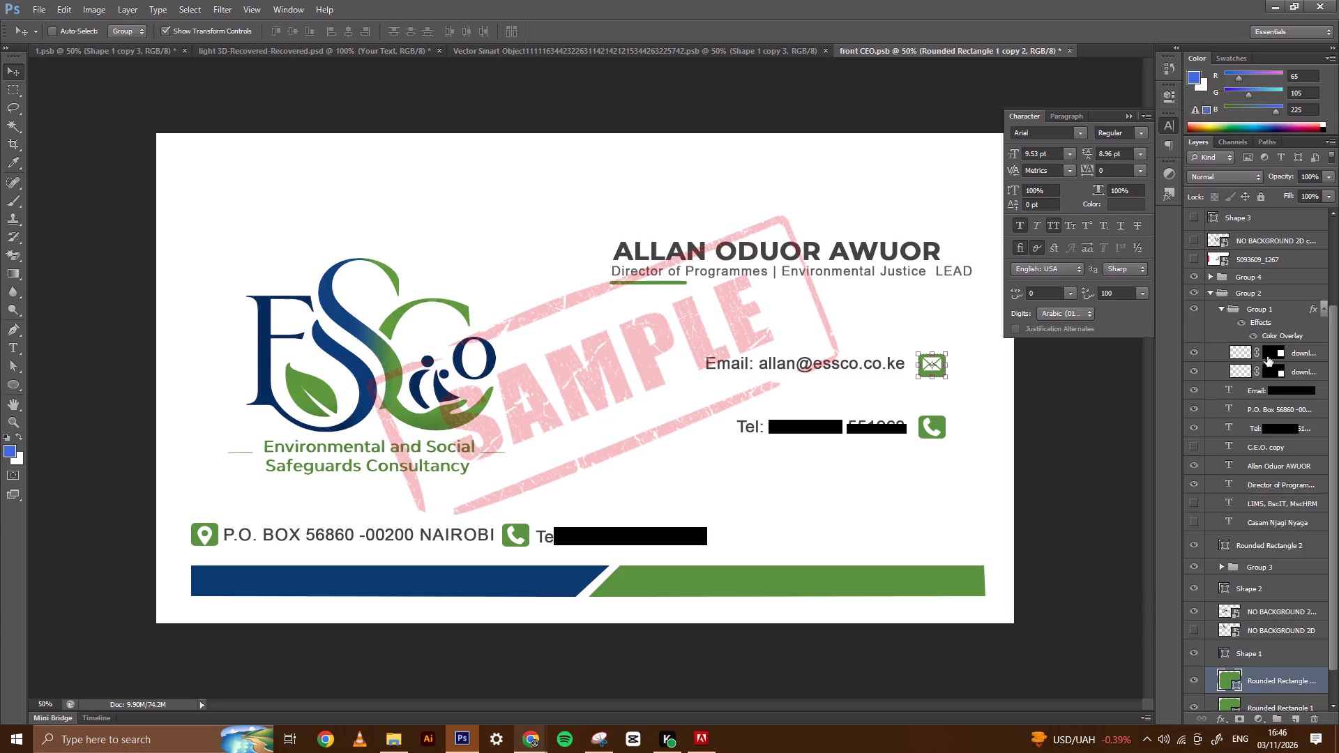
click(1190, 370)
click(1190, 370)
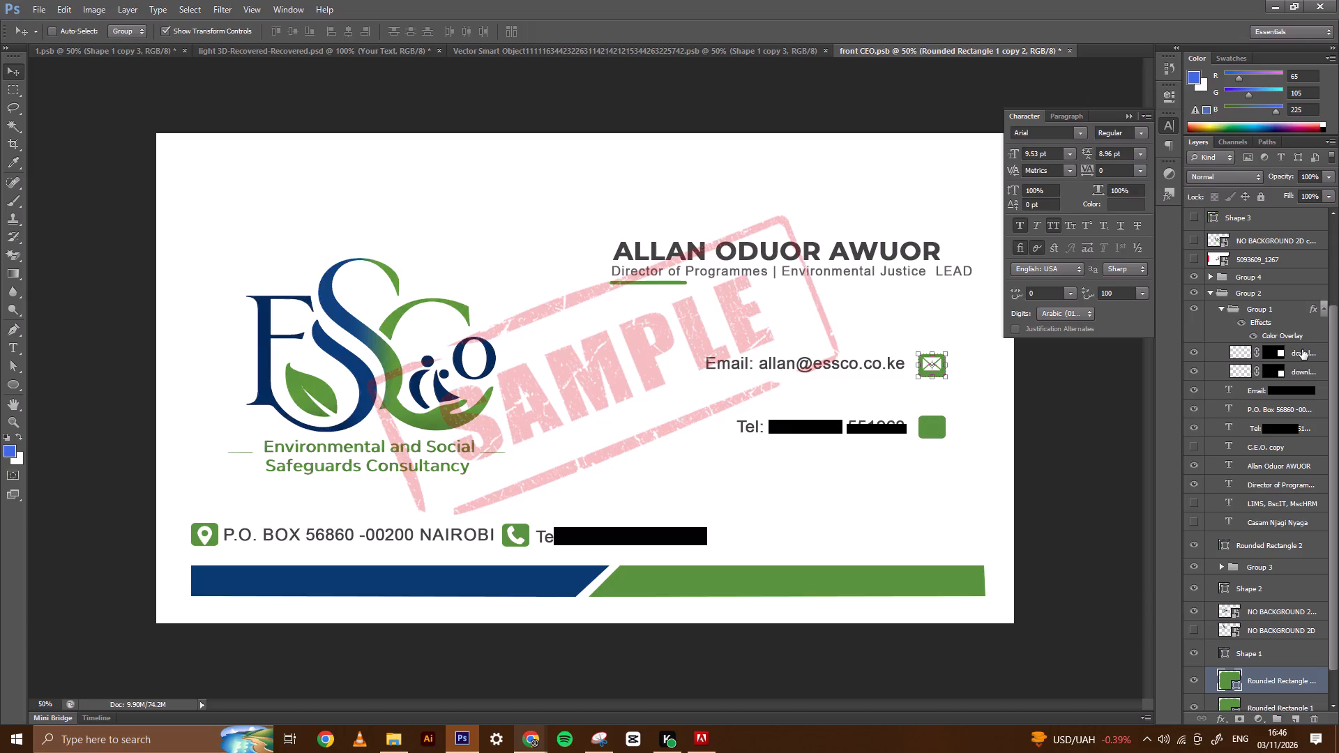
ctrl+click(1302, 349)
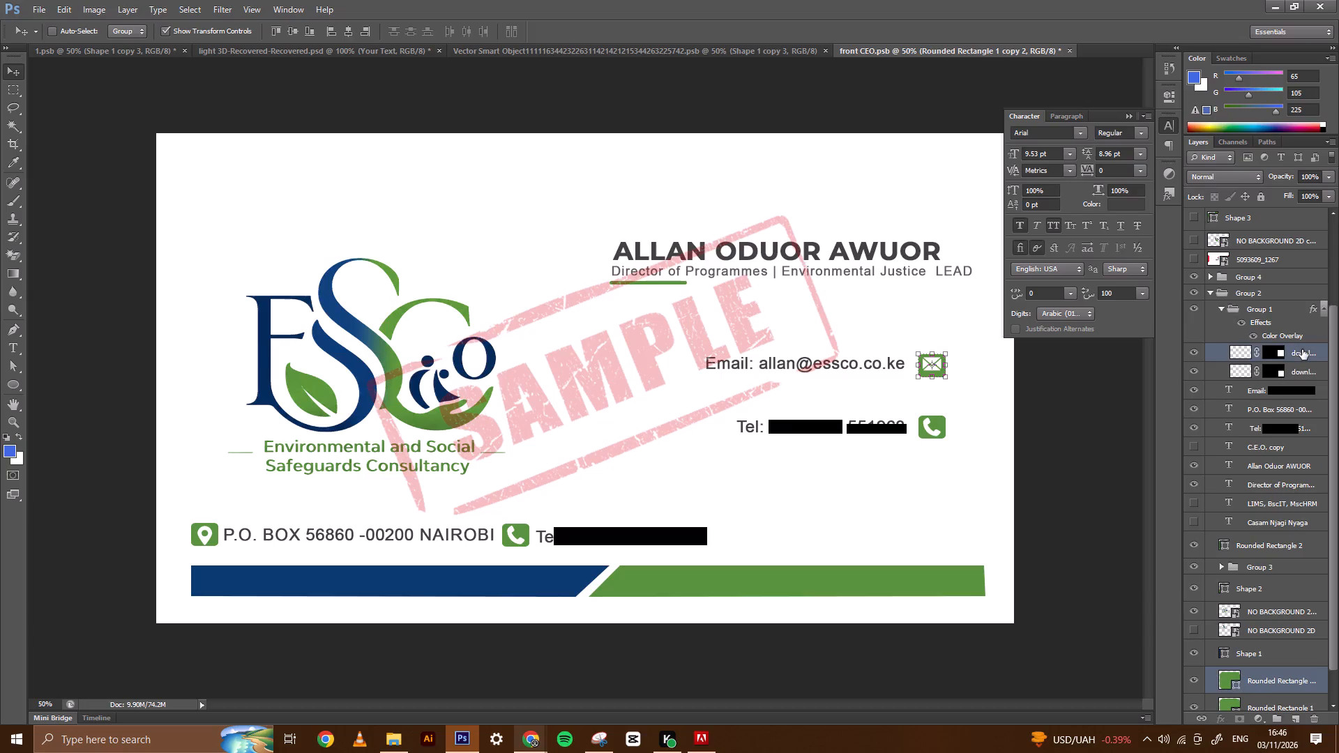
key(ctrl+j)
drag(1308, 364, 1290, 332)
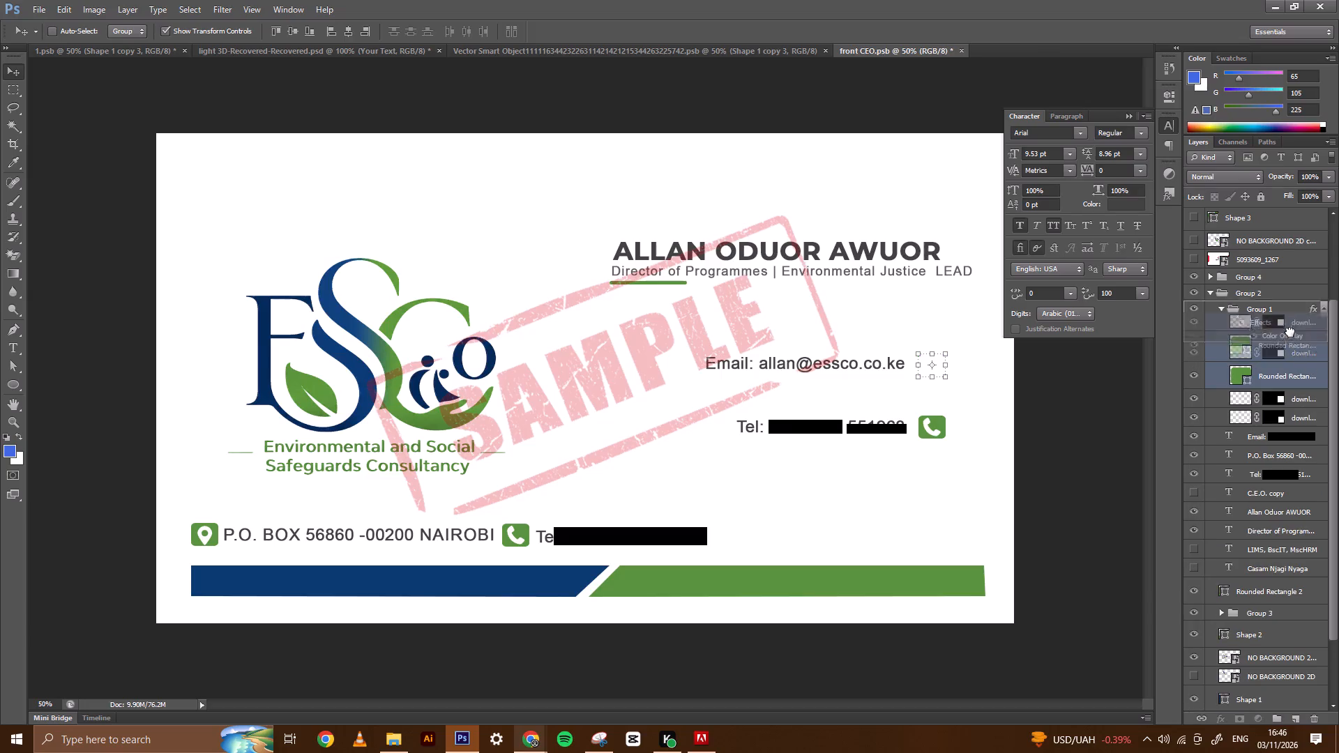
drag(1290, 332, 1271, 284)
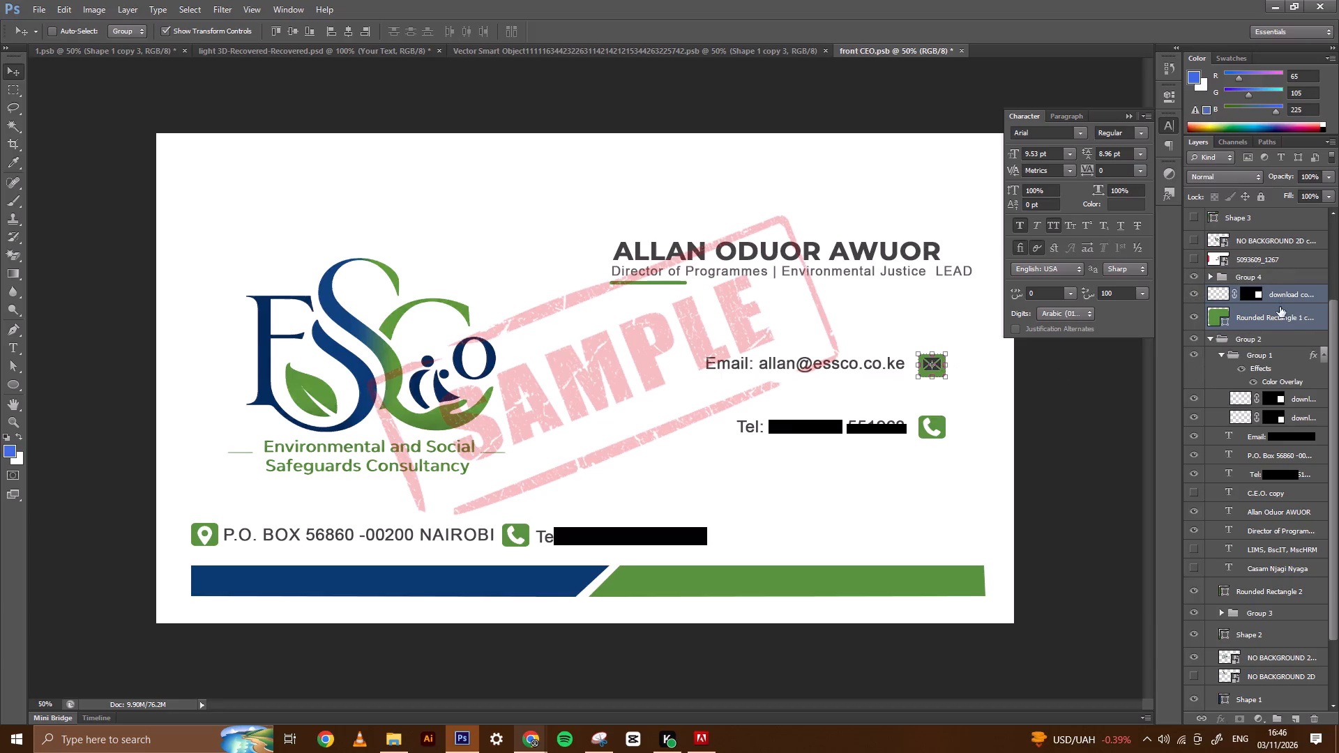
Apply a white (ffffff) Color Overlay to the copied envelope icon layer.
click(1215, 295)
click(1219, 720)
click(1244, 641)
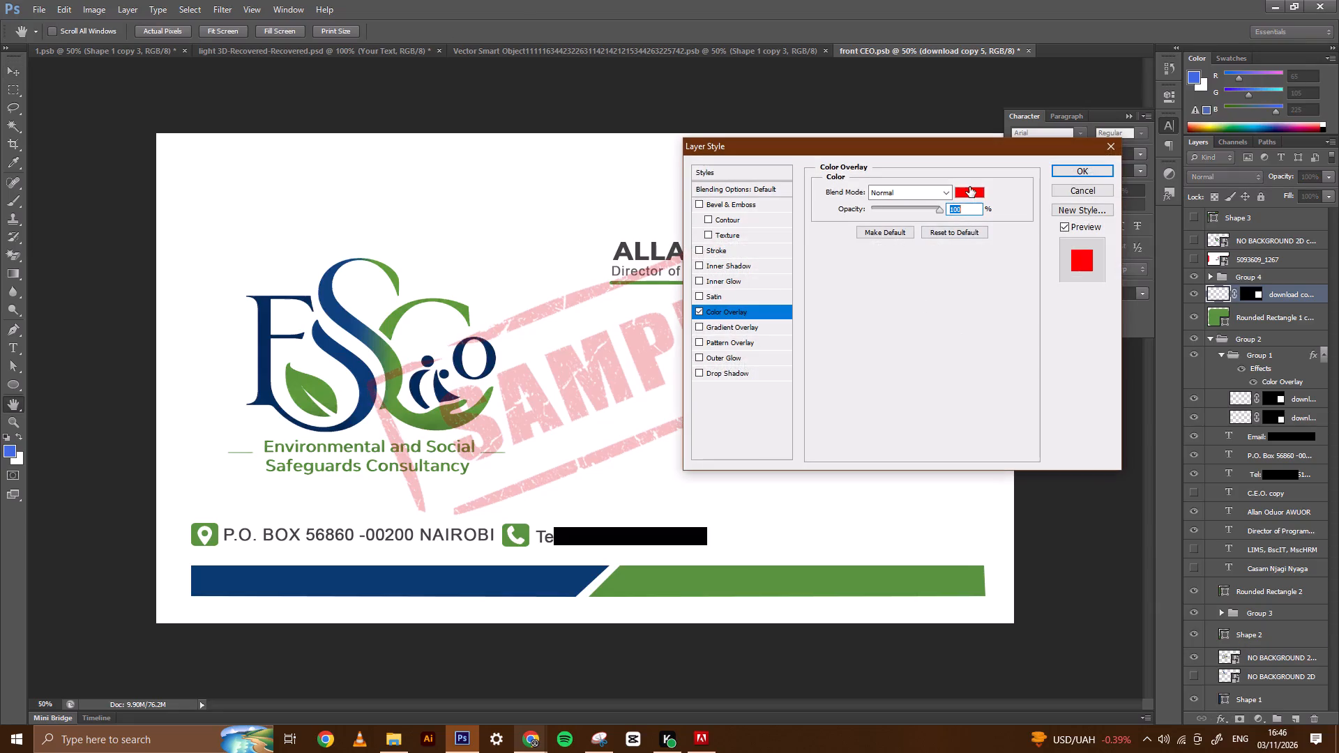
click(969, 188)
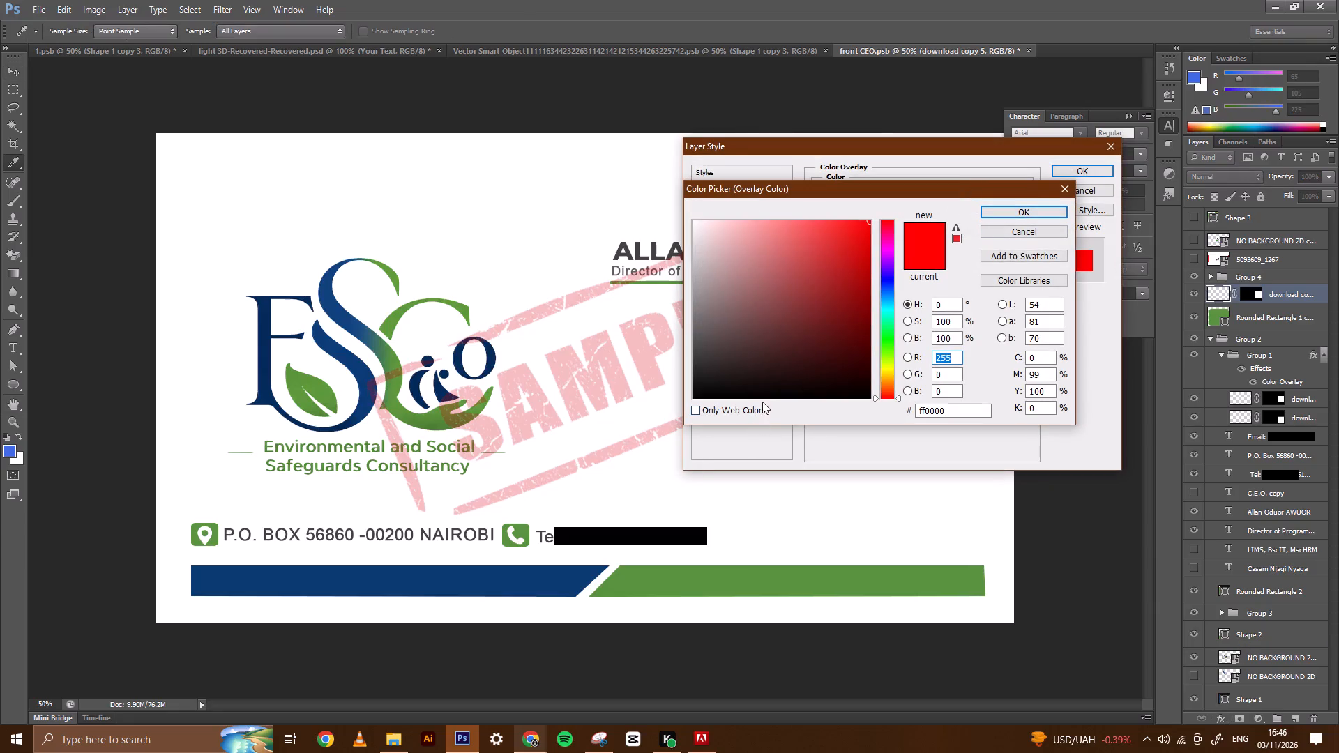
drag(745, 338, 660, 160)
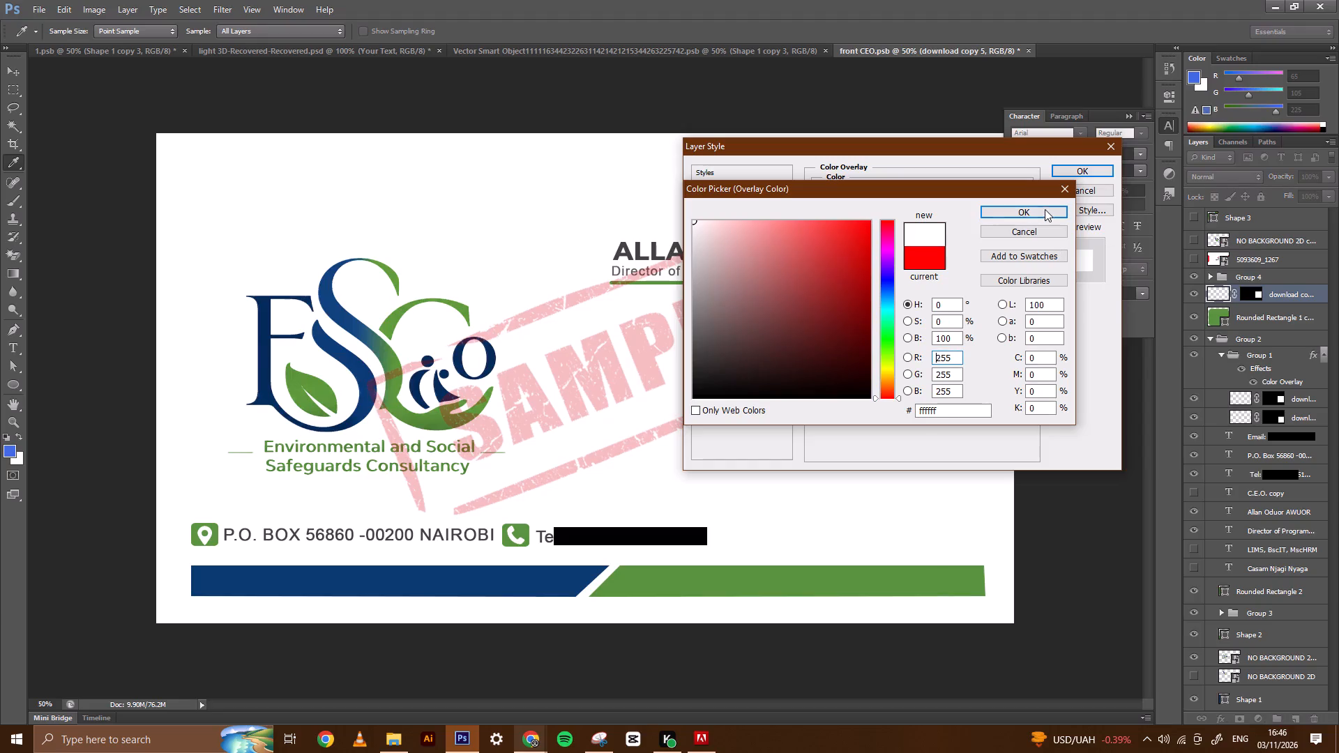
click(1042, 211)
click(1100, 172)
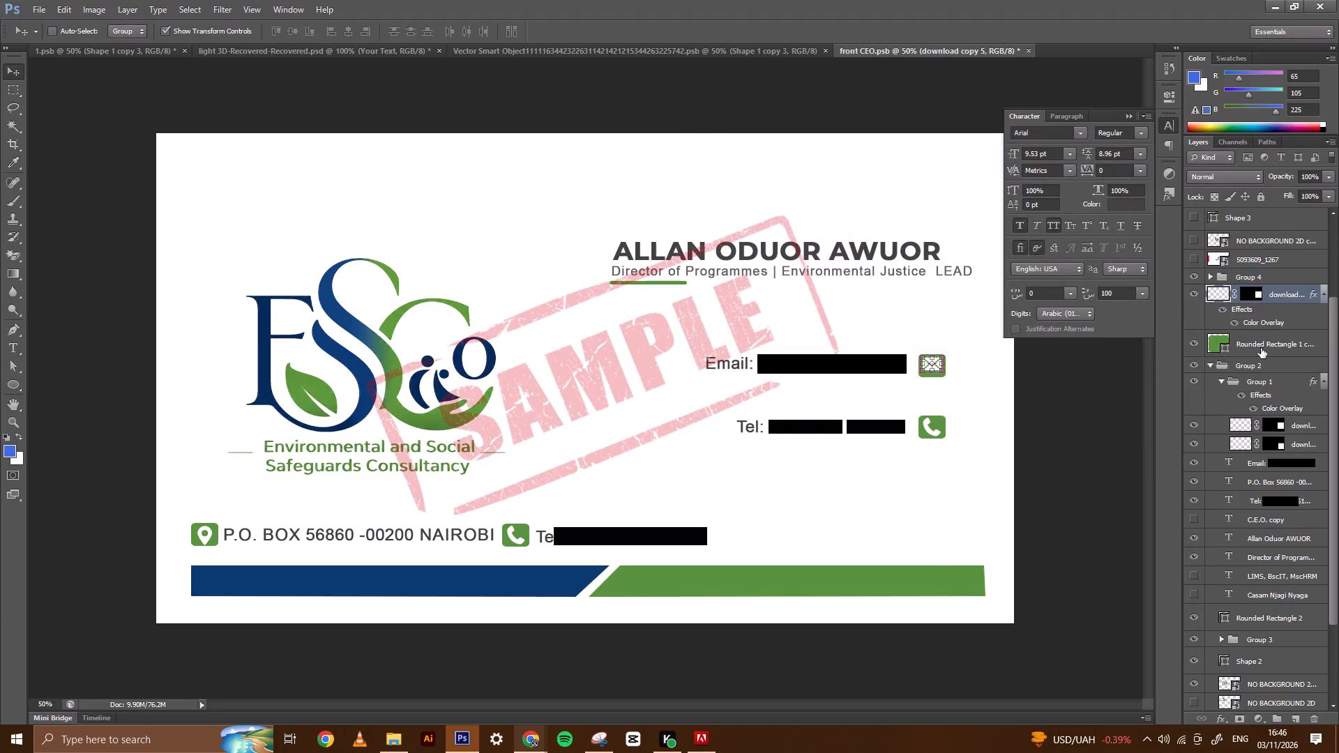
Group the copied envelope icon and its green square into one layer group.
drag(1273, 343, 1278, 720)
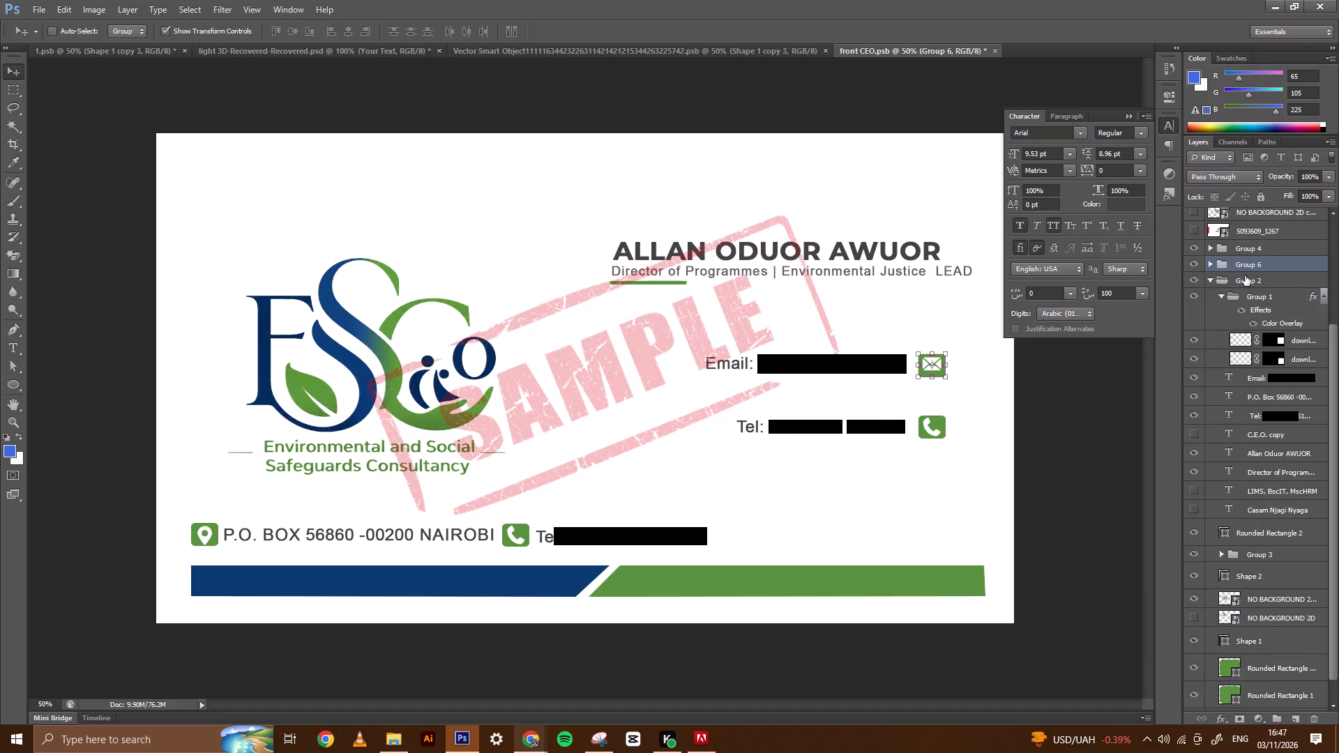
Duplicate the Email text layer and move the copy out of Group 2 into Group 4.
click(1280, 452)
click(1276, 383)
key(ctrl+j)
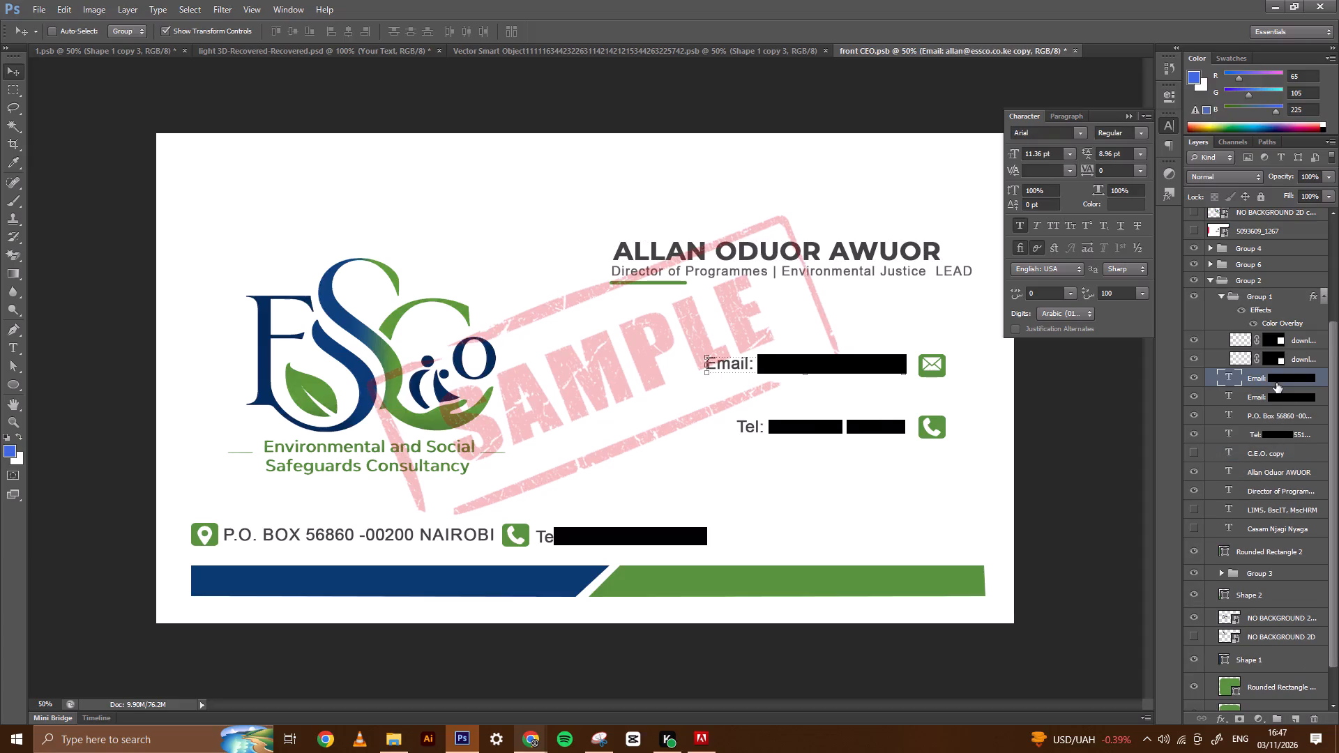
drag(1277, 383, 1278, 261)
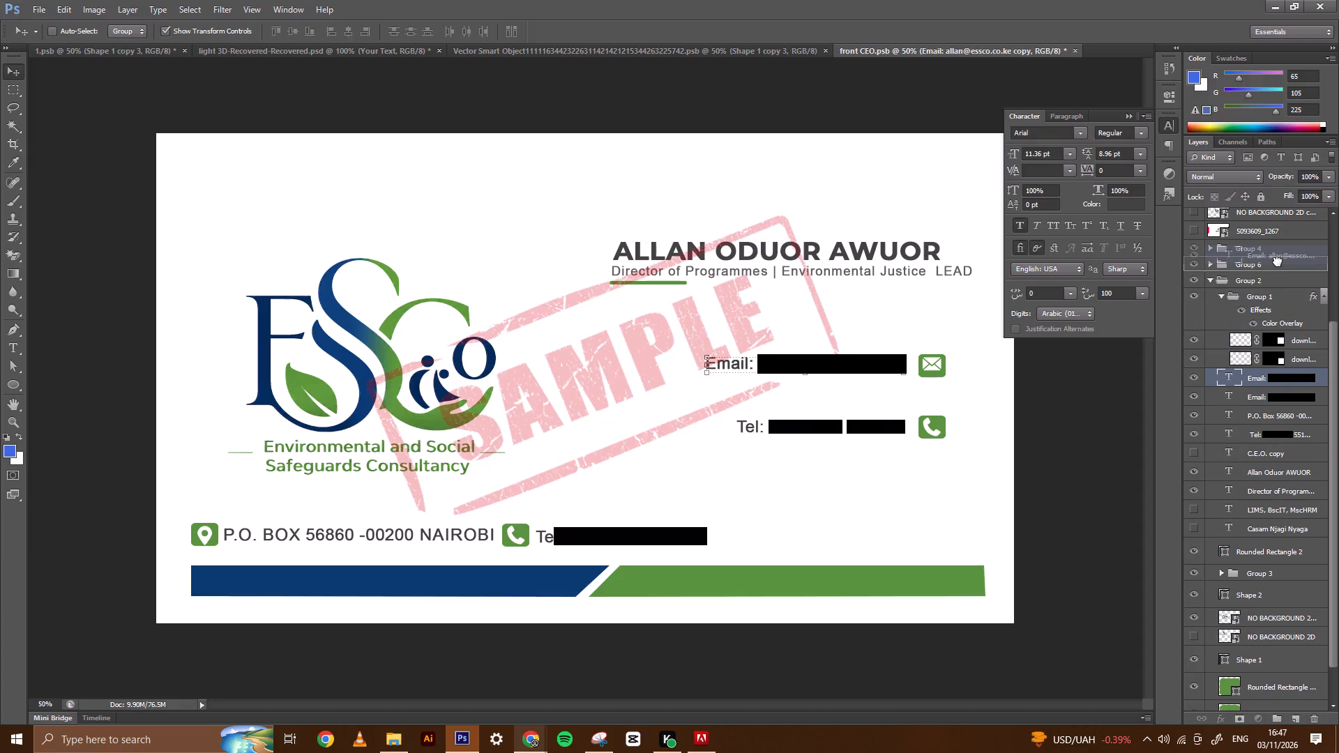
drag(1278, 261, 1279, 224)
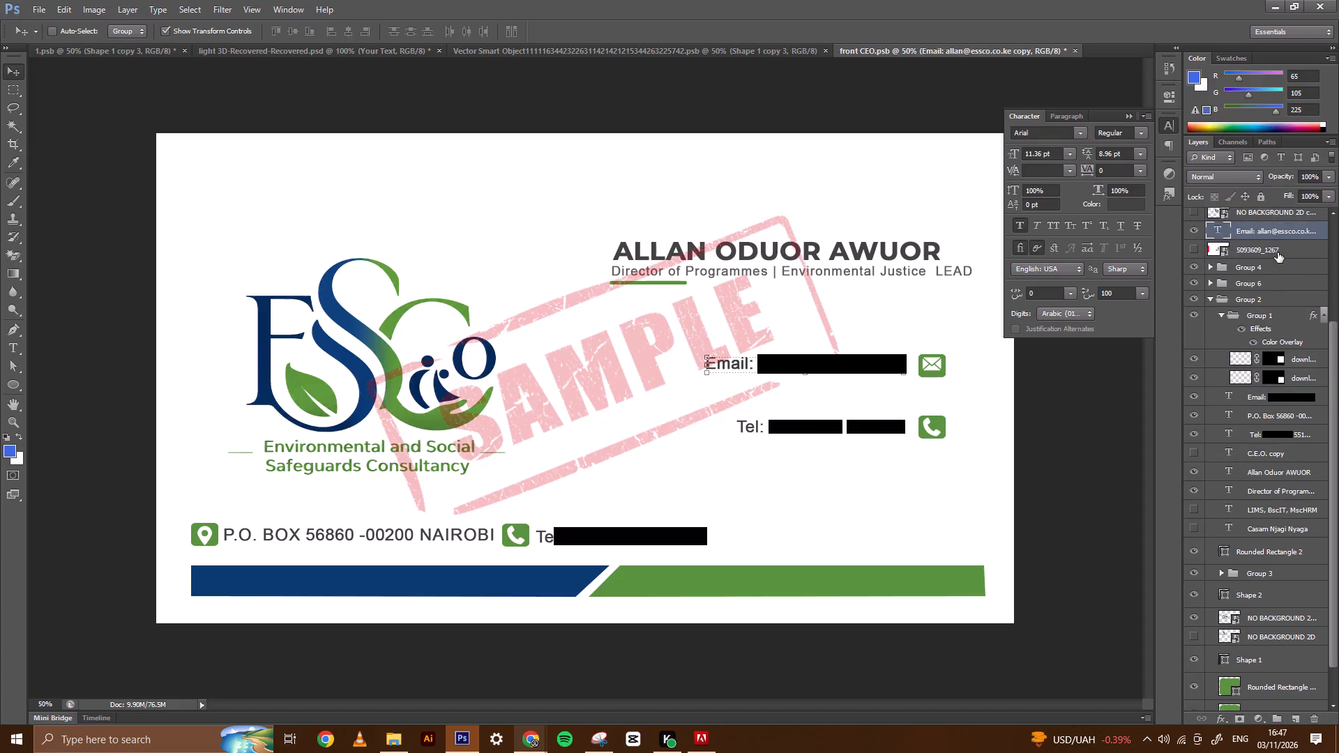
scroll(1270, 303, up, 2)
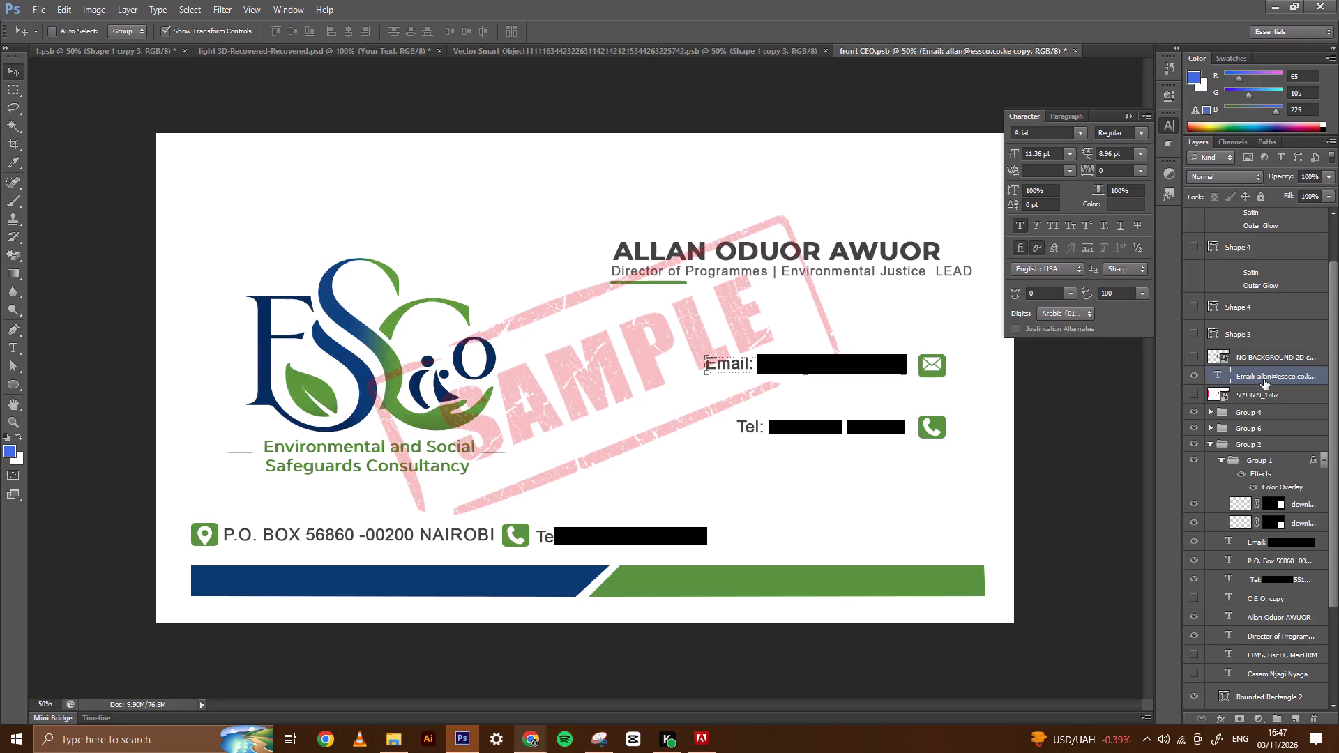
drag(1263, 374, 1271, 409)
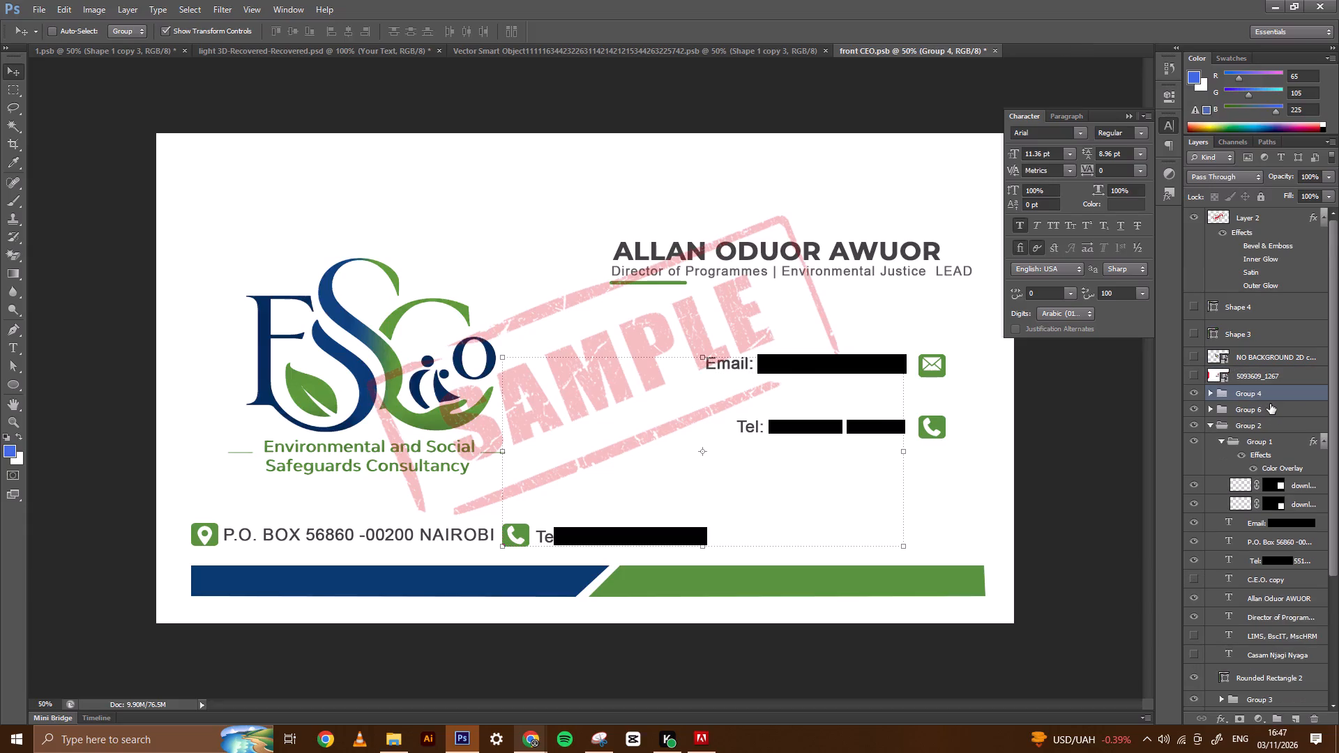
Undo the Email text copy's move into Group 4 and place it inside Group 6 with the envelope icon instead.
key(ctrl+z)
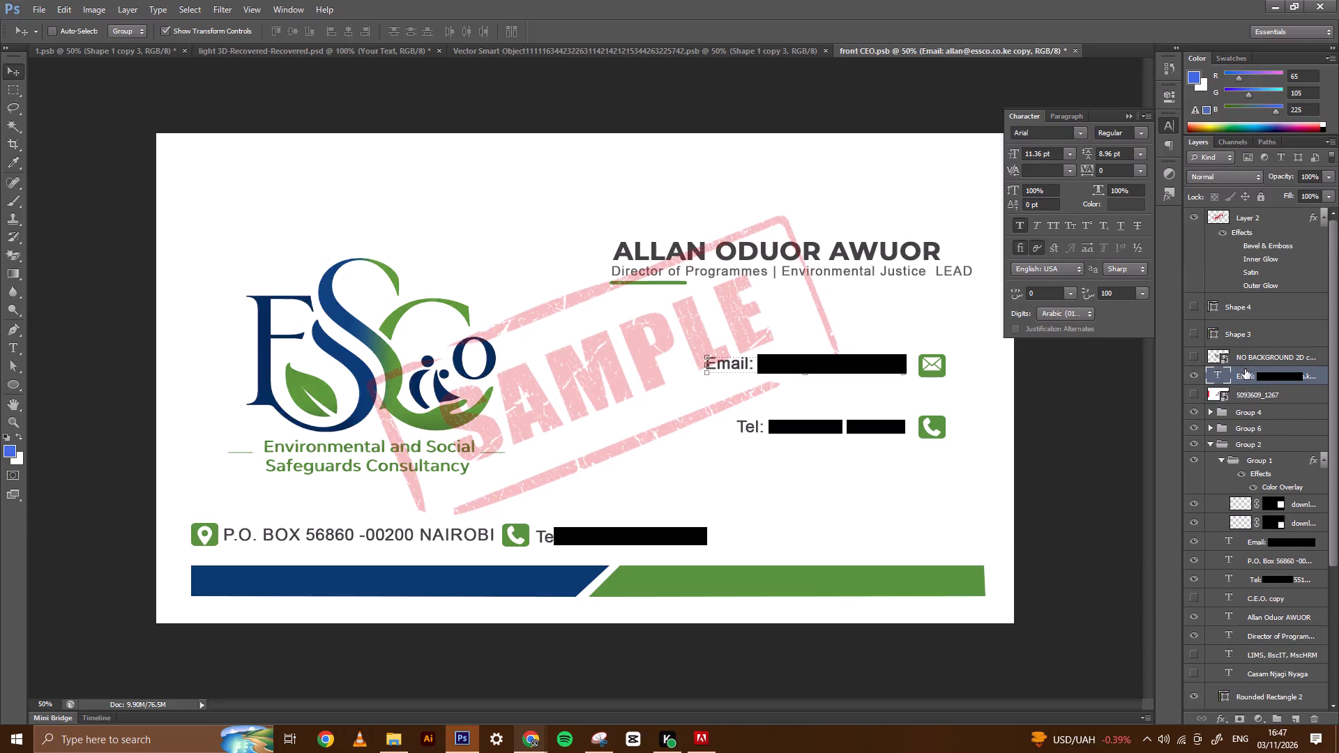
click(1197, 409)
click(1197, 409)
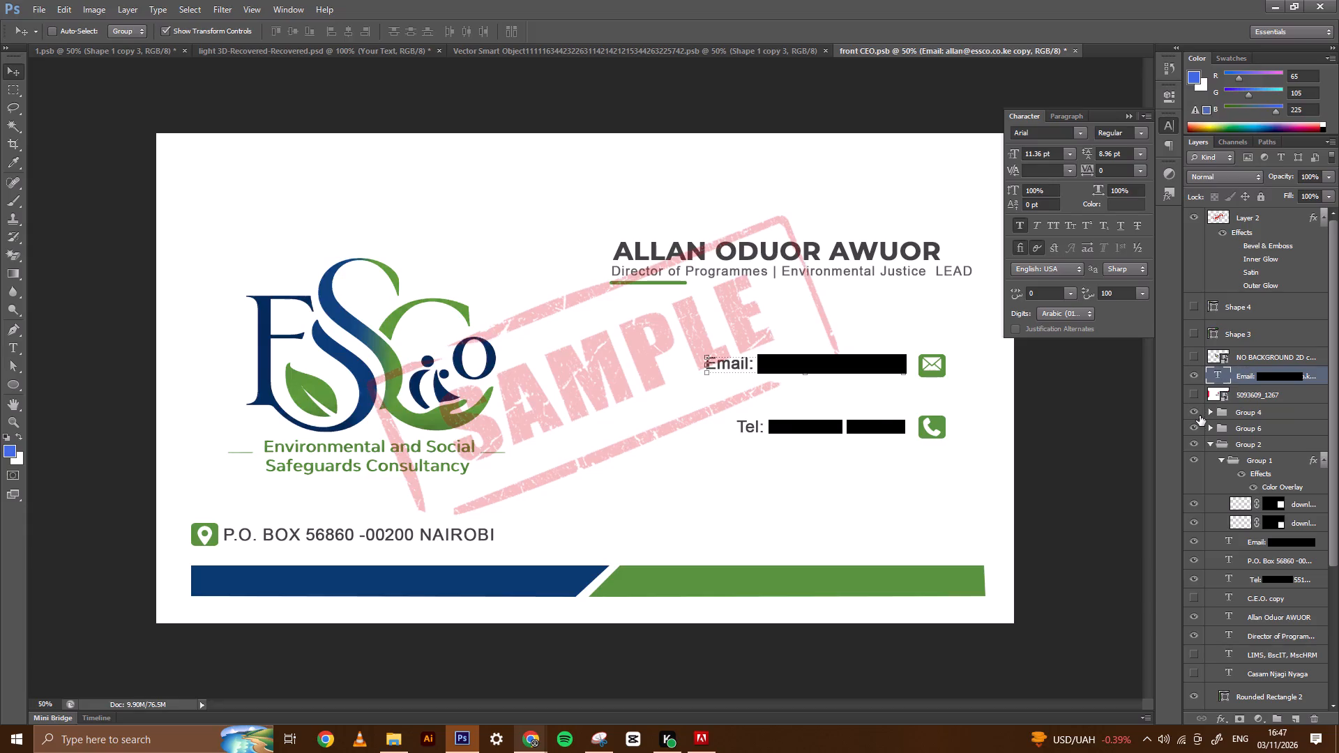
click(1197, 424)
click(1197, 424)
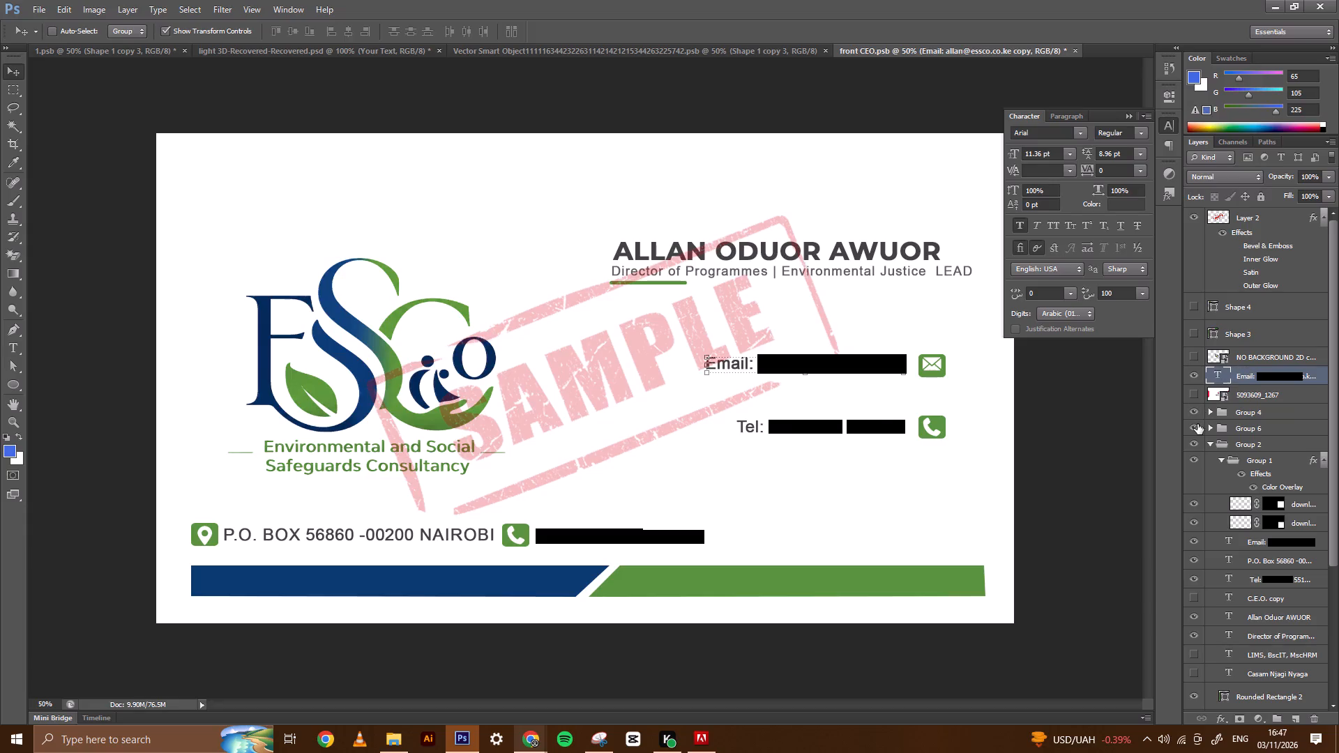
click(1212, 427)
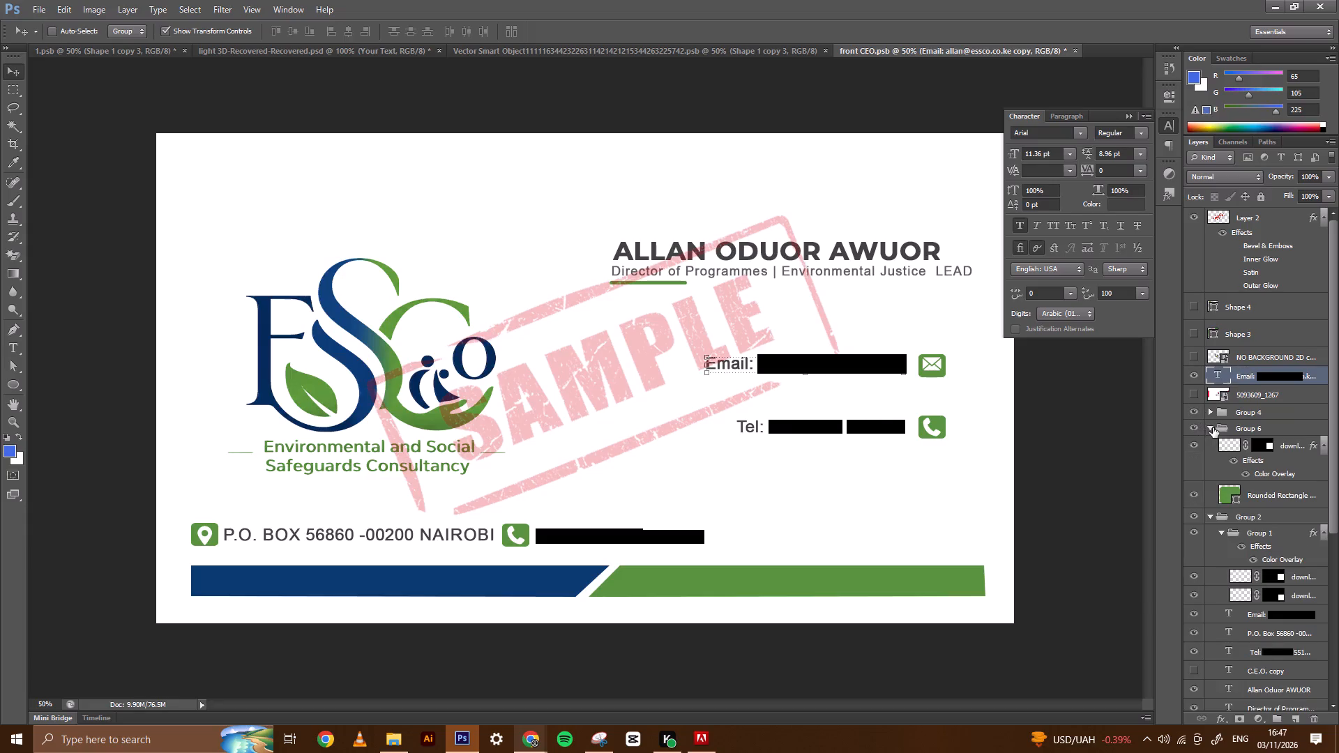
drag(1250, 370, 1256, 467)
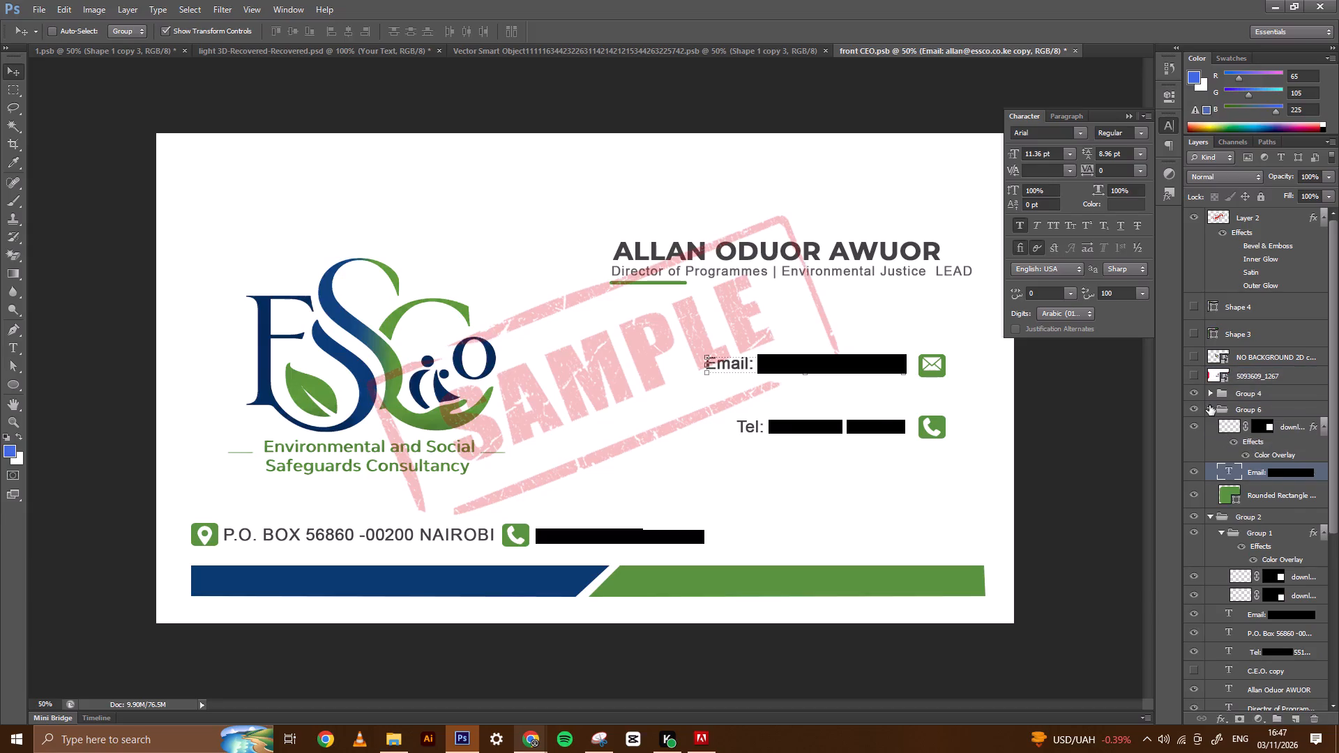
click(1208, 406)
Move Group 6 with its email text and envelope icon down to the contact row, after the copied telephone number.
drag(919, 363, 919, 471)
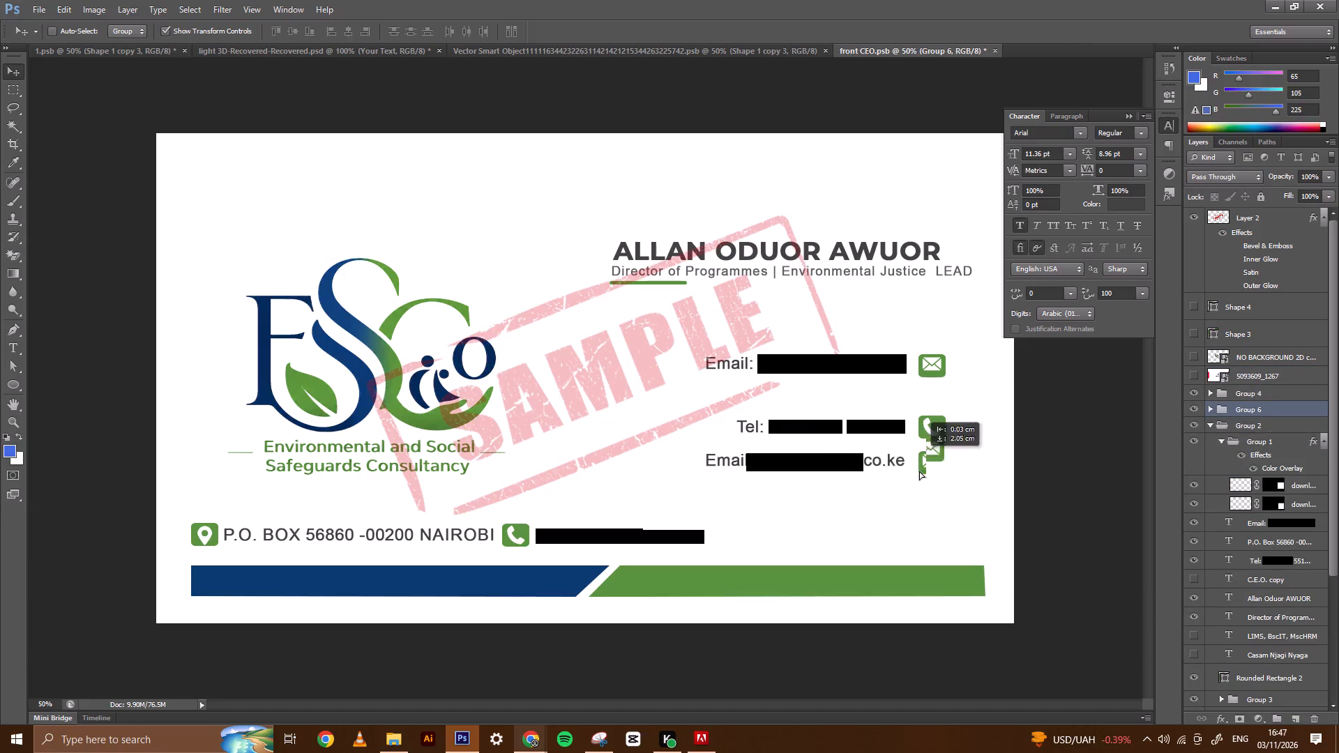
drag(919, 471, 929, 534)
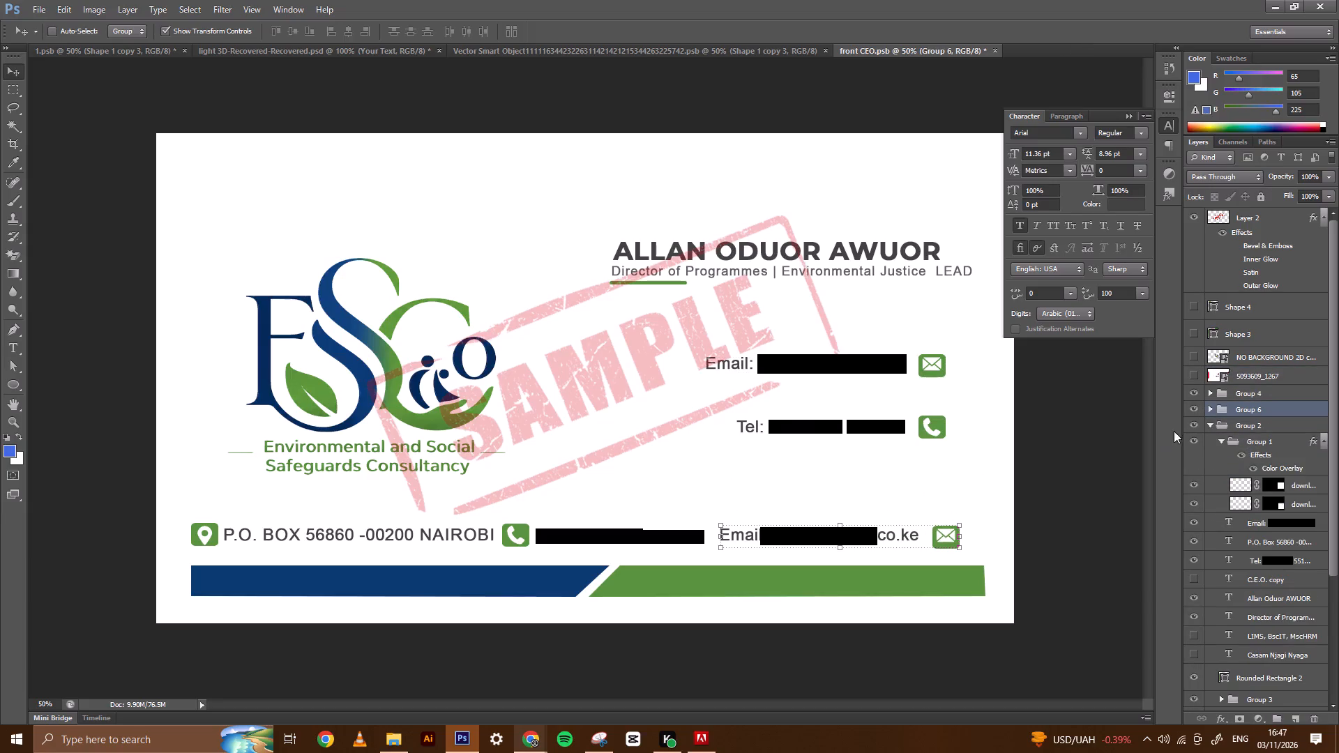
Group the envelope icon with its green square inside Group 6 and move that subgroup to the start of the email text.
click(1208, 408)
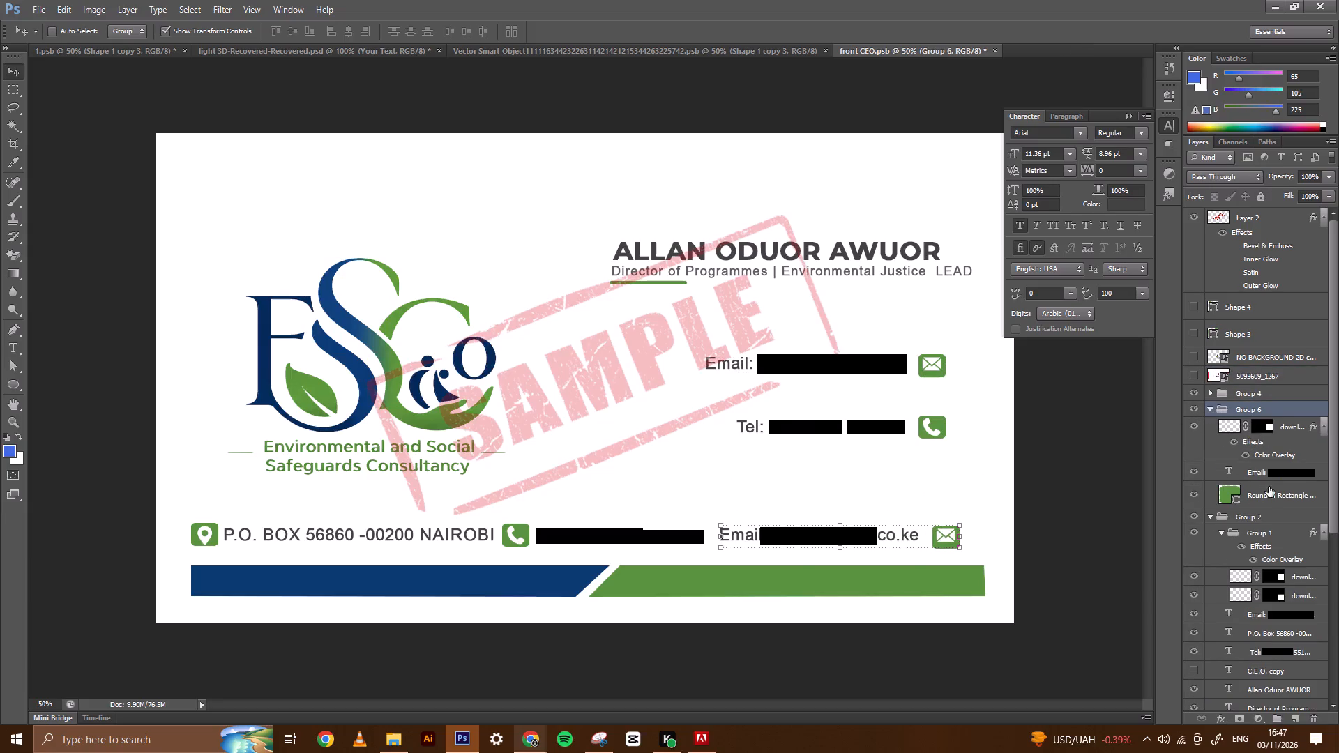
click(1269, 492)
ctrl+click(1287, 434)
drag(1276, 503, 1273, 709)
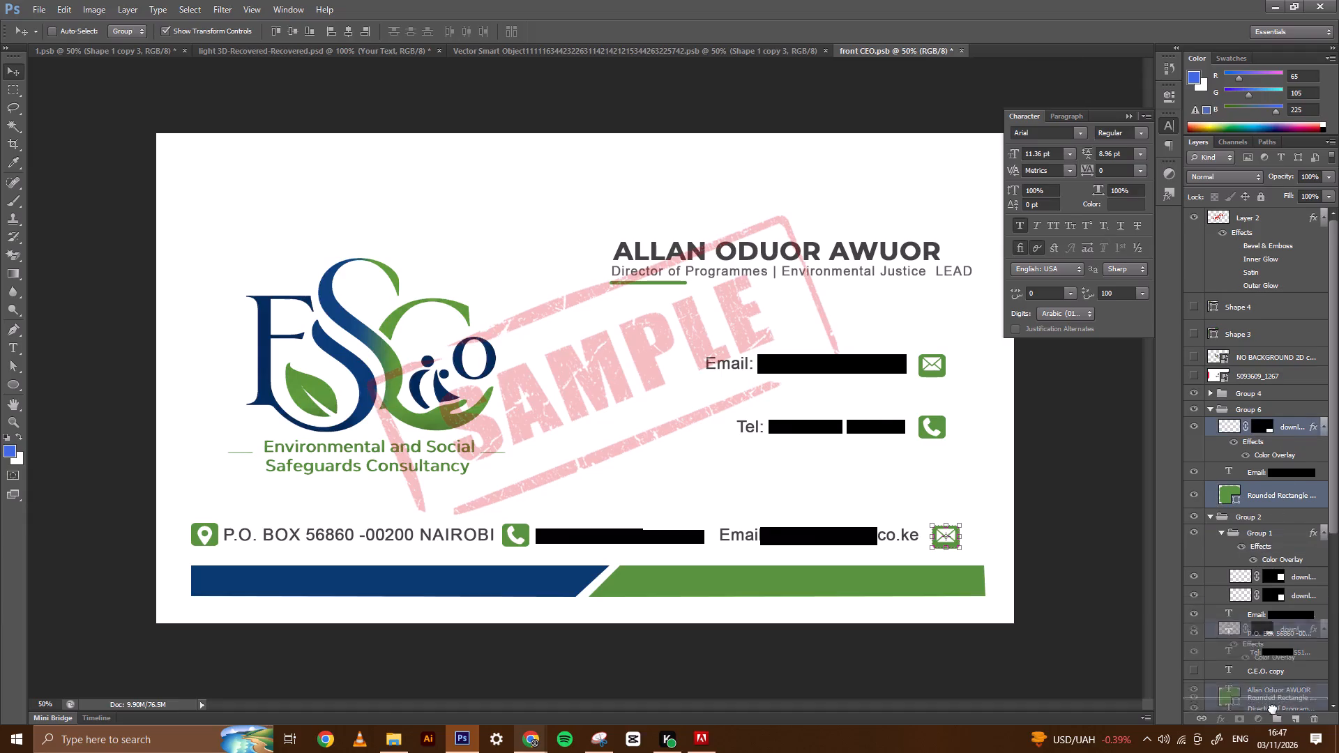
drag(1273, 709, 1276, 716)
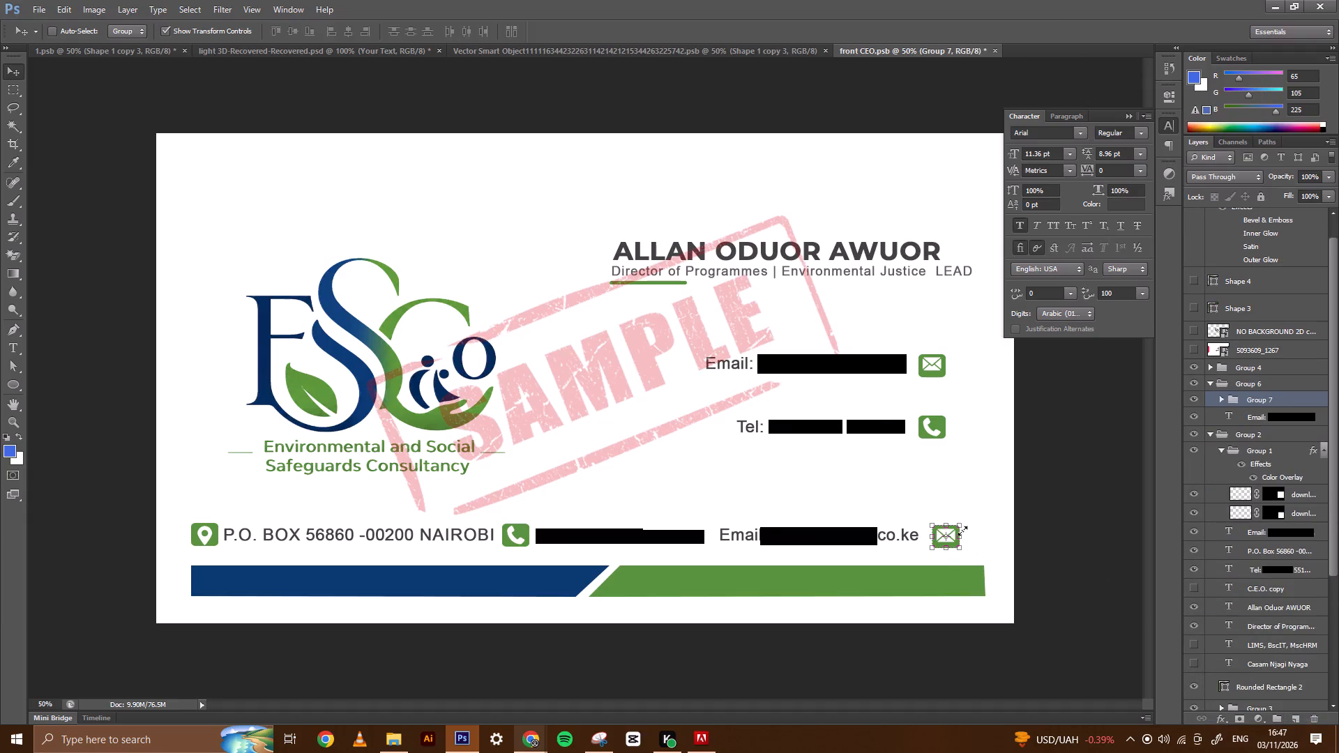
drag(953, 531, 728, 532)
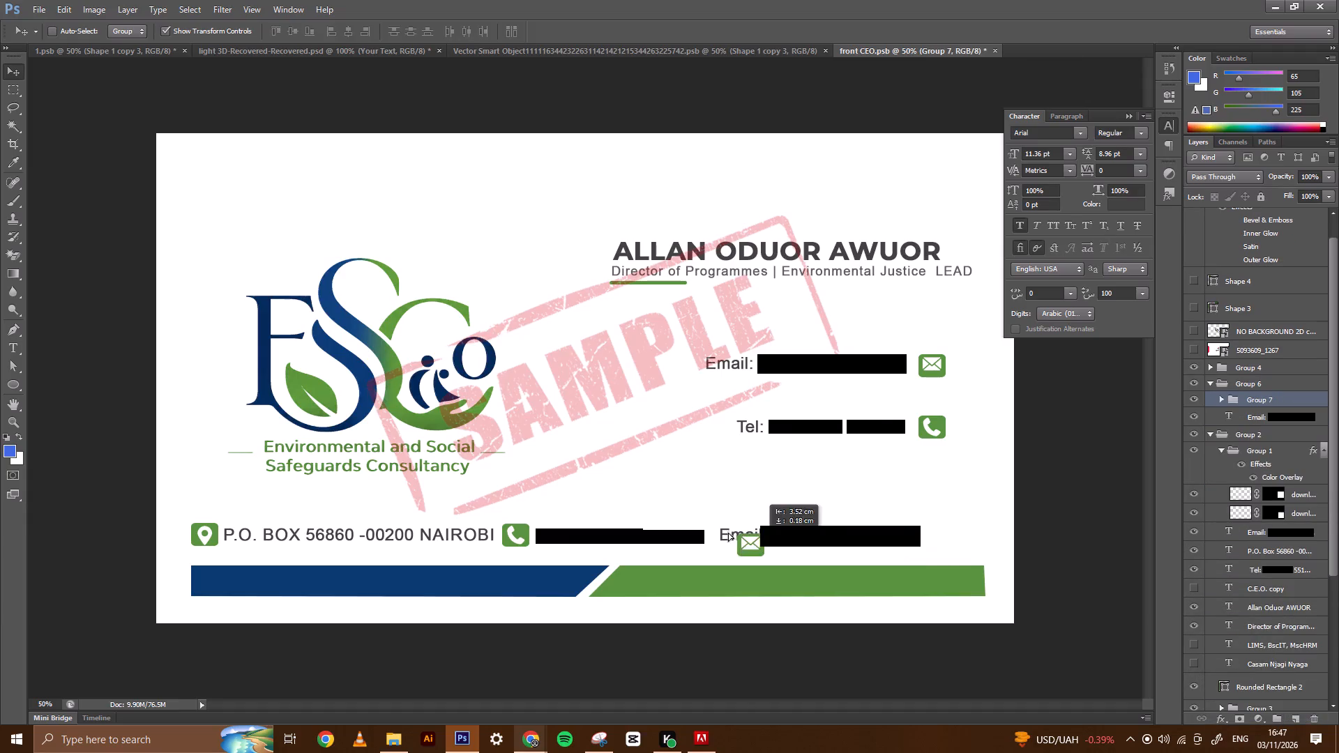
drag(728, 532, 735, 529)
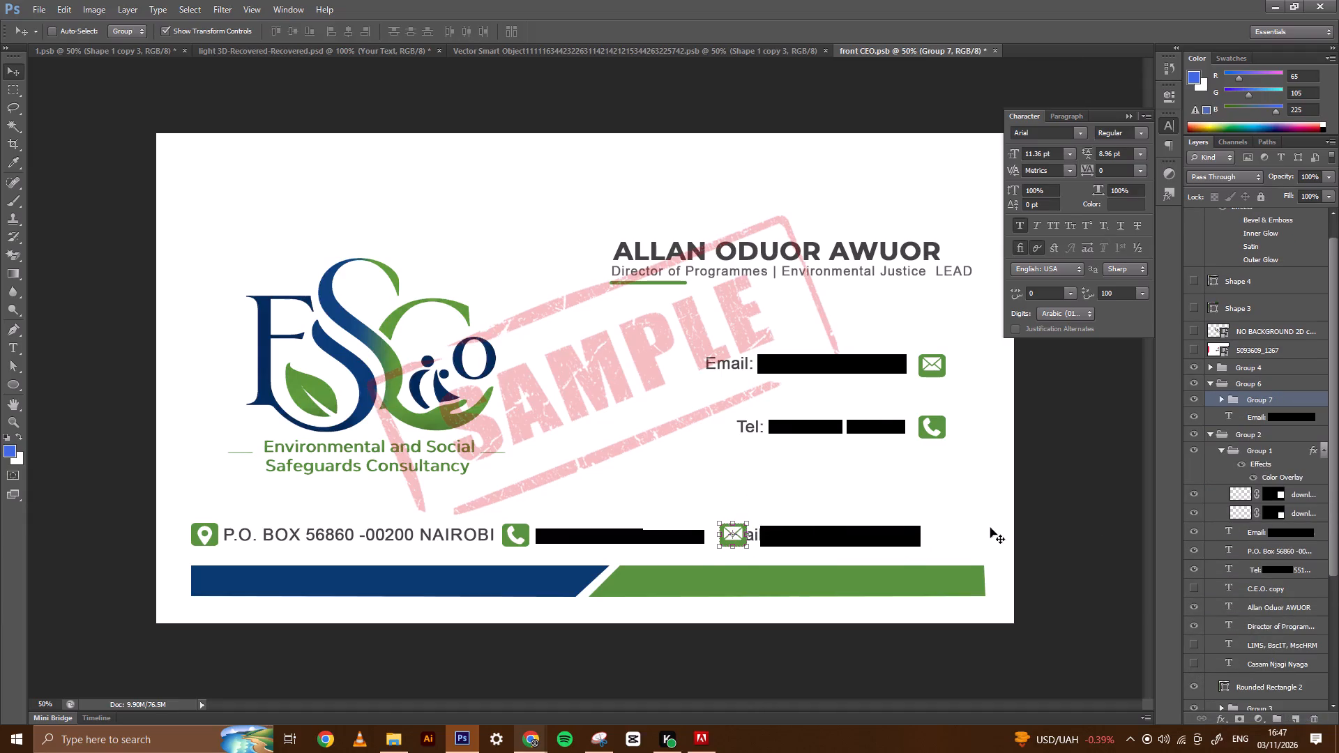
Nudge the Email text in Group 6 rightward until it clears the envelope icon.
click(1257, 416)
key(Right)
key(Right)
key(Right)
key(Right)
key(Right)
key(Right)
key(Right)
key(Right)
key(Right)
key(Right)
key(Right)
key(Right)
key(Right)
key(Right)
key(Right)
key(Right)
key(Right)
key(Right)
key(Right)
key(Right)
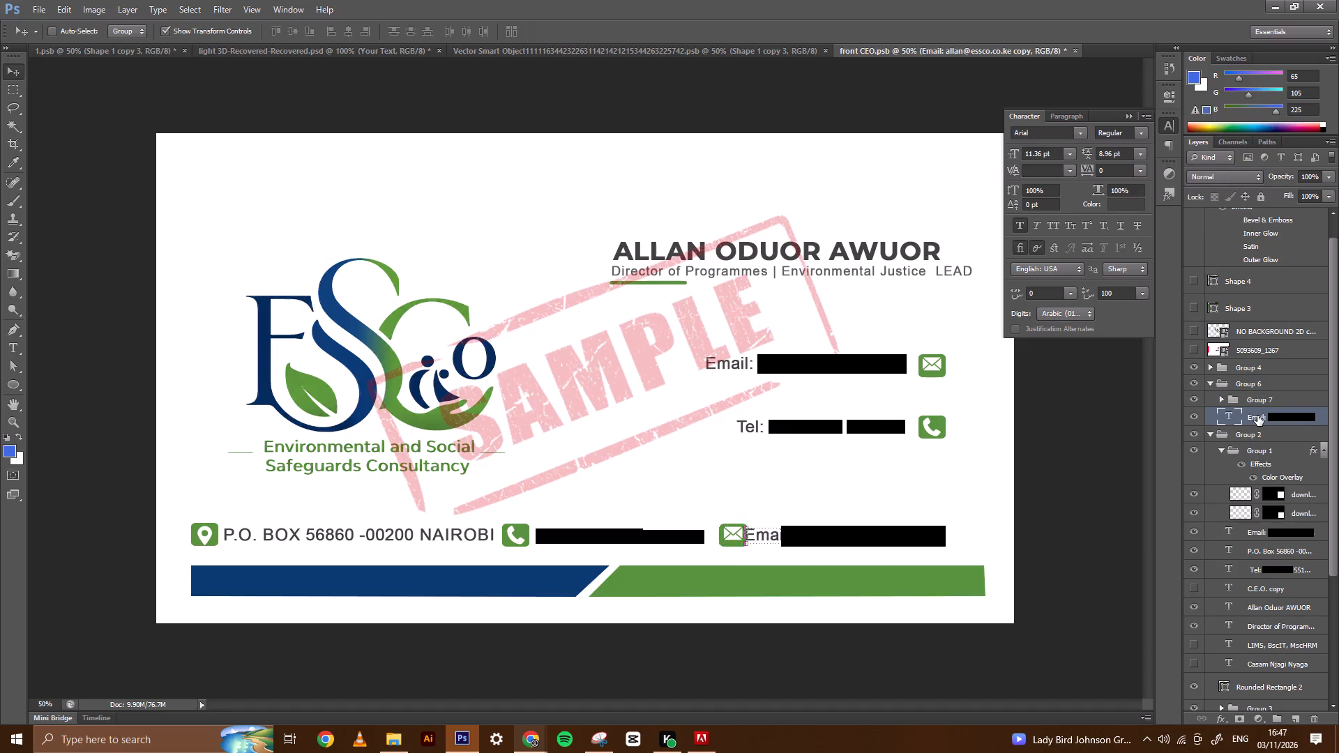
key(Right)
key(Right)
key(Right)
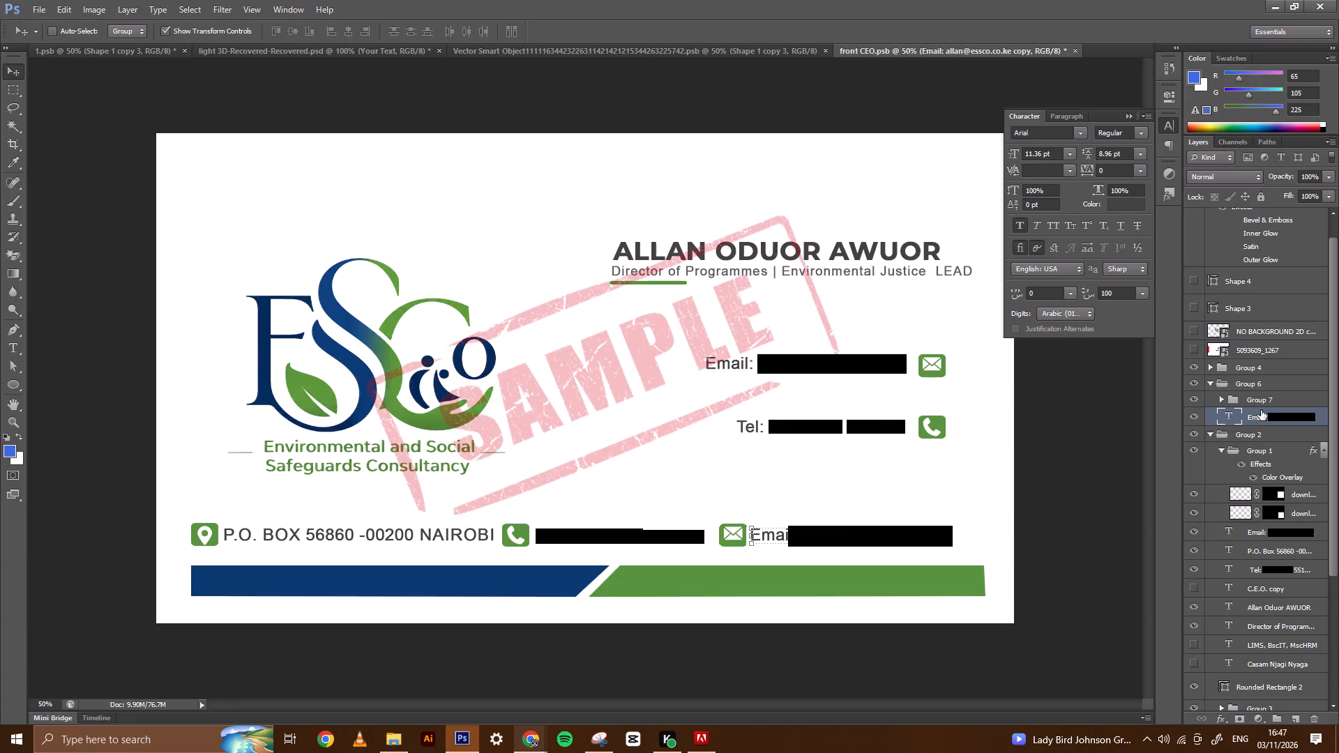
Duplicate Group 6 and place the copy directly above the original email line on the card.
click(1250, 384)
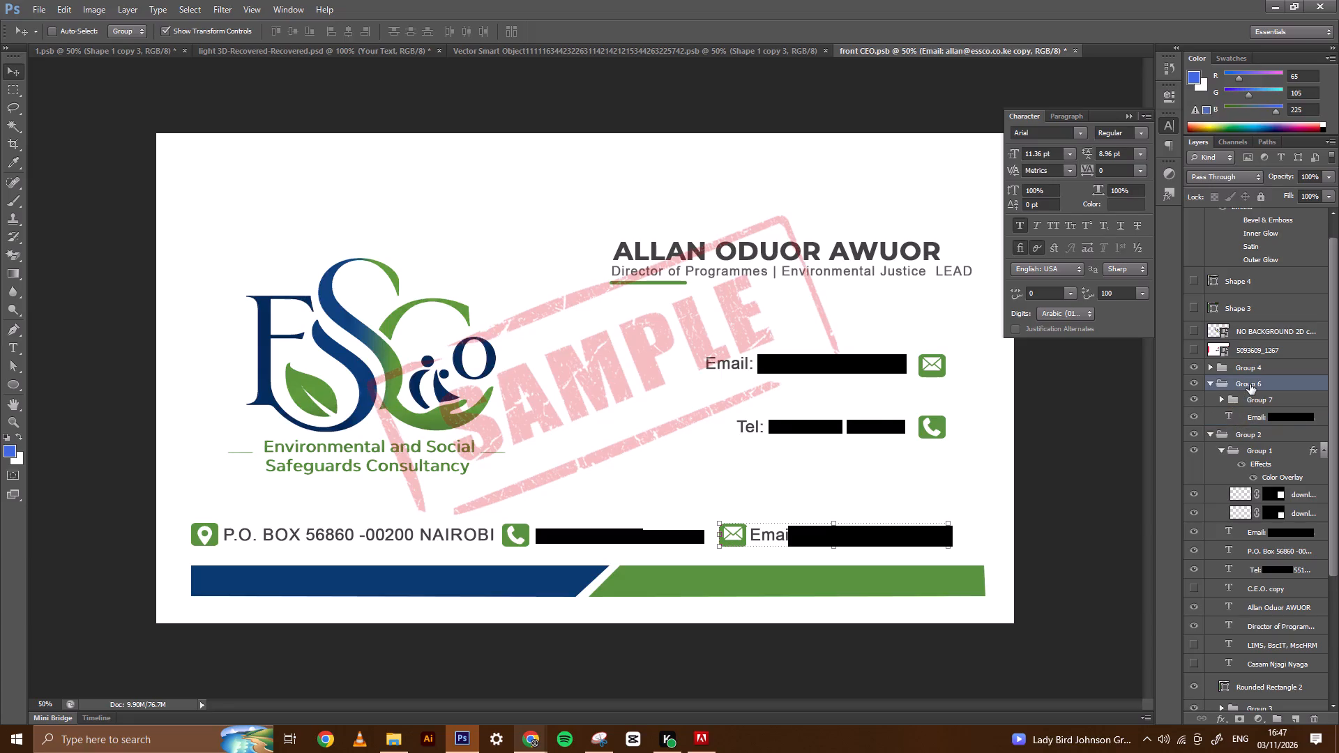
key(ctrl+j)
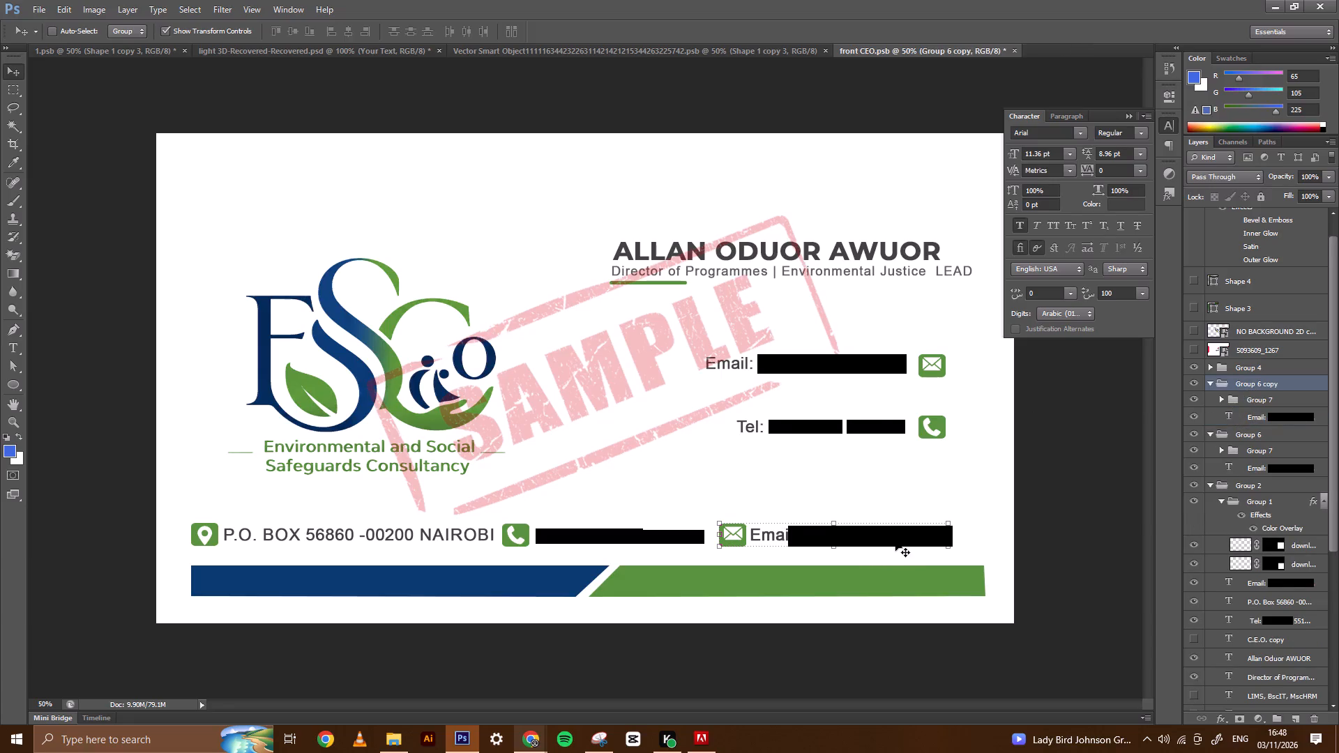
drag(895, 535, 895, 506)
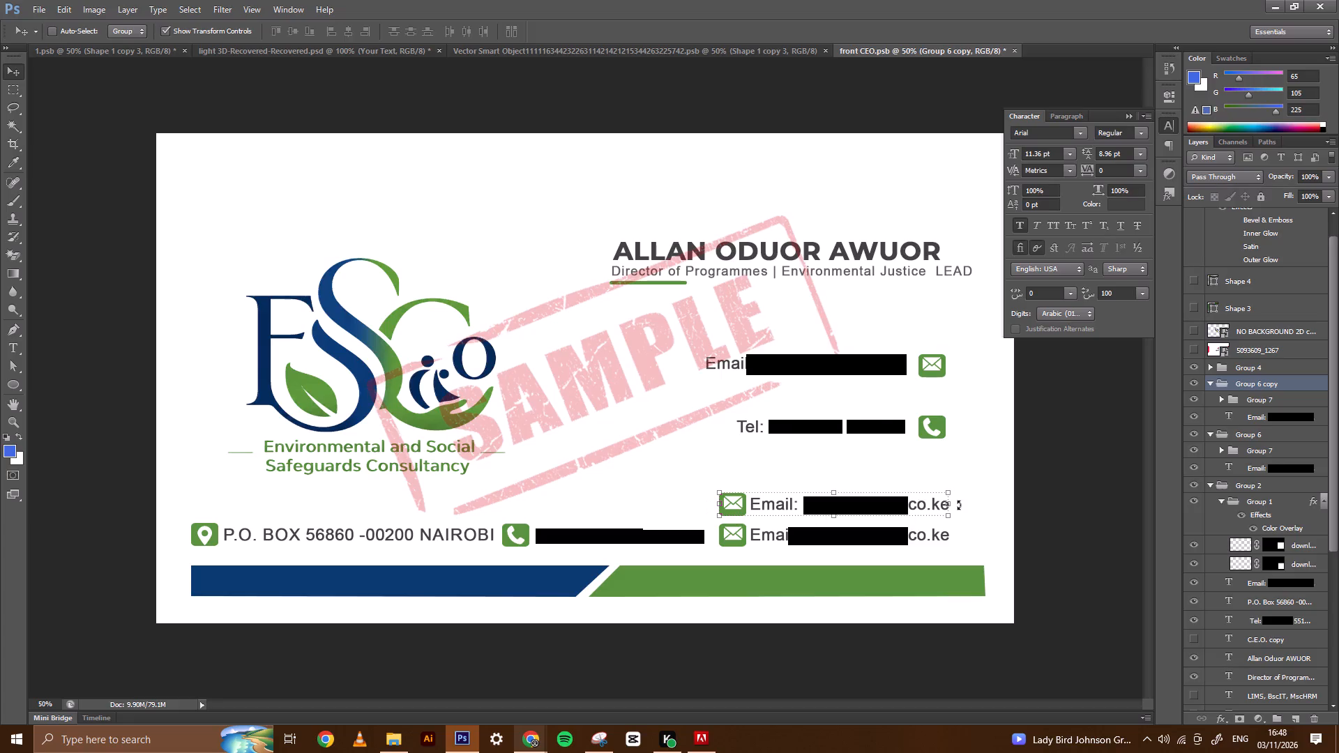
Activate the Custom Shape tool and replace the current shape library with the complete All set.
right_click(13, 389)
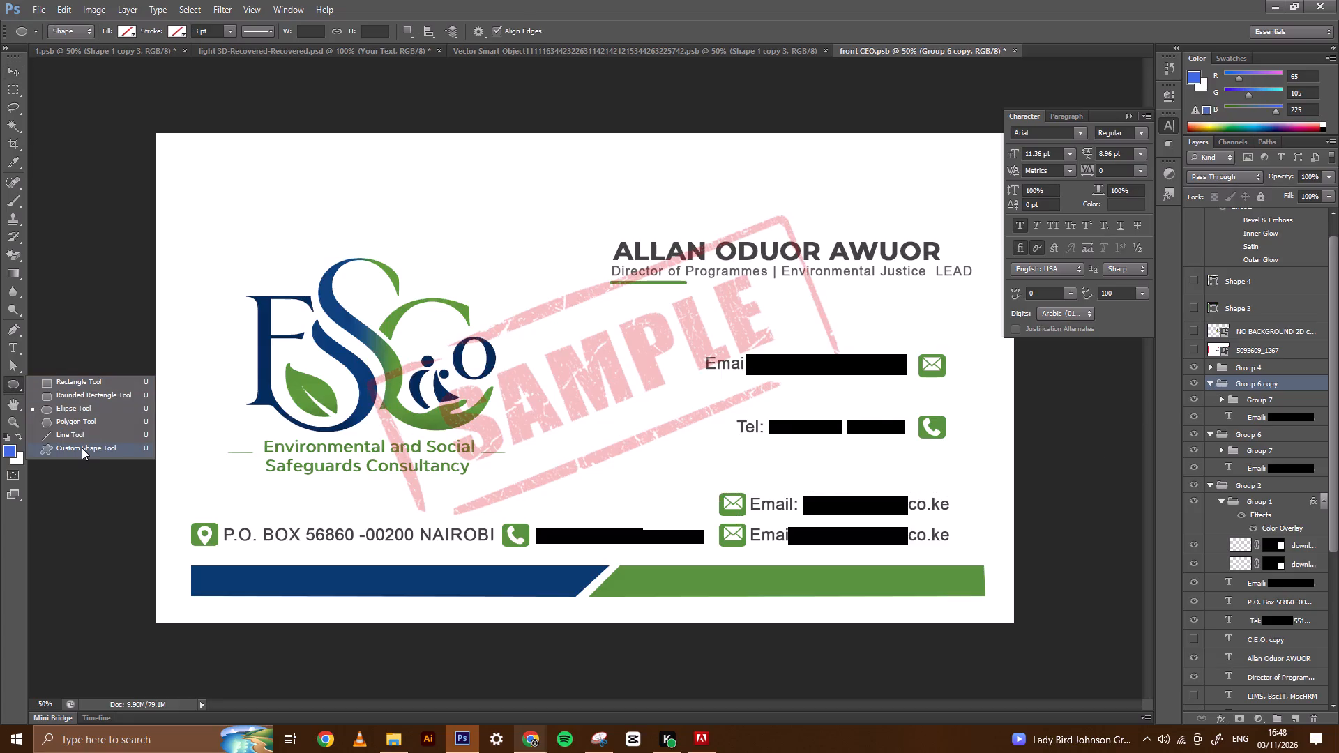
click(82, 448)
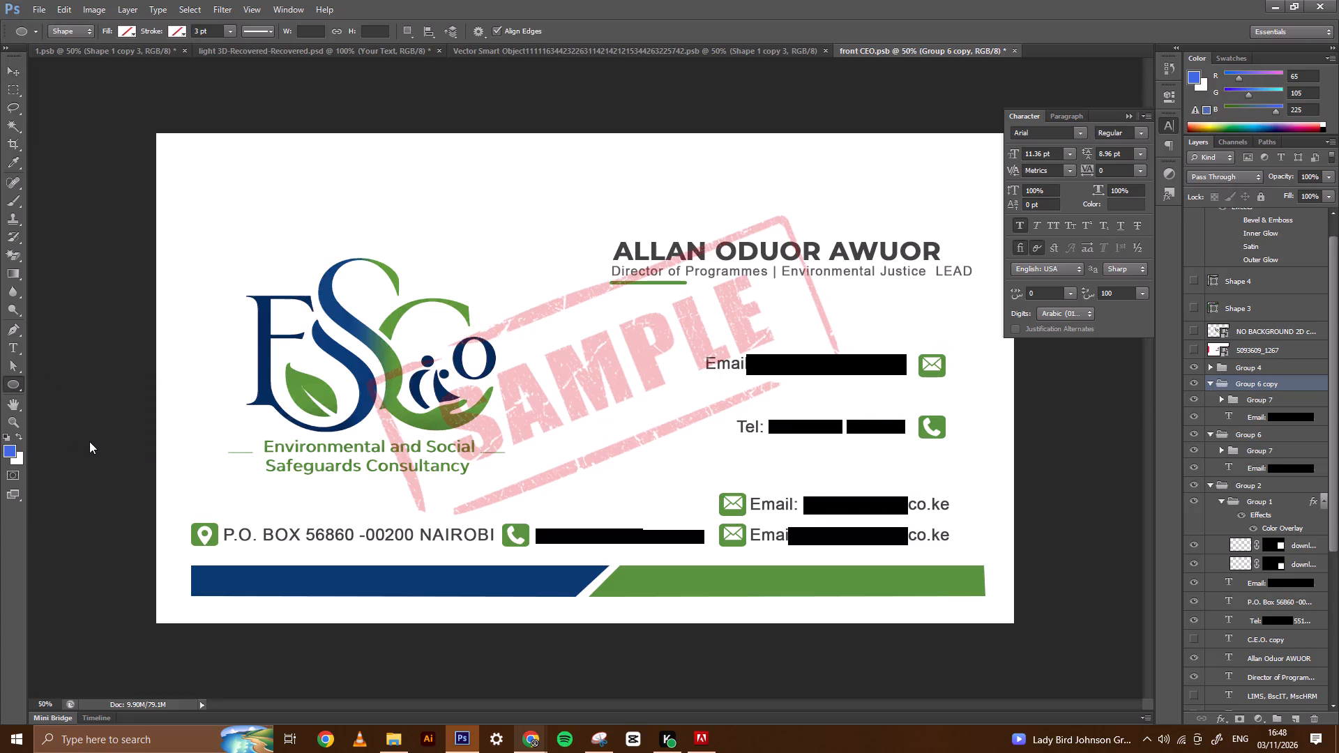
click(537, 33)
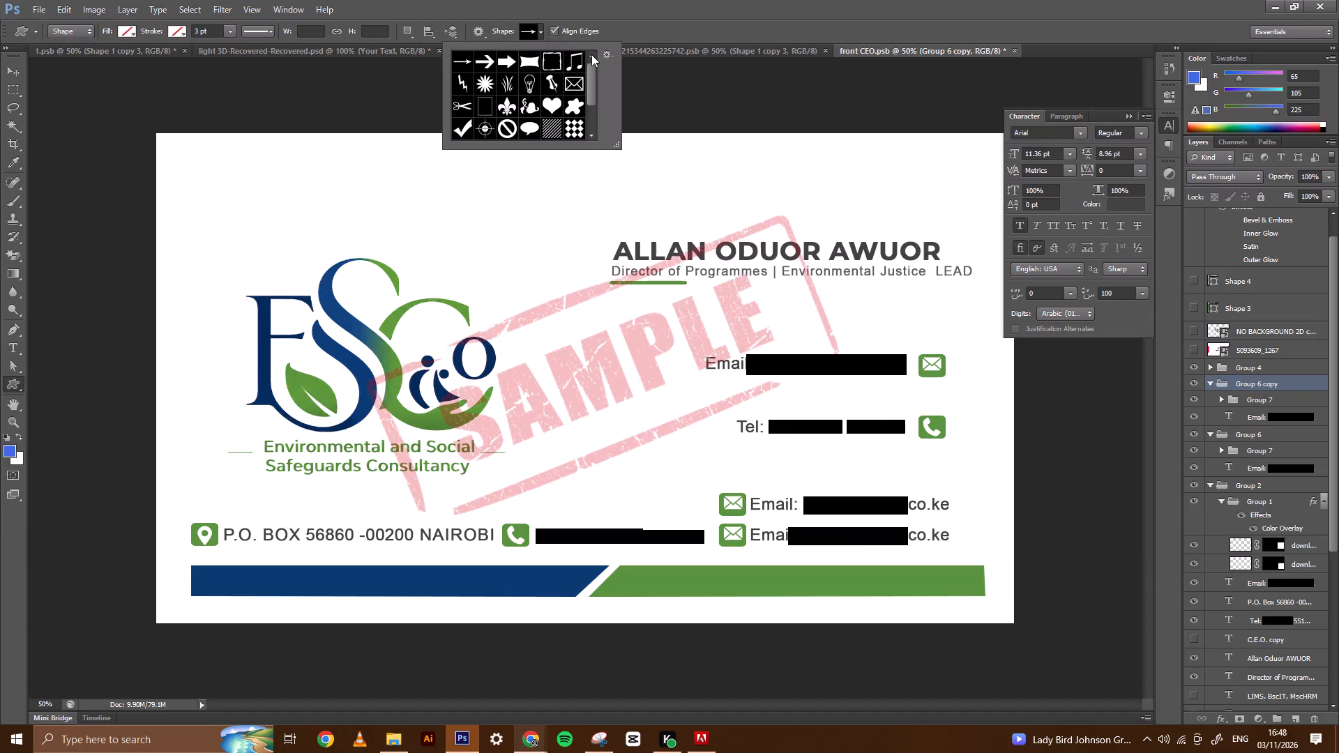
click(604, 55)
click(642, 259)
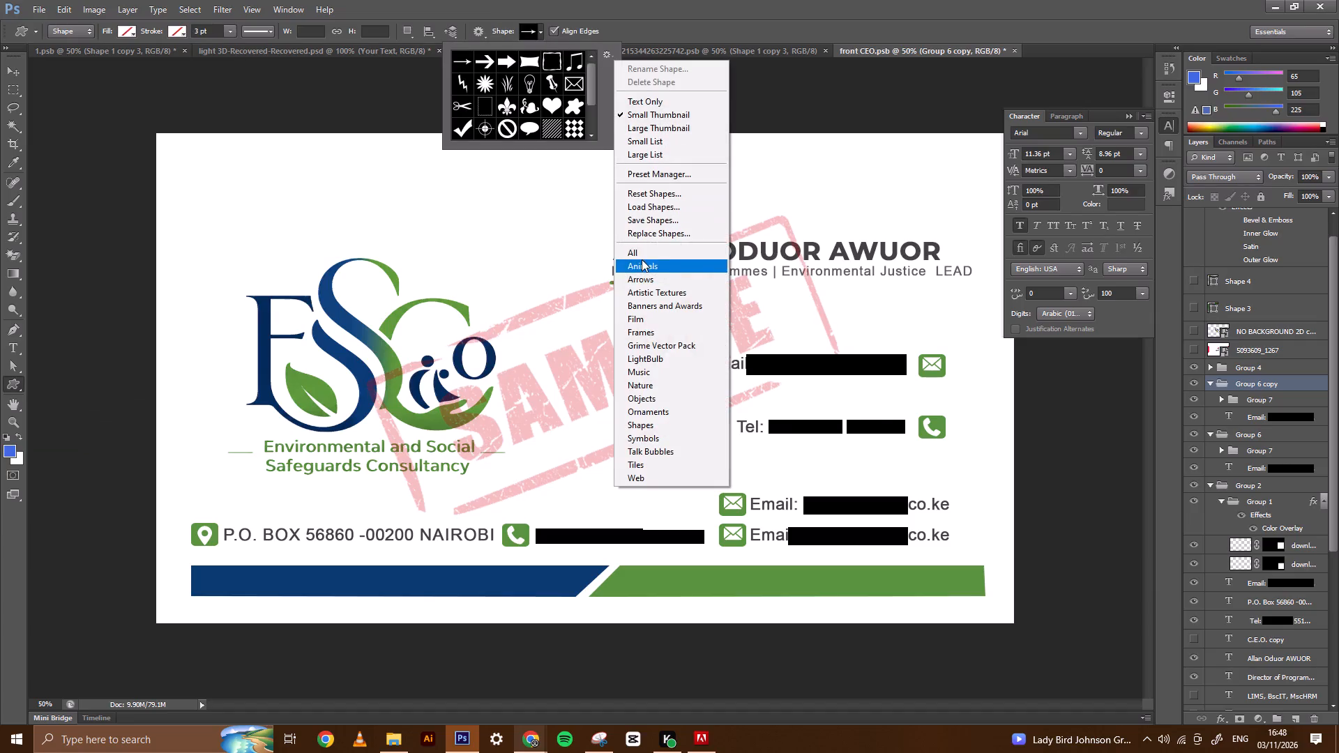
click(604, 53)
click(732, 280)
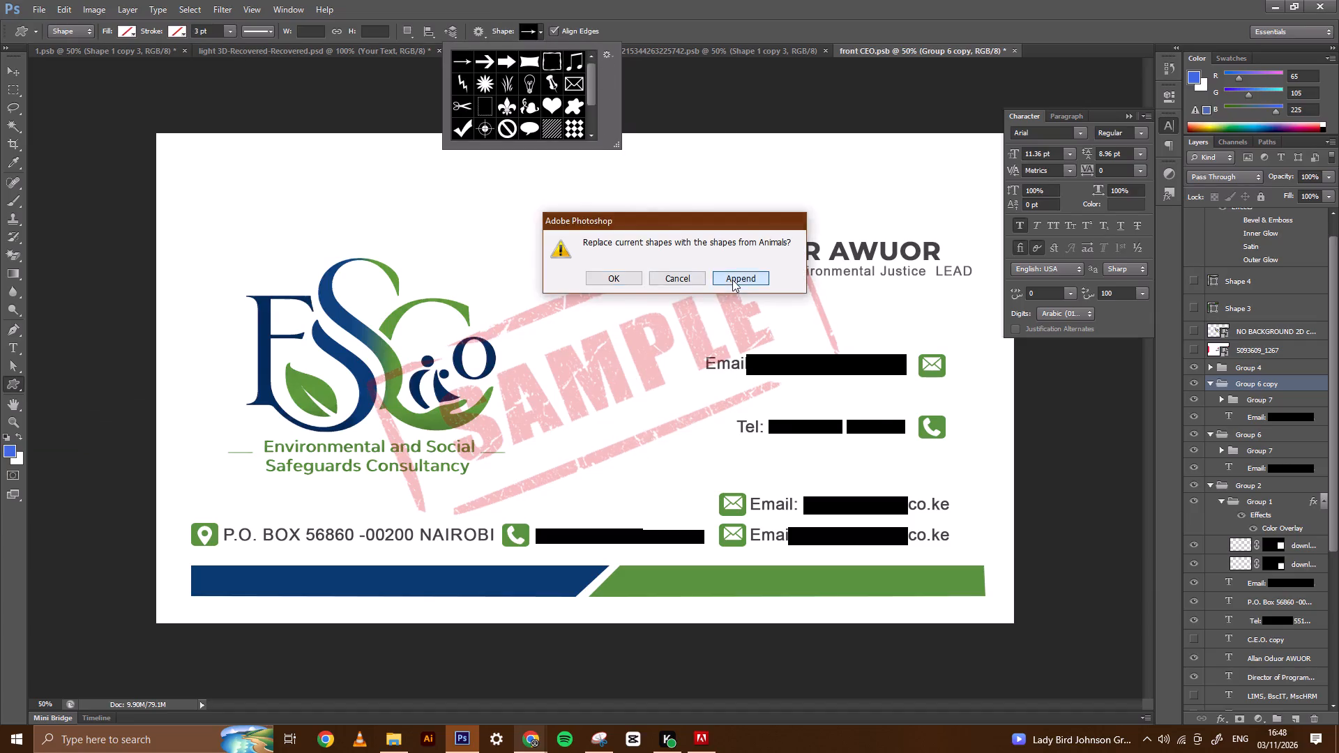
click(607, 54)
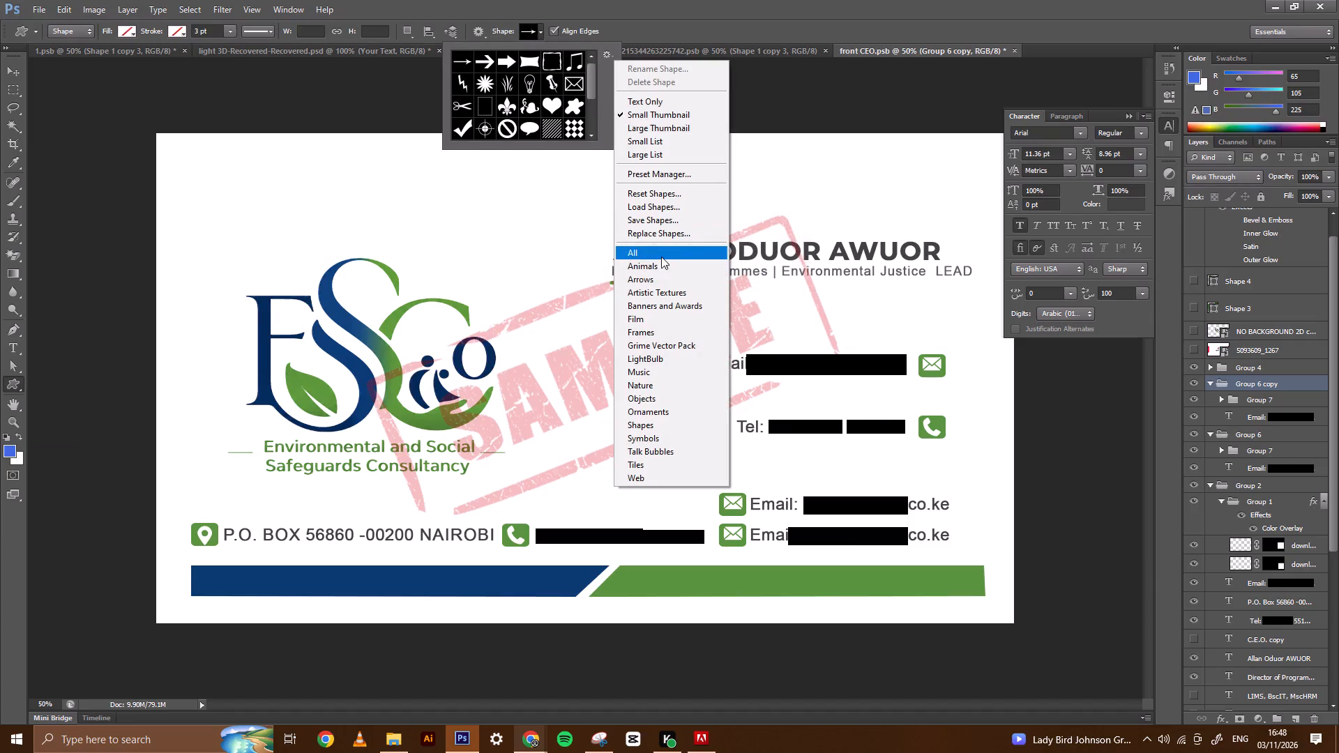
click(657, 255)
click(618, 274)
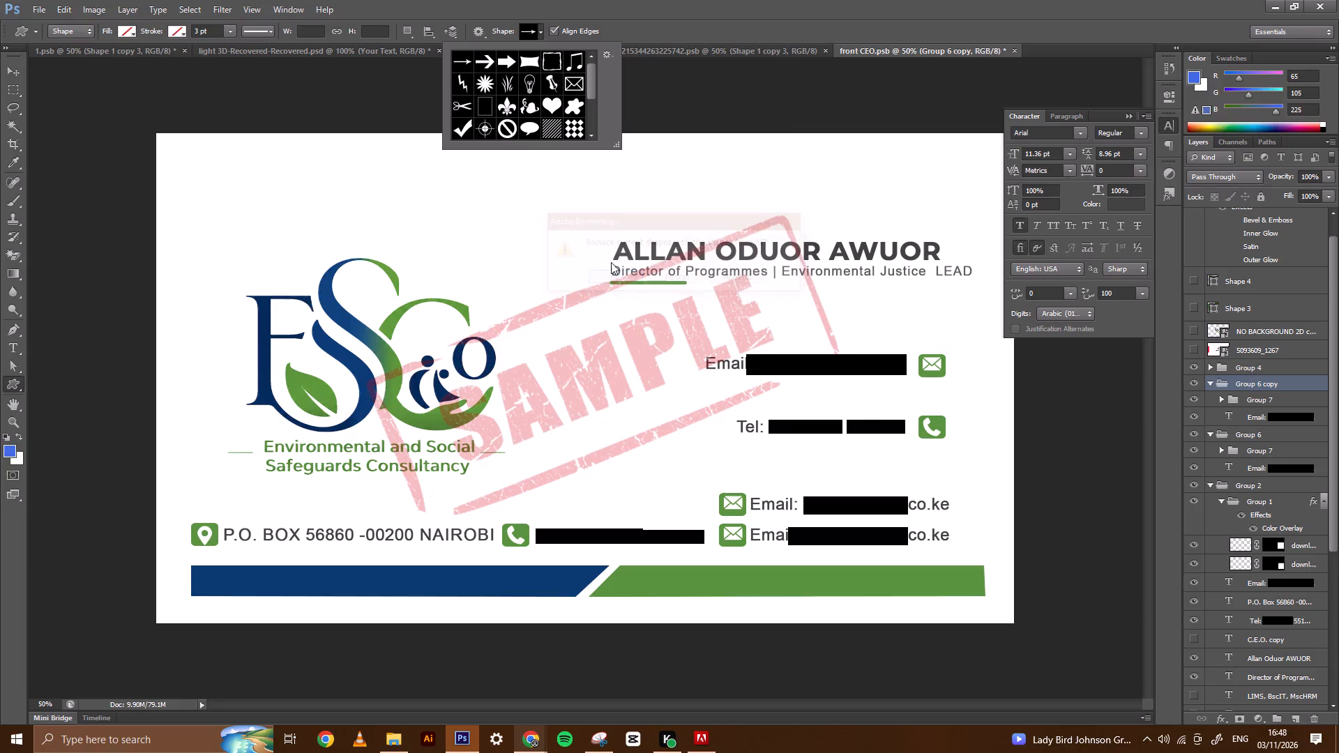
Find the World globe in the custom shape library and choose it as the active shape.
scroll(540, 88, down, 11)
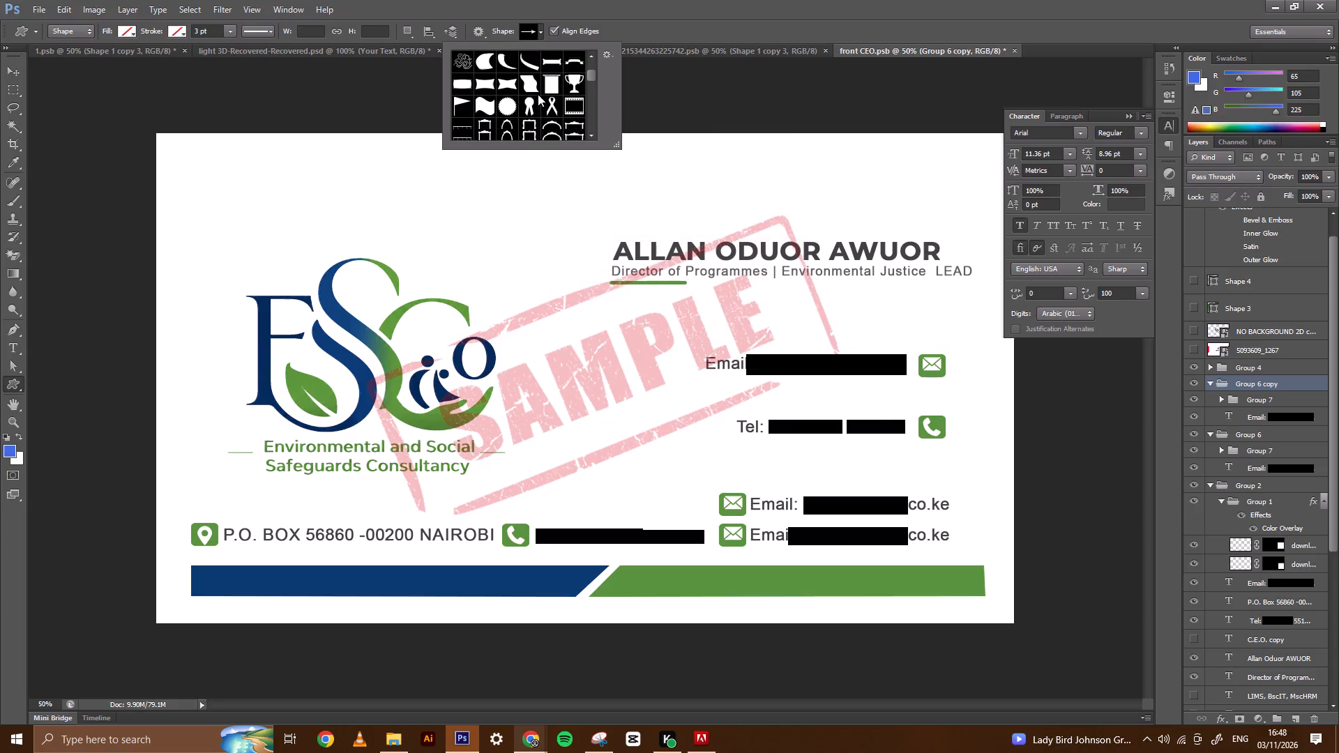
scroll(538, 94, down, 14)
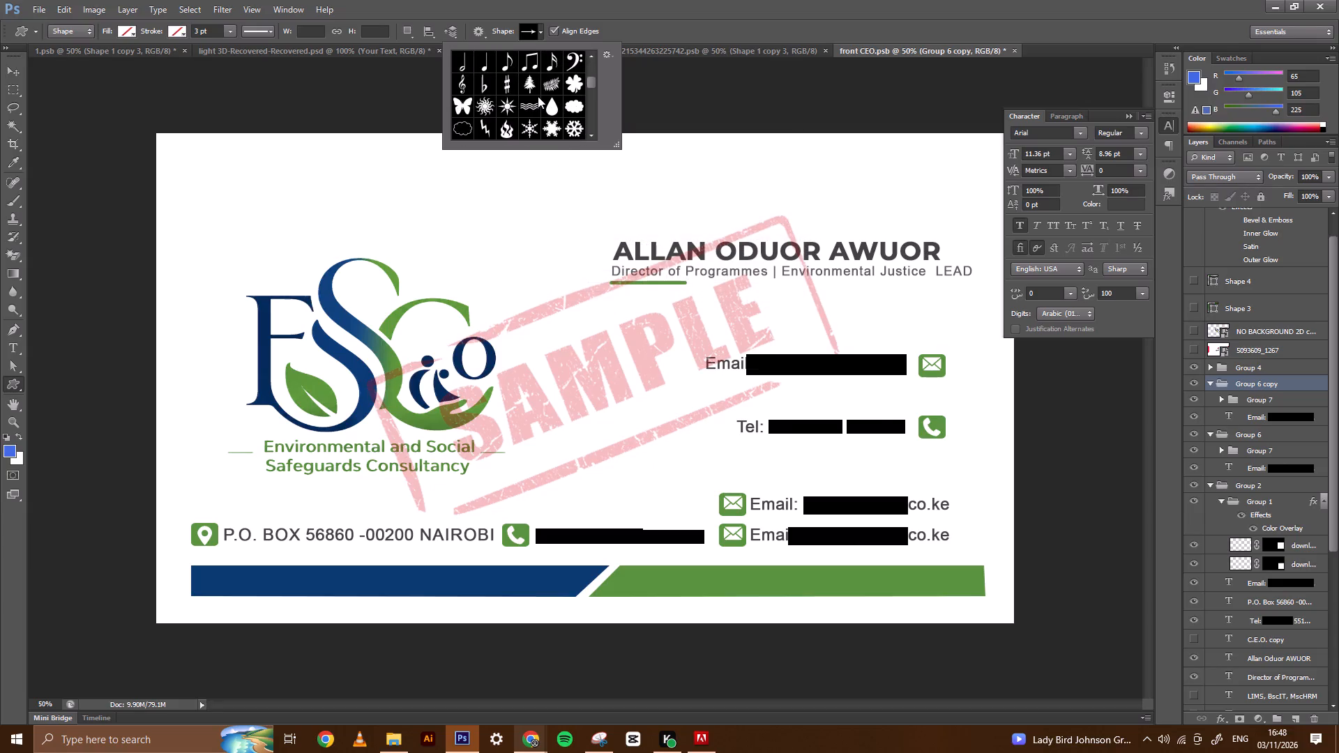
scroll(538, 96, down, 8)
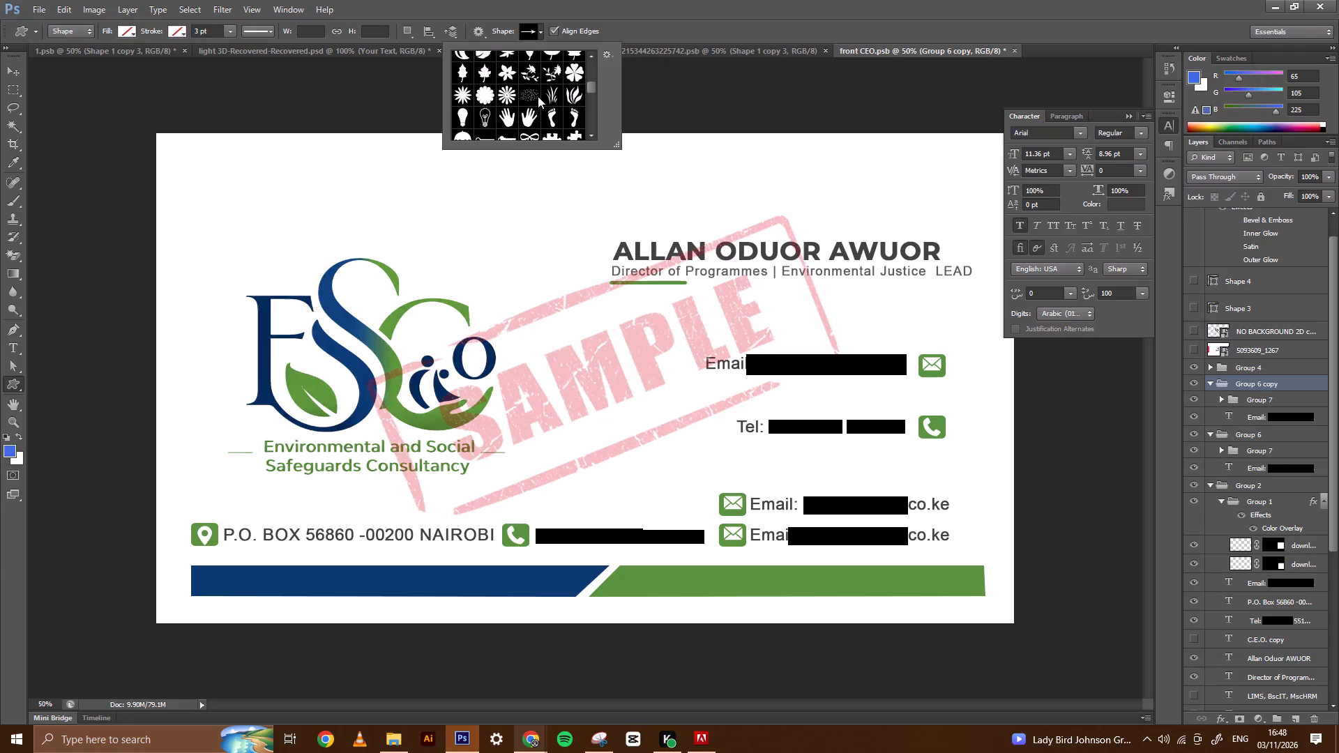
scroll(538, 96, down, 13)
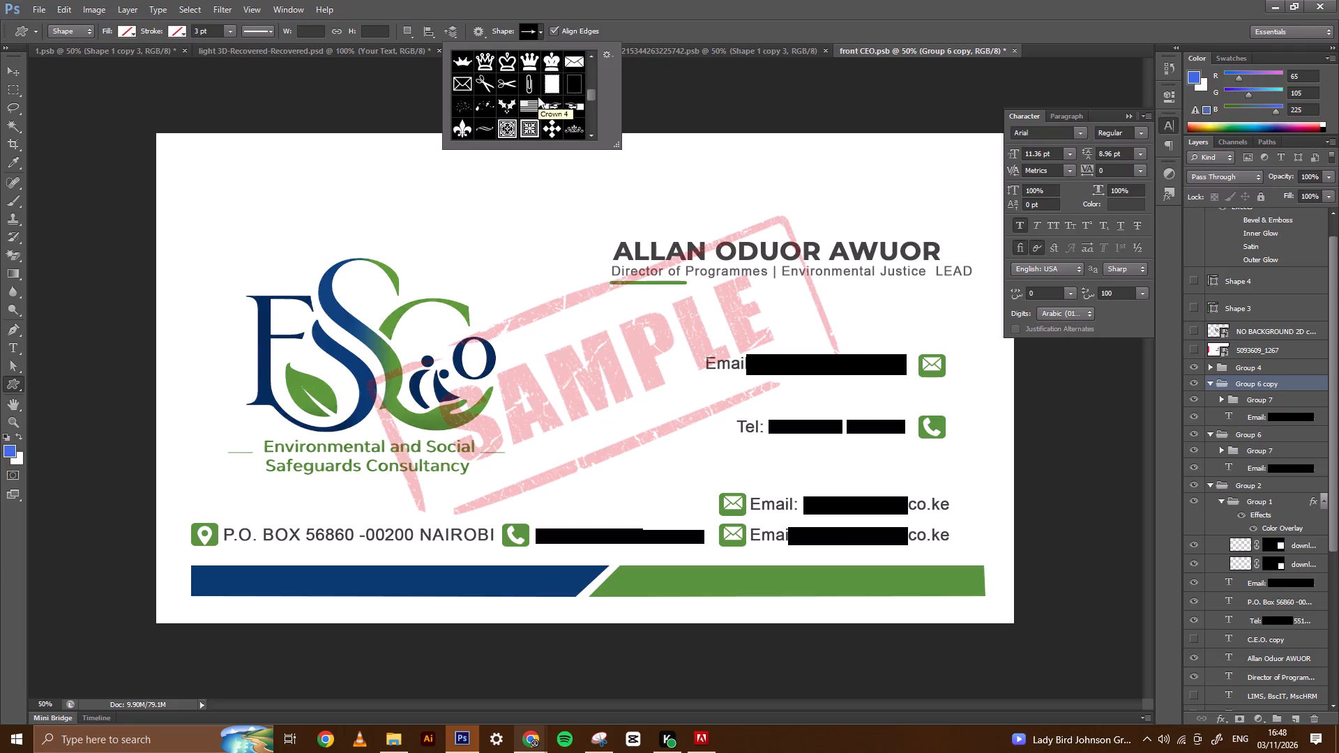
scroll(538, 96, down, 20)
scroll(538, 98, down, 5)
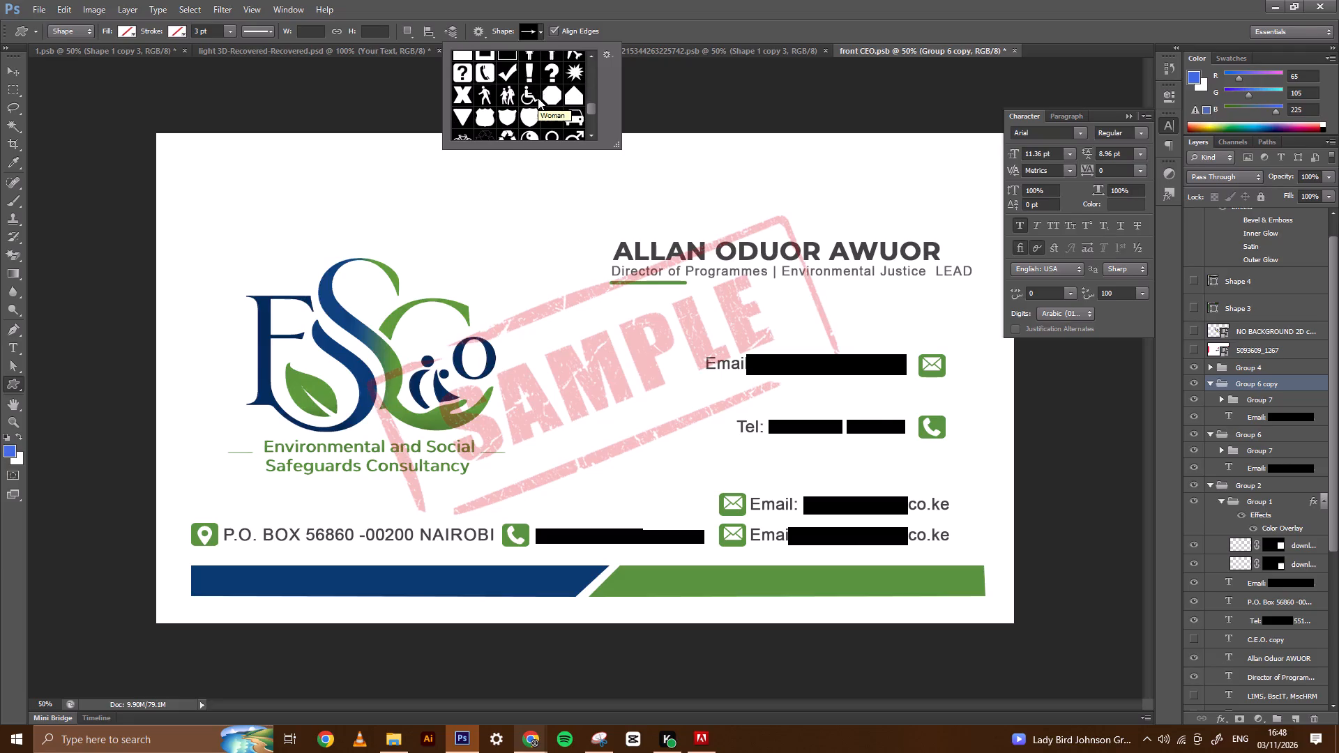
scroll(538, 98, down, 5)
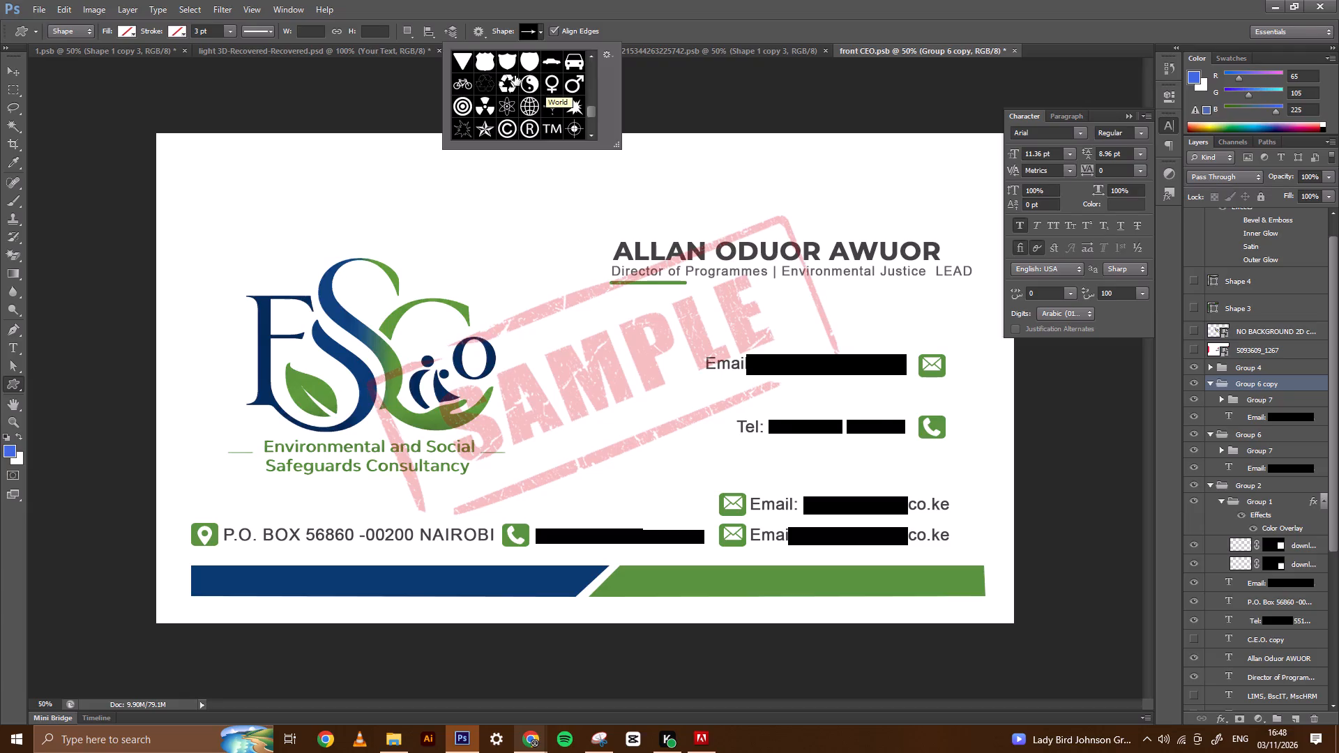
click(529, 107)
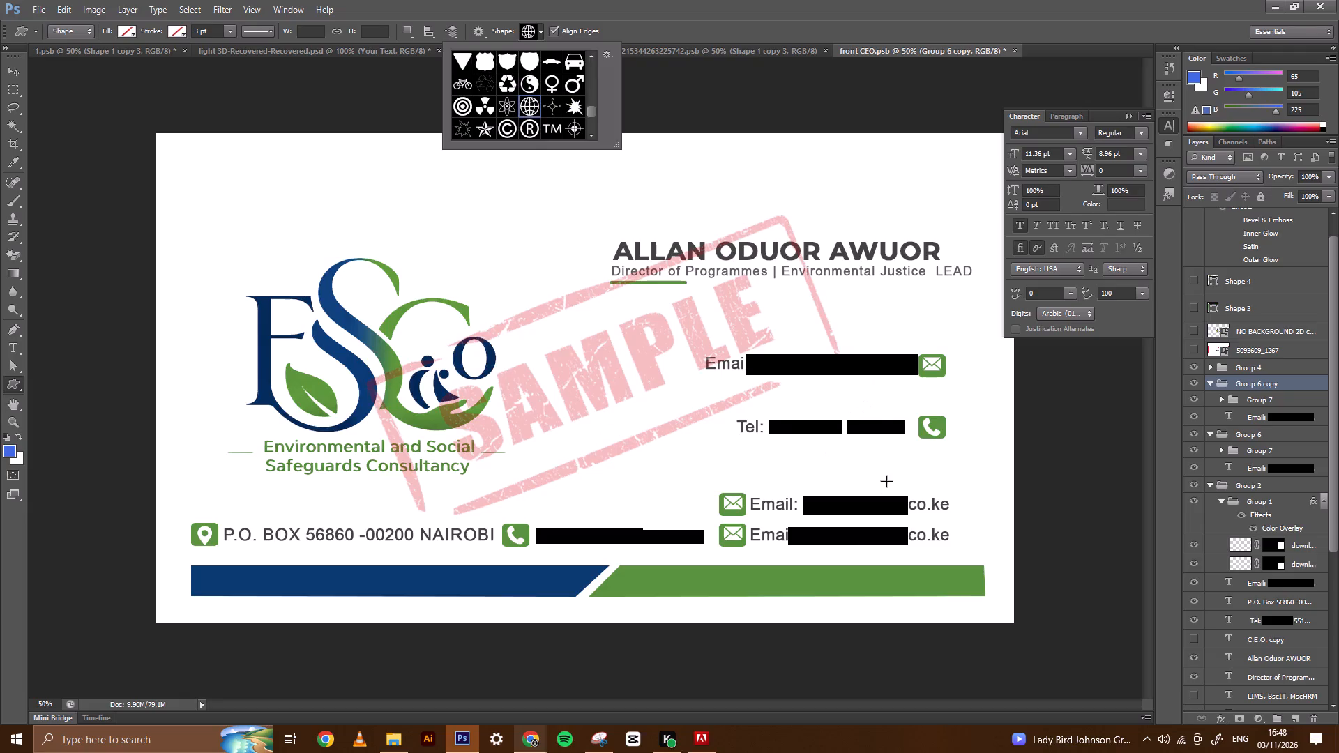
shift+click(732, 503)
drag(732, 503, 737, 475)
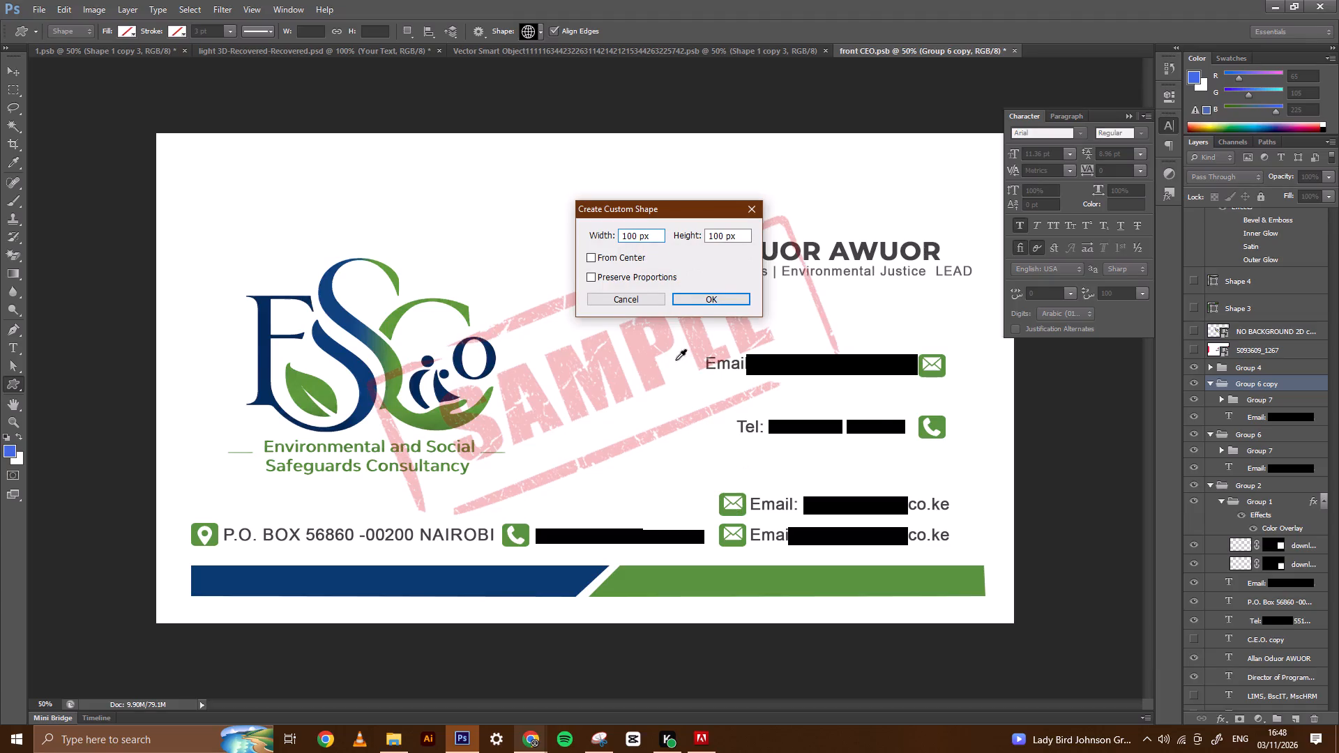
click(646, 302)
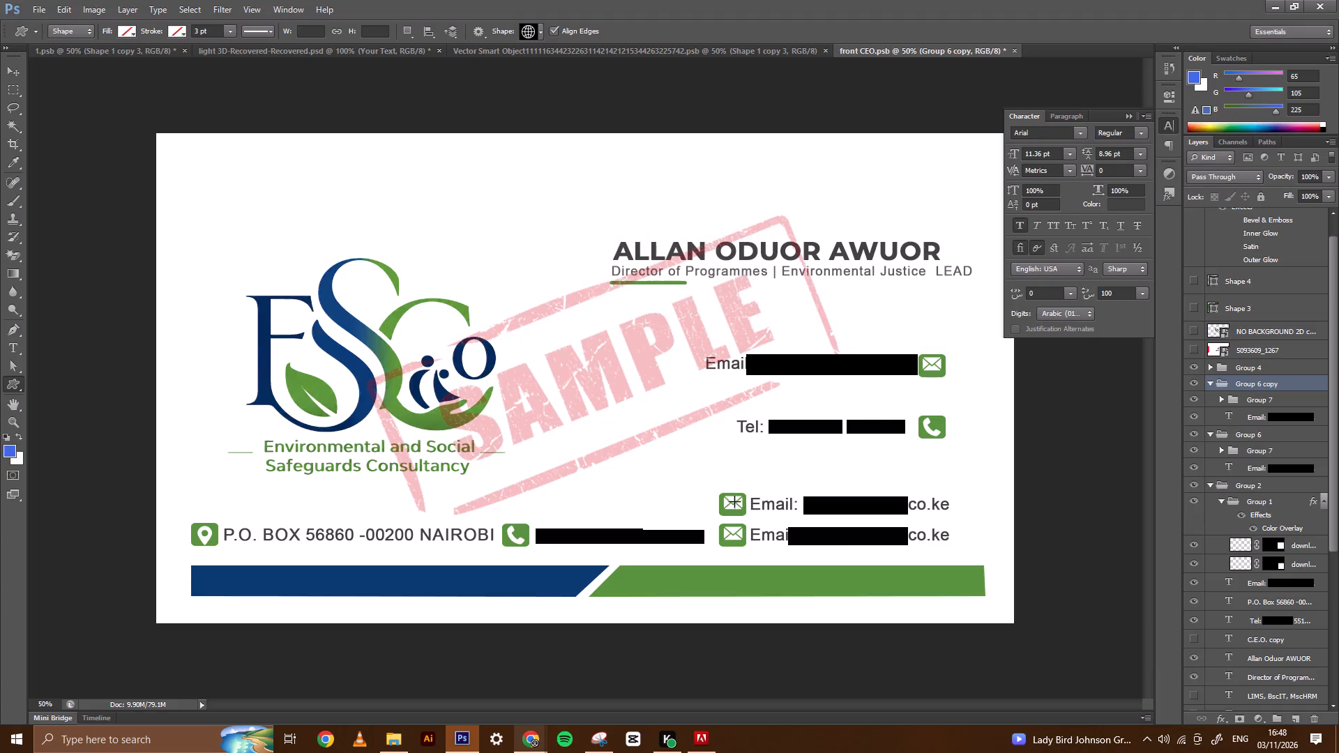
Draw the World shape about 44 × 44 px over the envelope icon of the duplicated email line.
drag(732, 505, 745, 510)
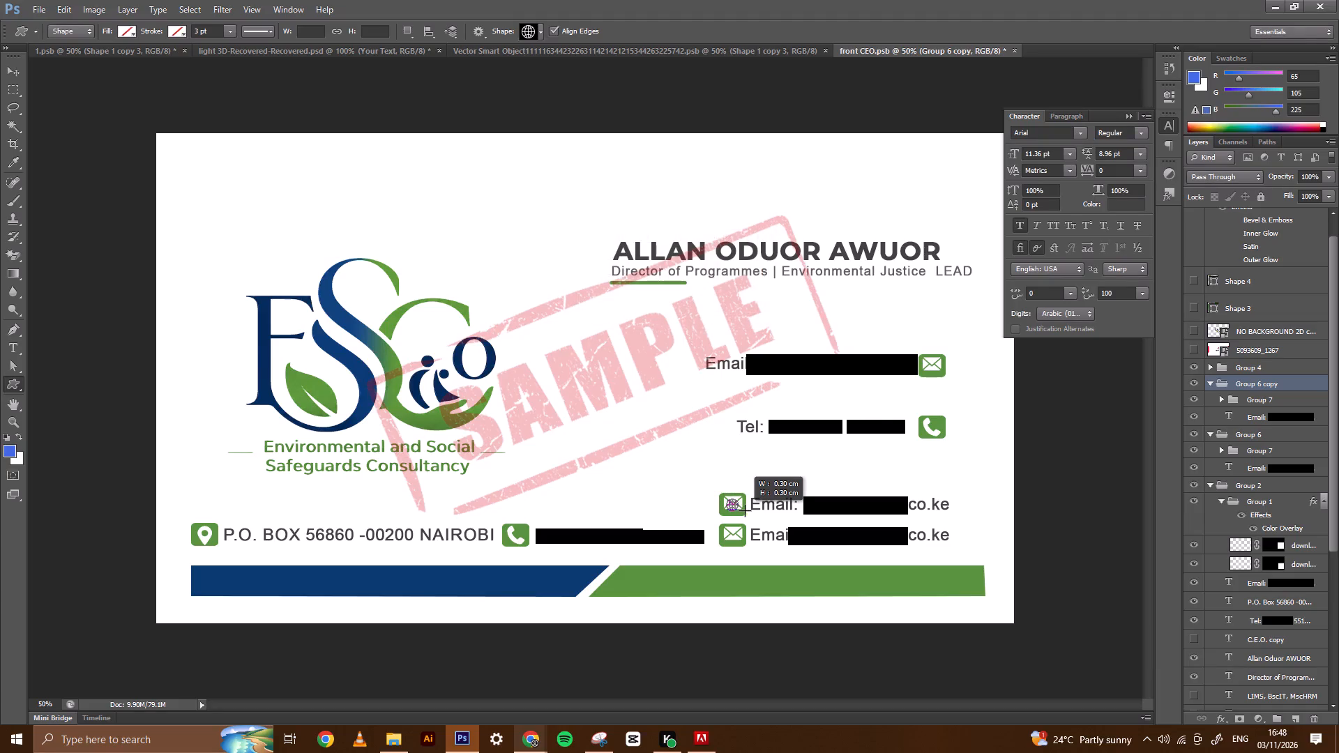
drag(745, 510, 748, 512)
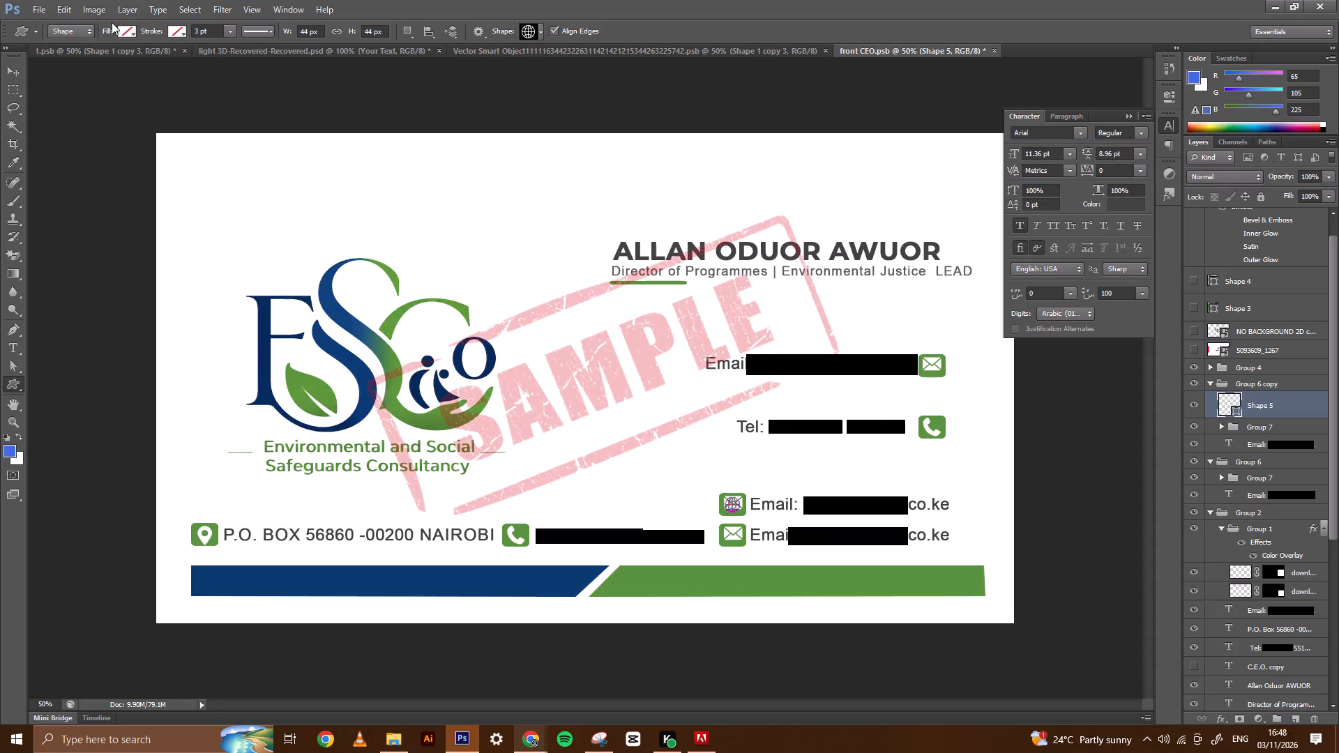
Set the fill of the World globe shape on the duplicated email line to white.
click(133, 36)
click(78, 103)
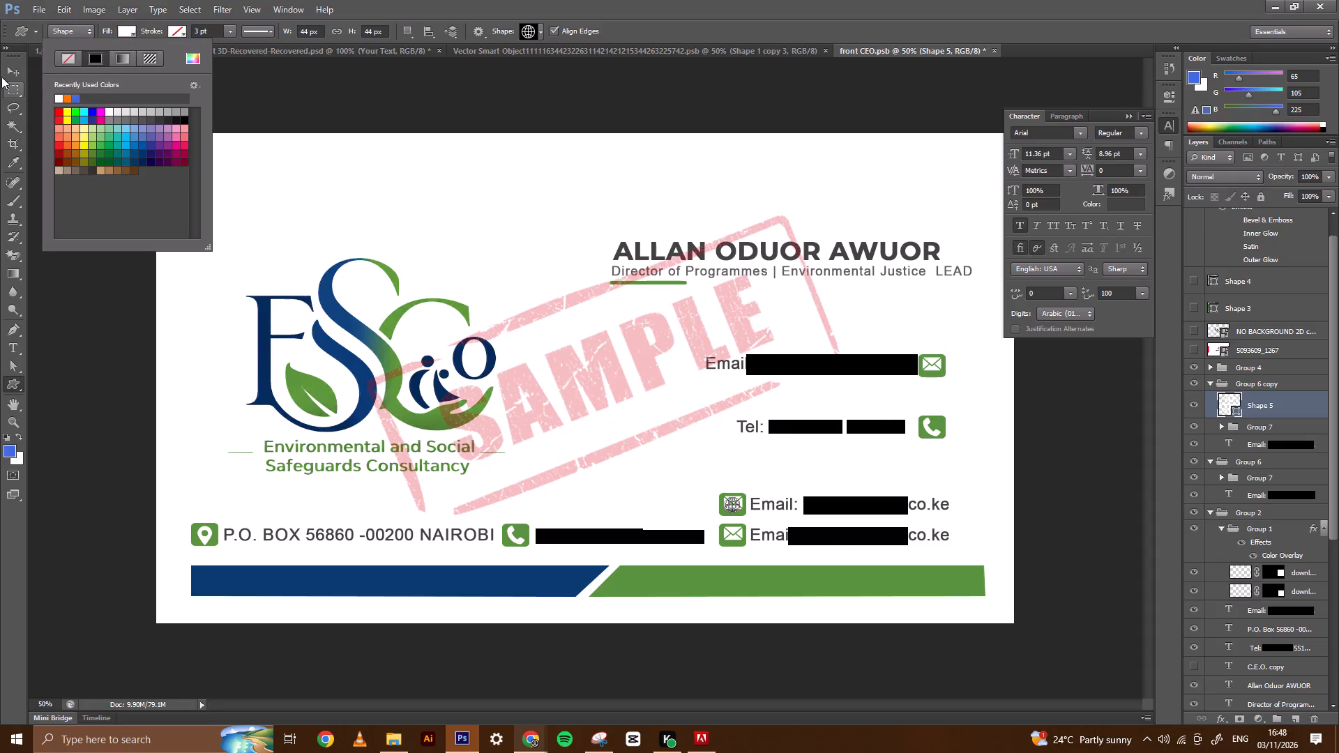
click(11, 67)
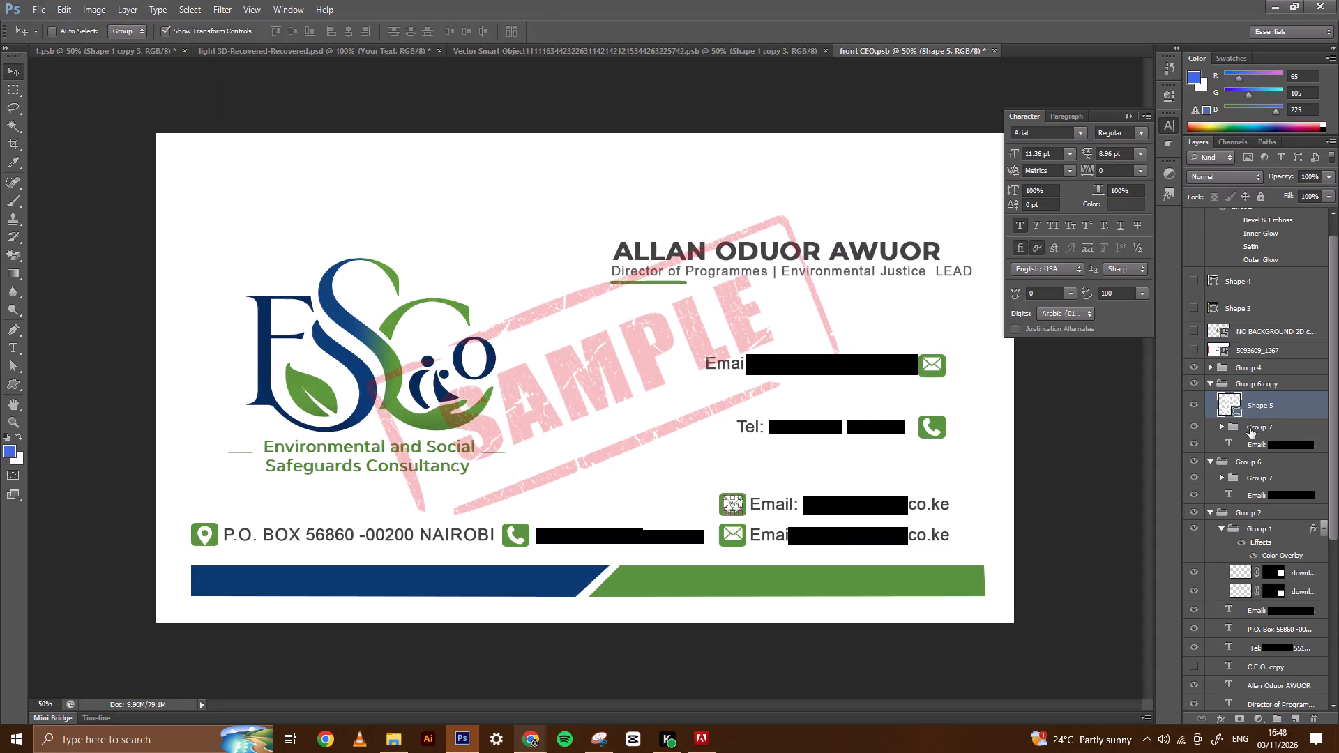
Move the globe shape into Group 7 of Group 6 copy, above the green rounded rectangle, and delete the envelope icon layer there.
click(1219, 426)
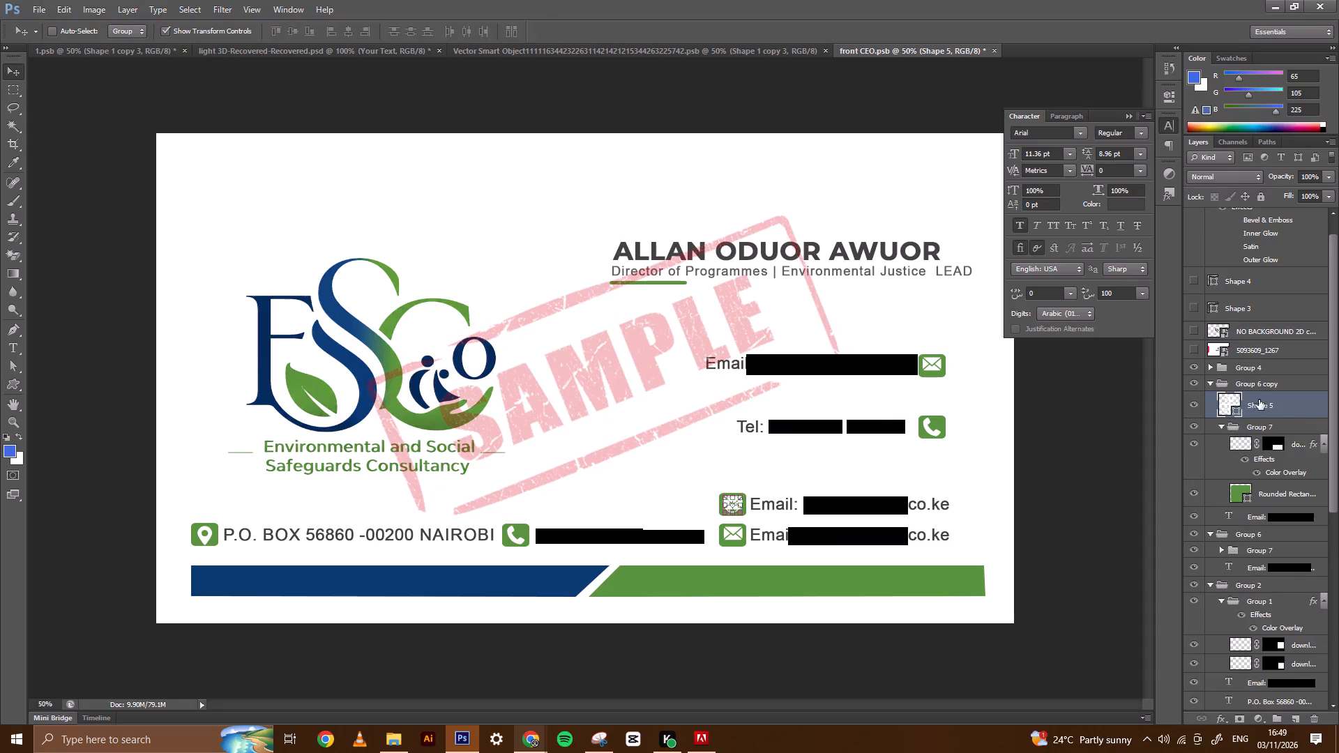
drag(1259, 400, 1280, 463)
click(1242, 418)
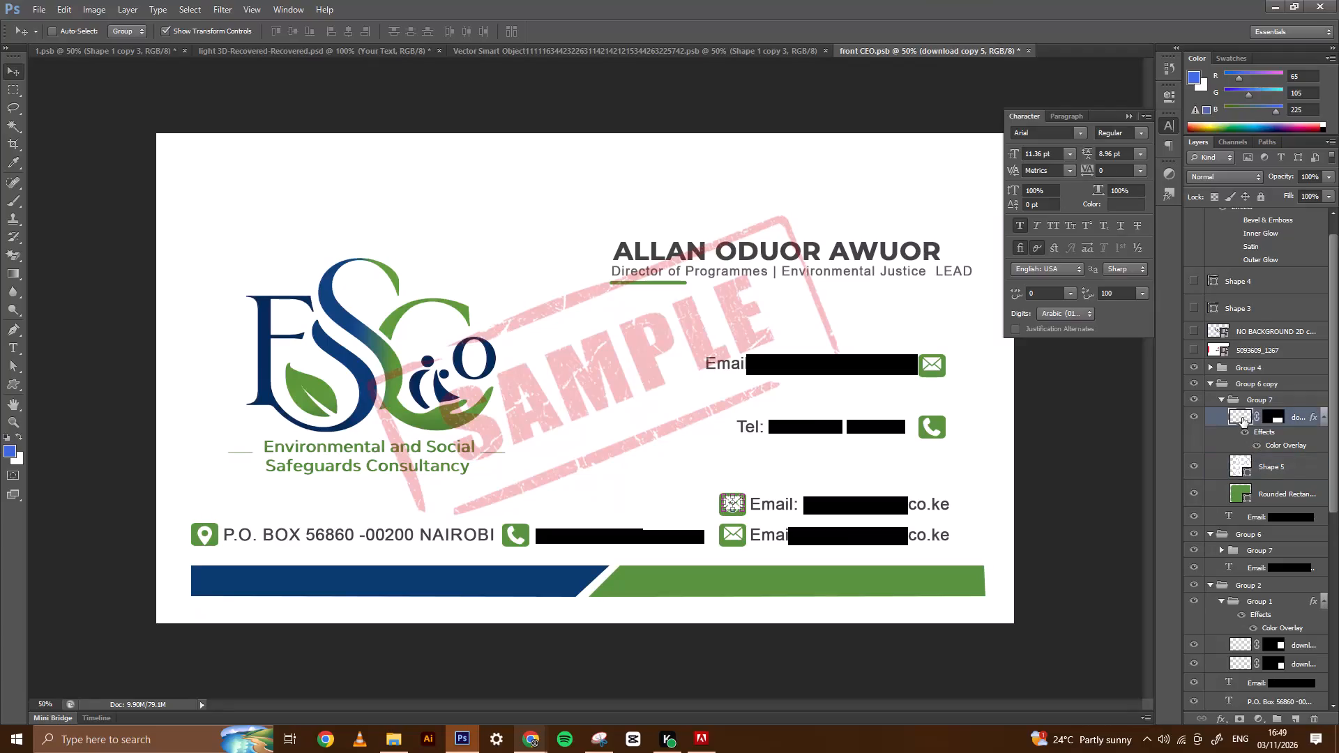
key(Delete)
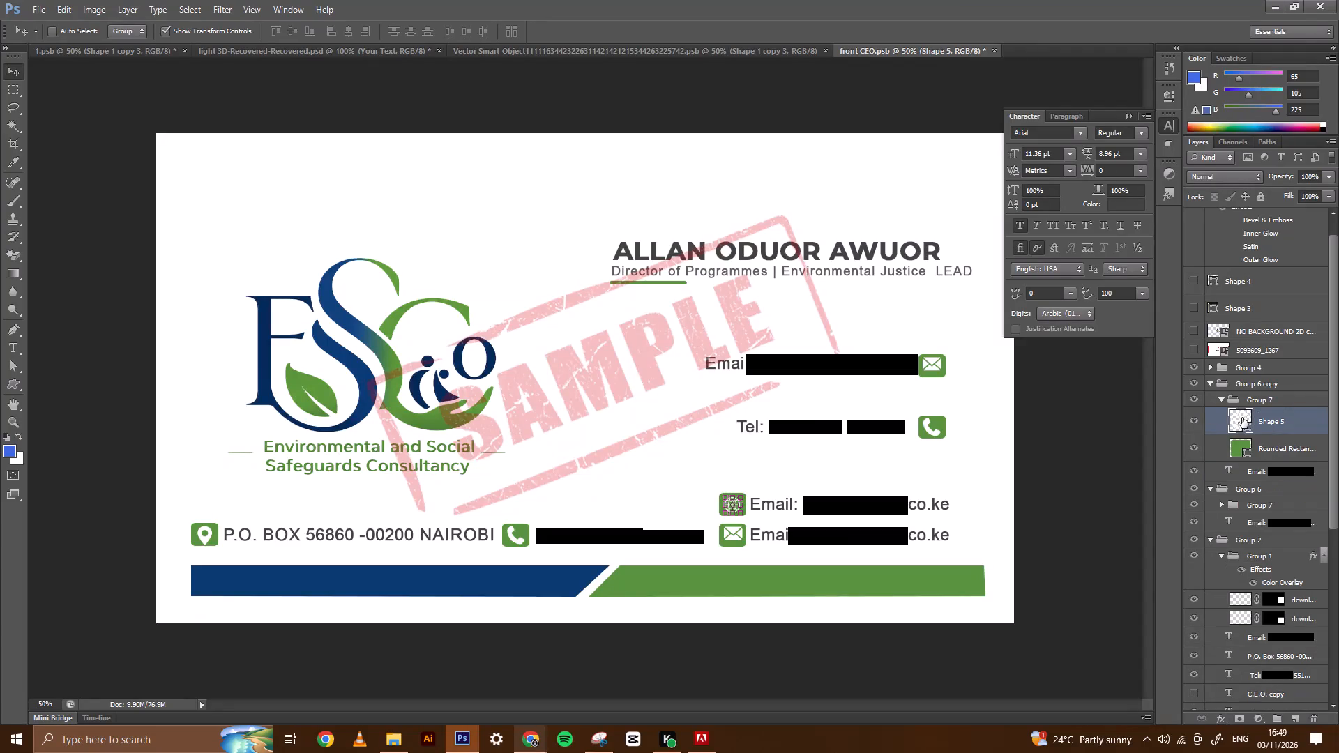
Scale Group 4, Group 6 copy, Group 6, Group 3 and the P.O. Box text together to just under 80%, keeping them above the coloured bar.
click(1213, 385)
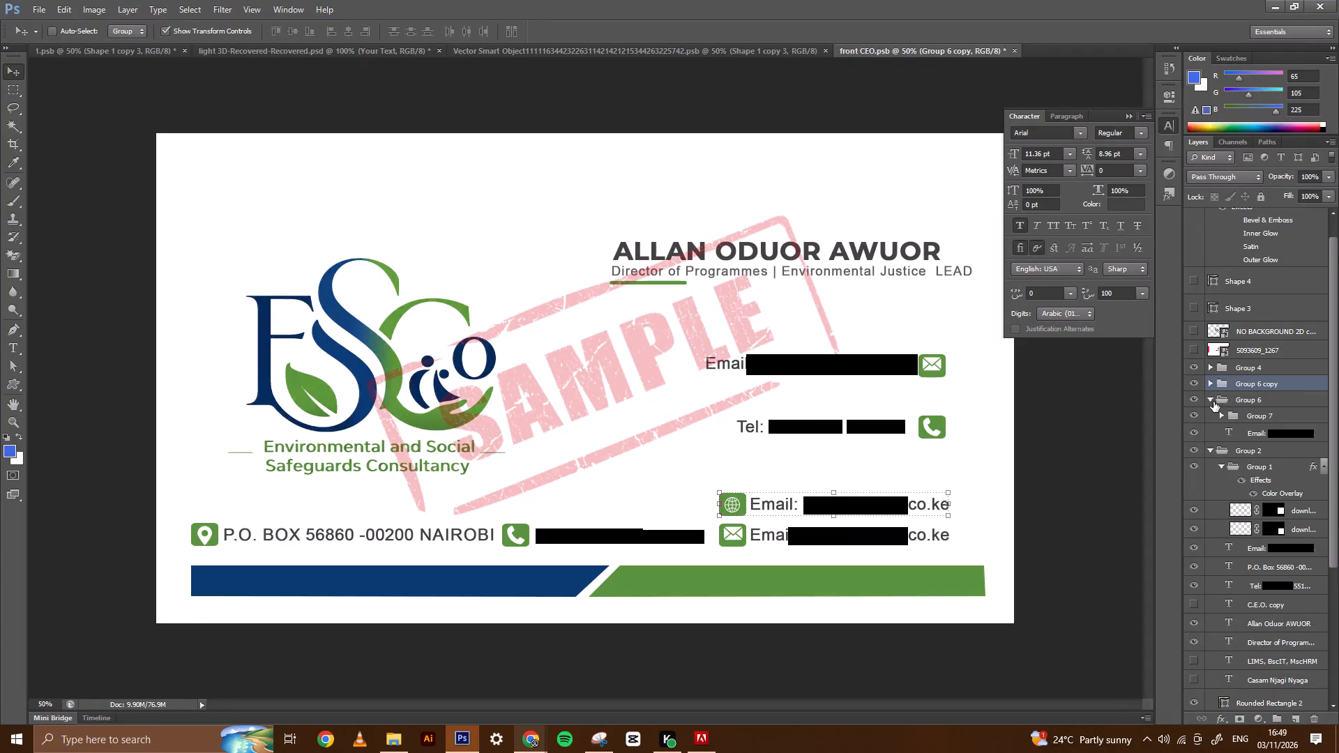
click(1213, 402)
ctrl+click(1241, 401)
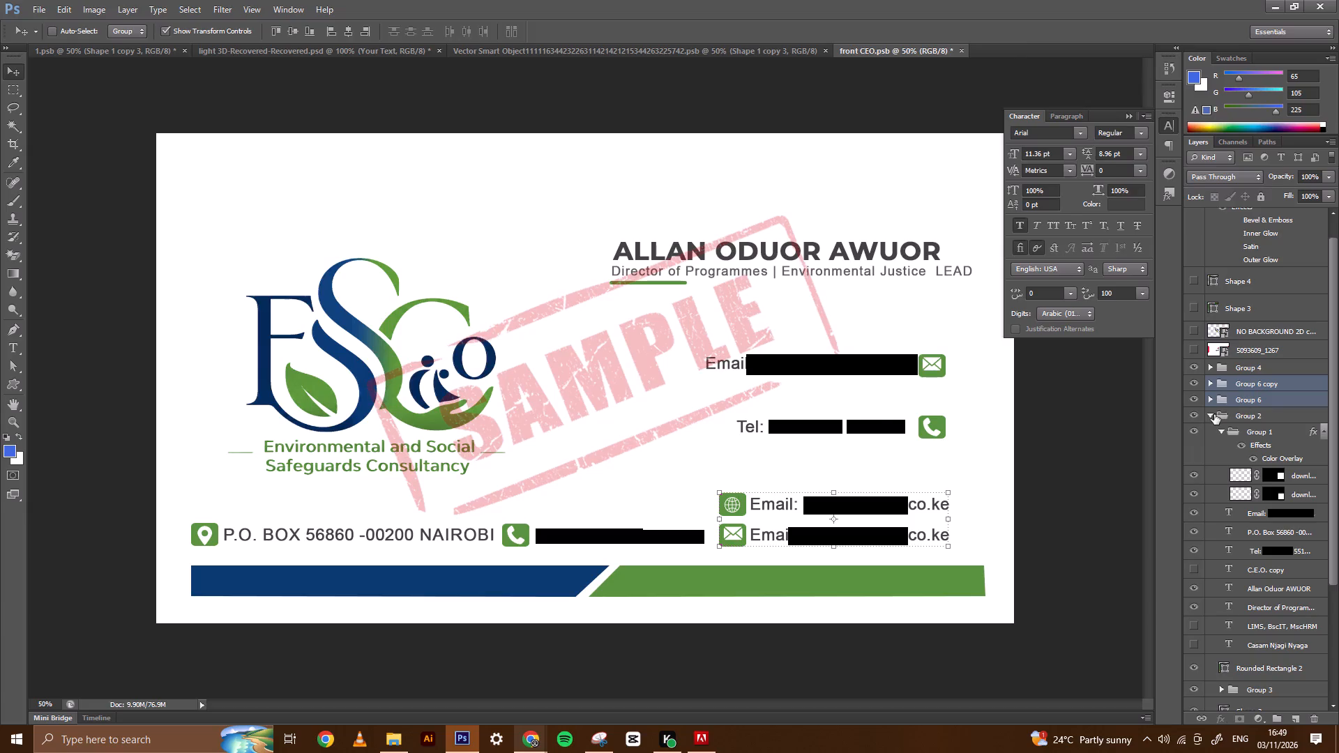
click(1211, 414)
ctrl+click(1250, 439)
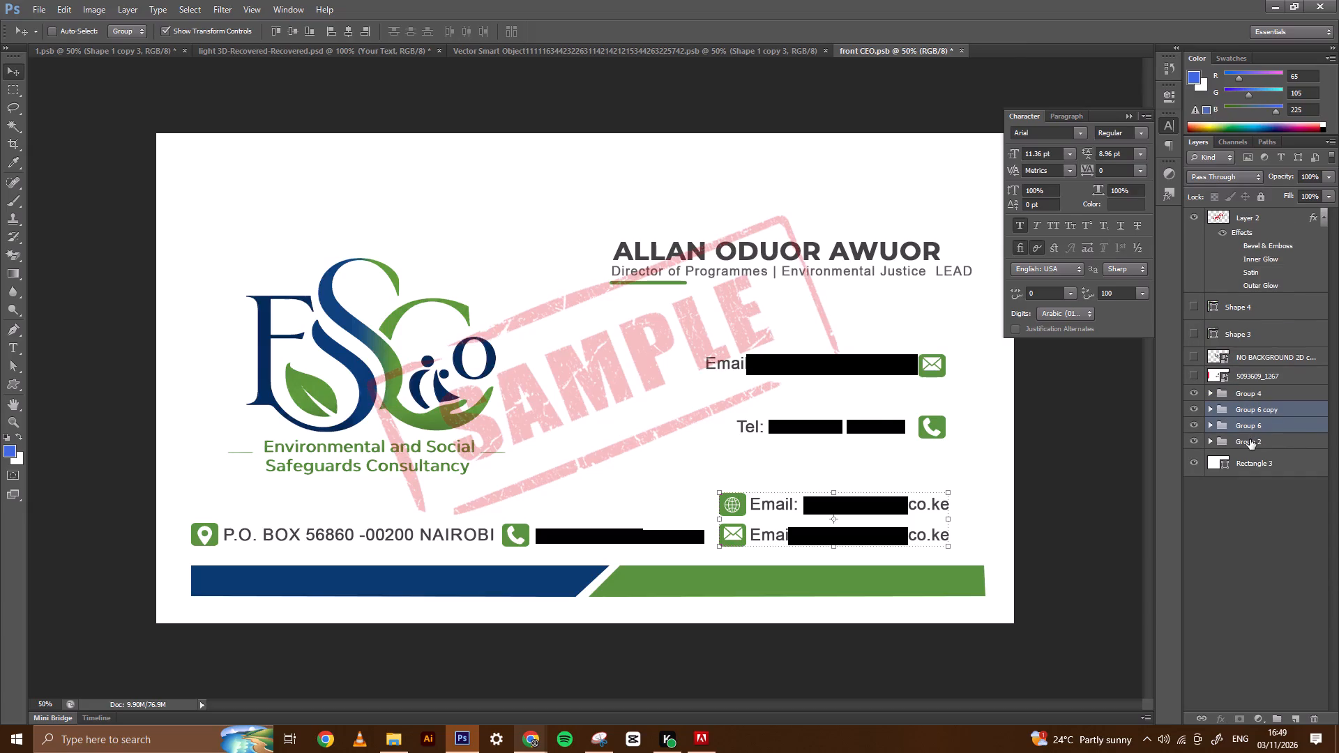
ctrl+click(1237, 440)
click(1197, 390)
click(1197, 390)
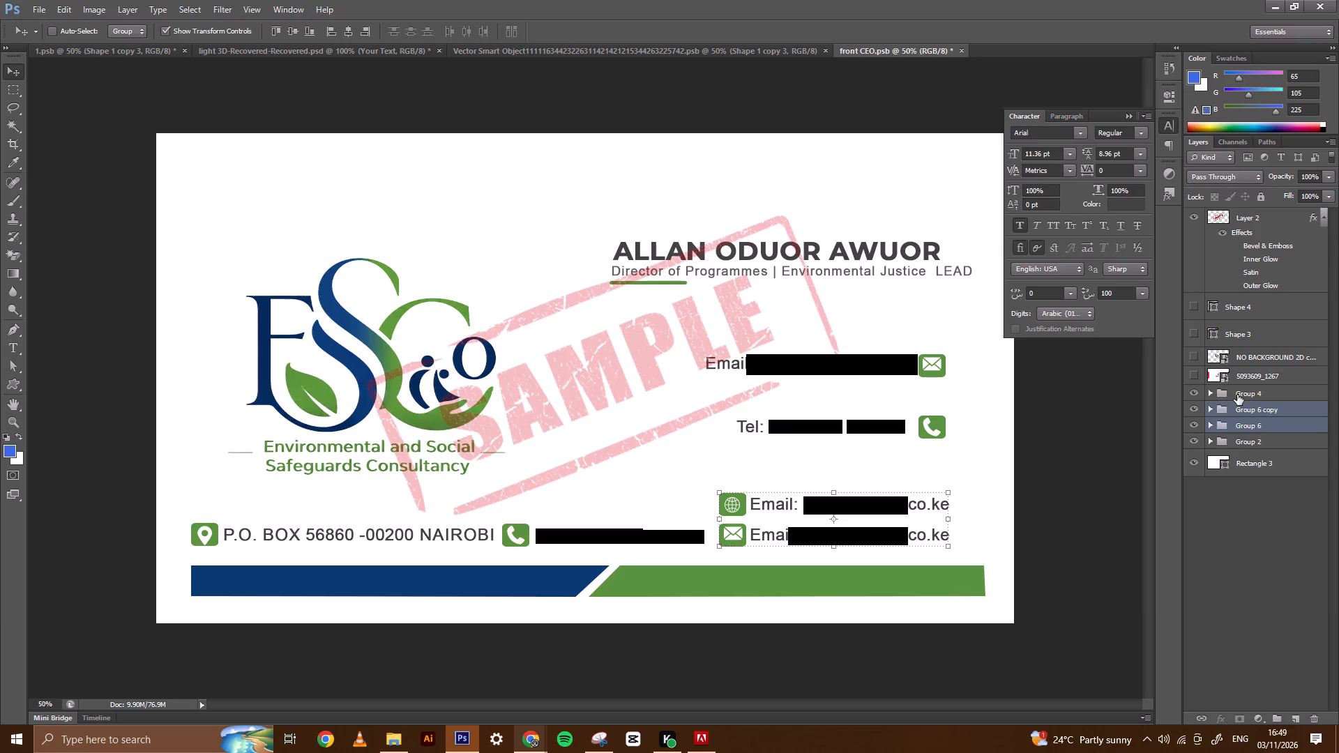
ctrl+click(1237, 395)
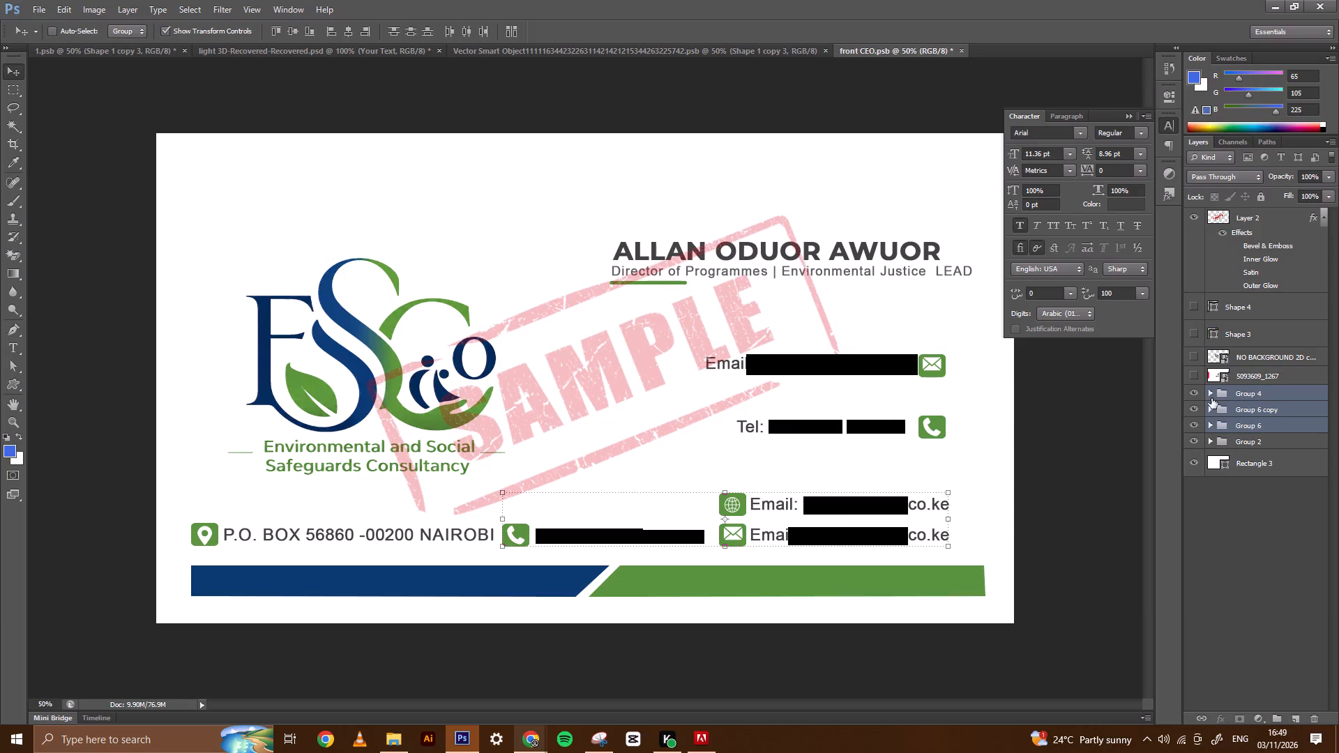
click(1211, 444)
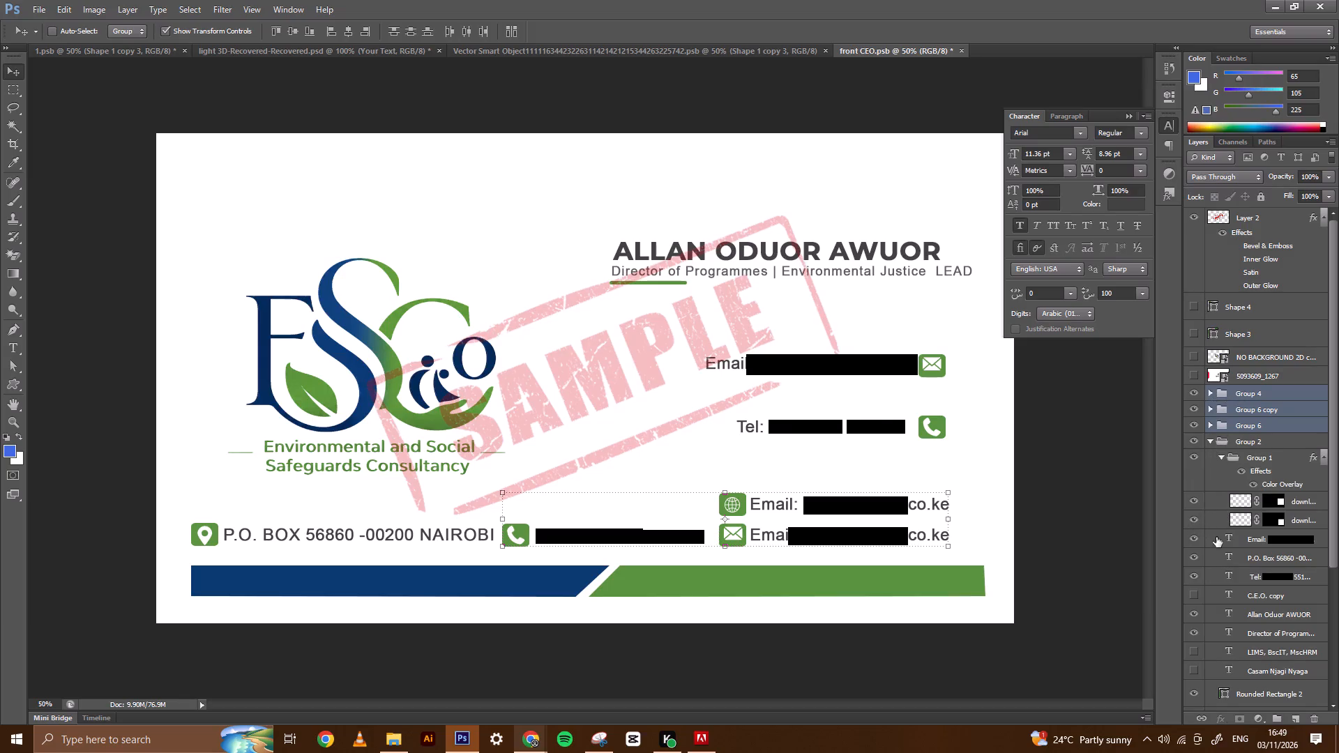
scroll(1224, 630, down, 3)
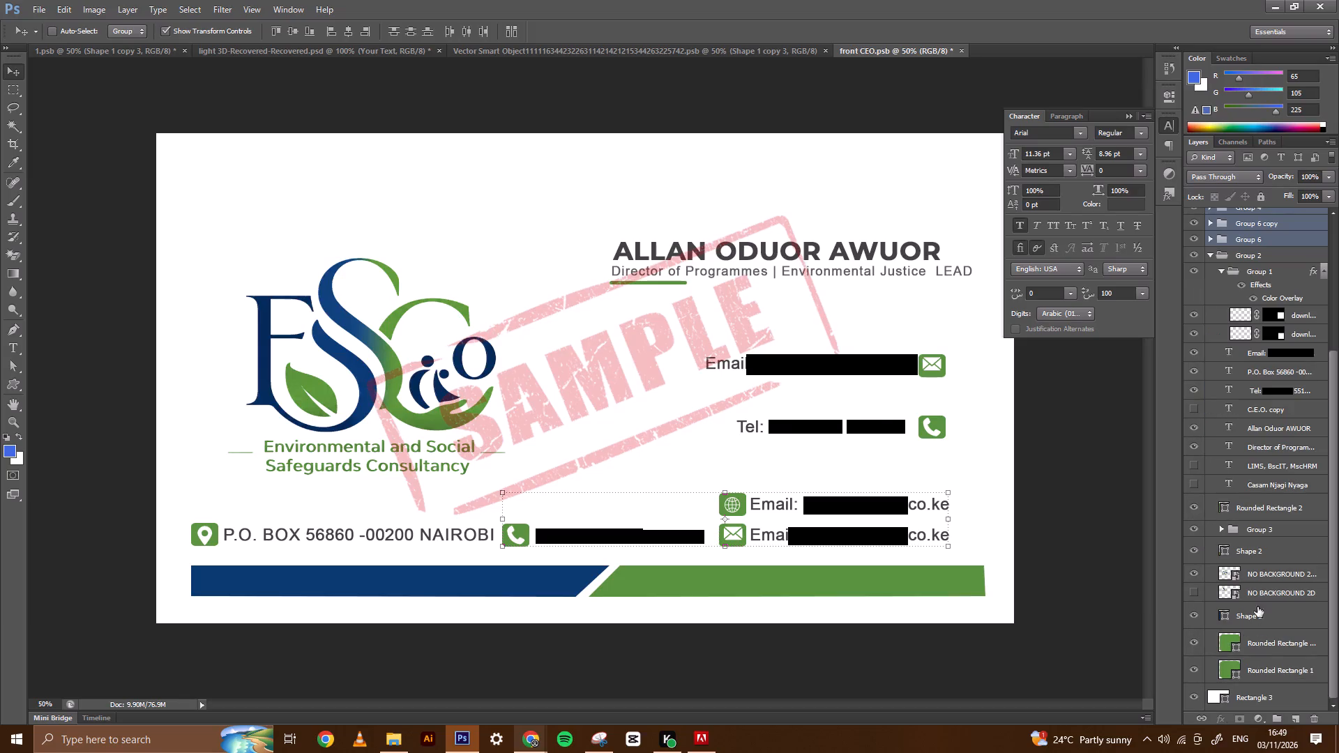
click(1195, 523)
click(1195, 523)
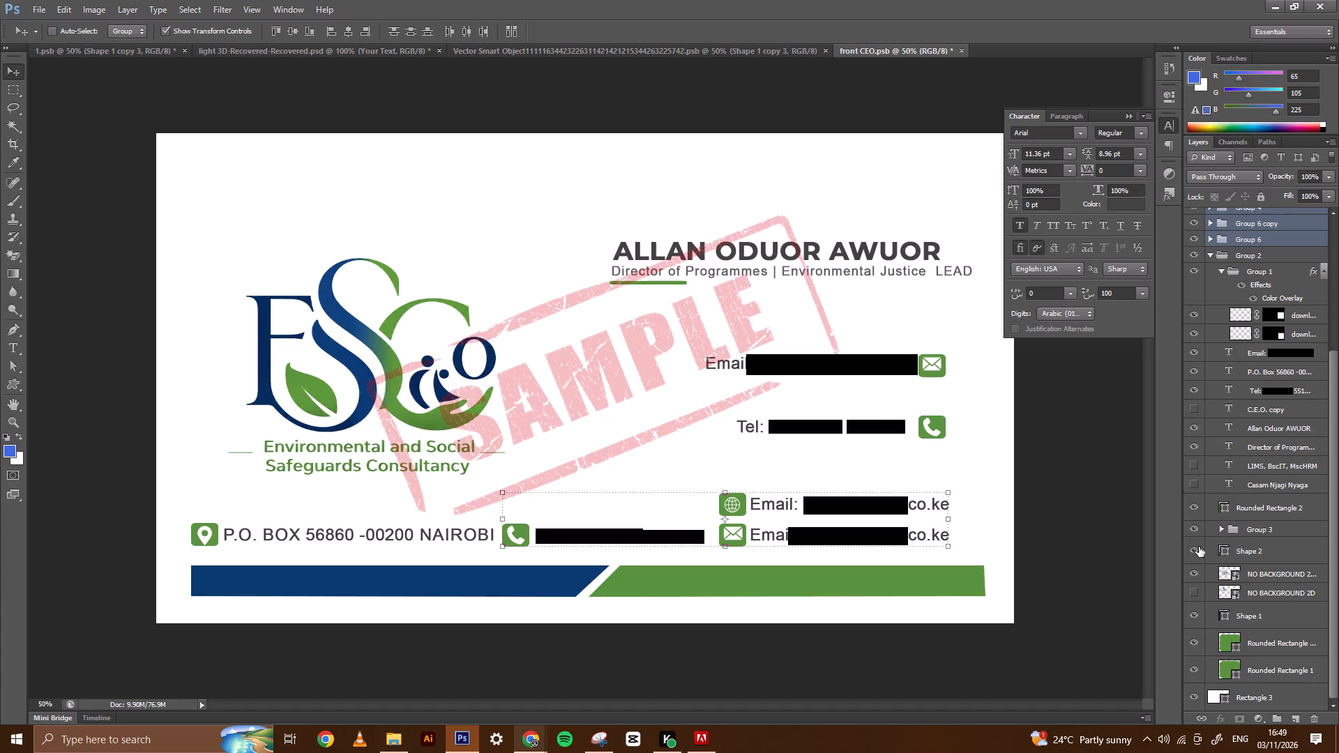
click(1200, 546)
click(1200, 548)
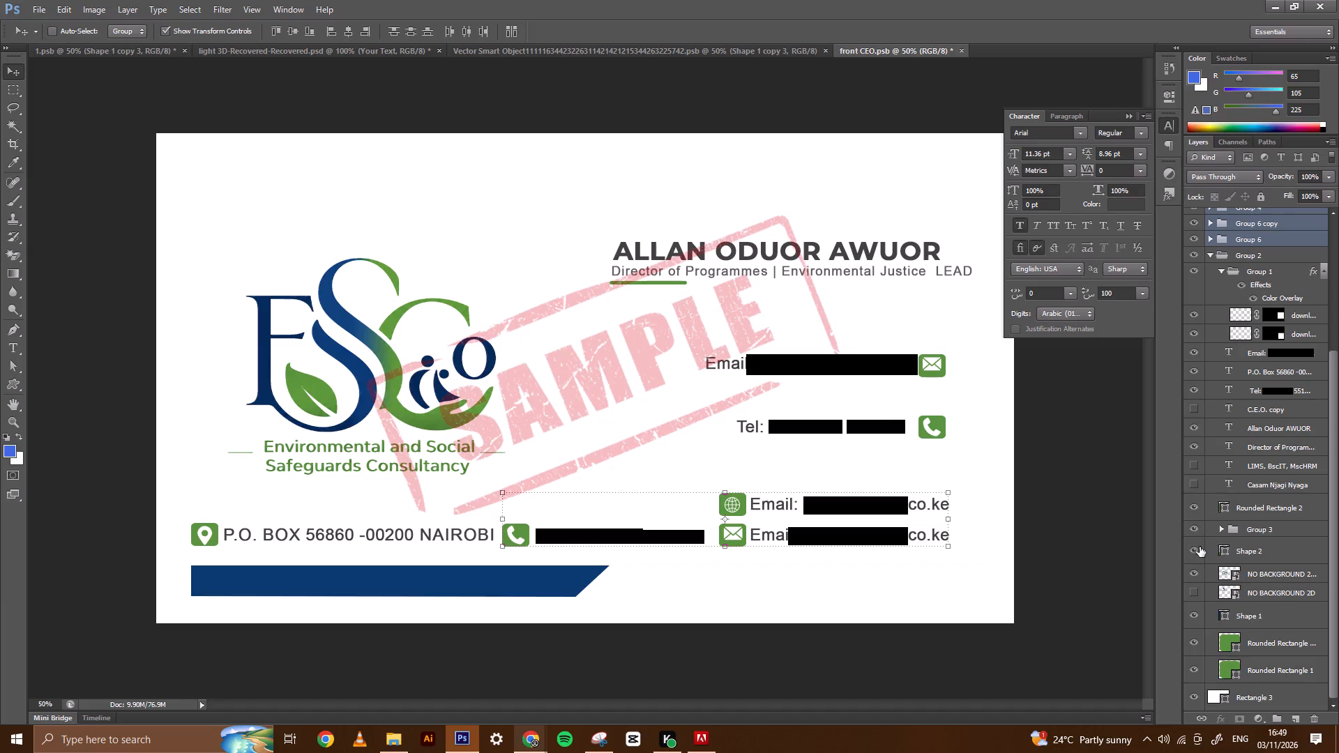
ctrl+click(1243, 529)
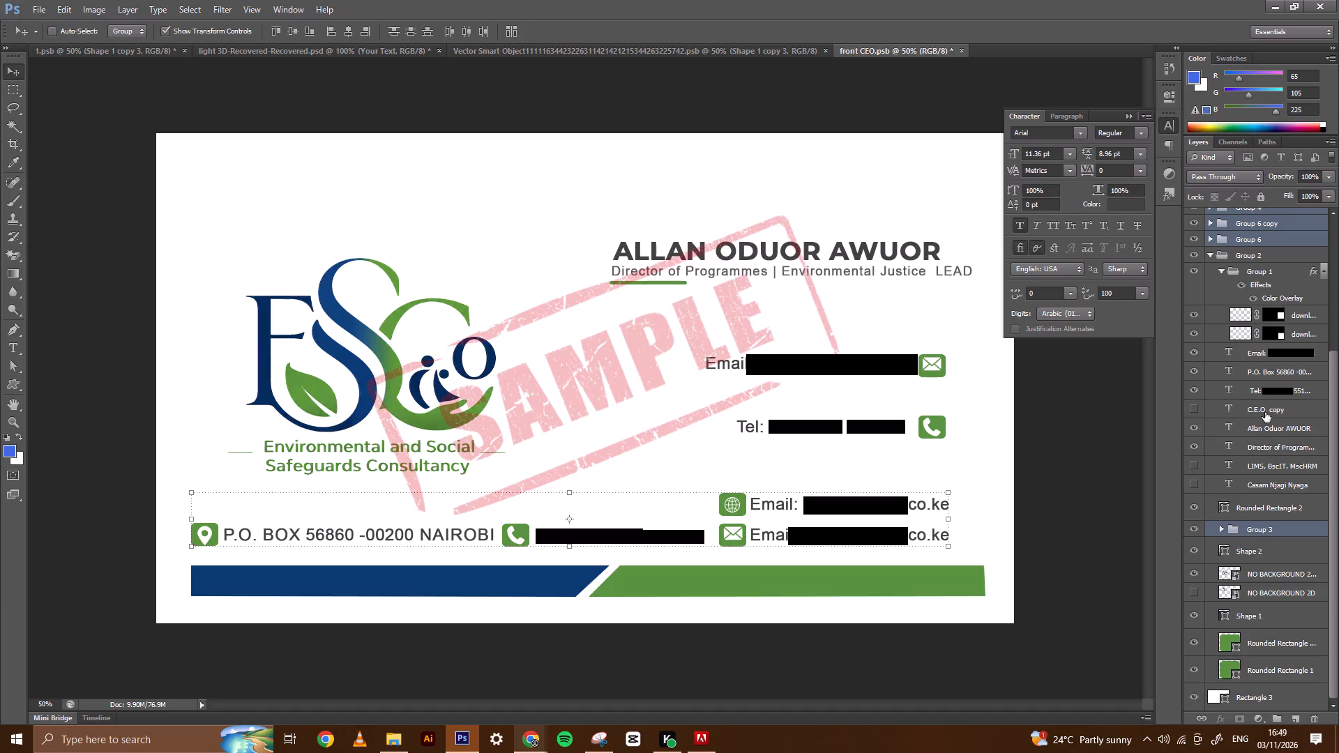
click(1195, 375)
click(1195, 375)
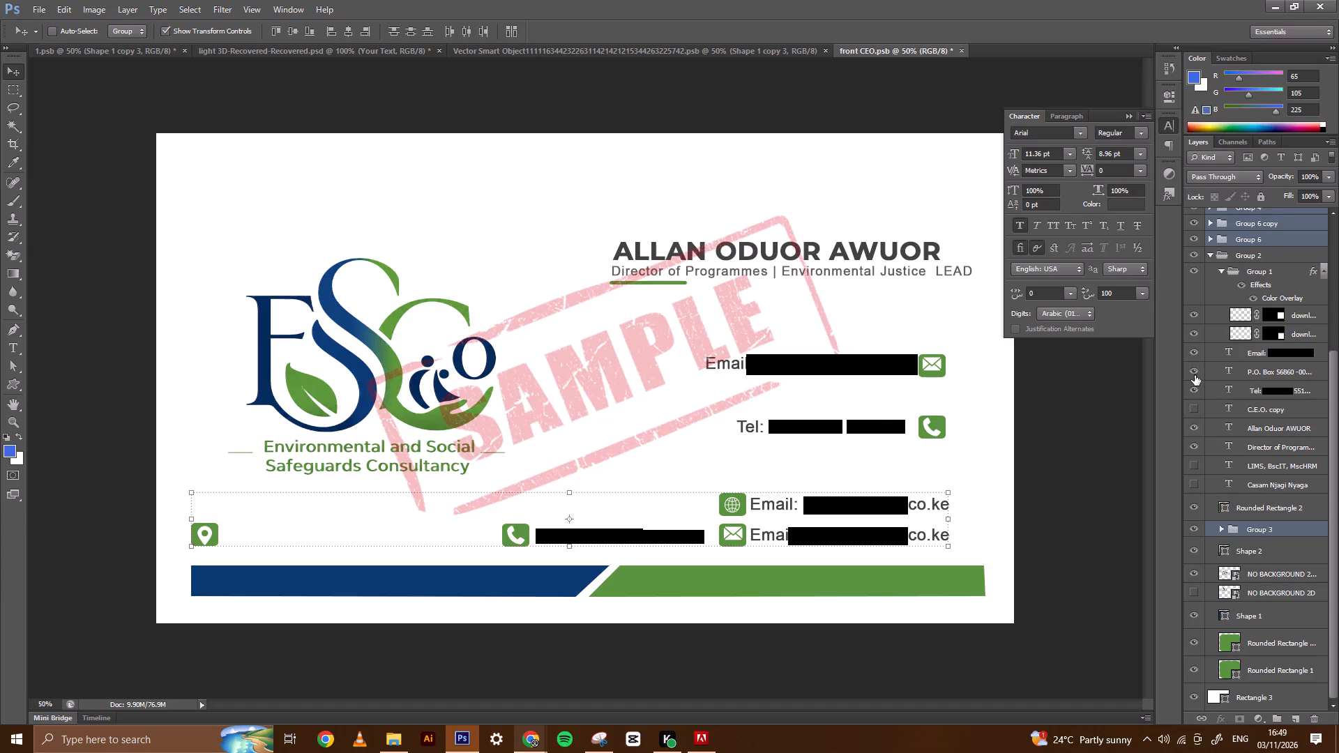
ctrl+click(1256, 370)
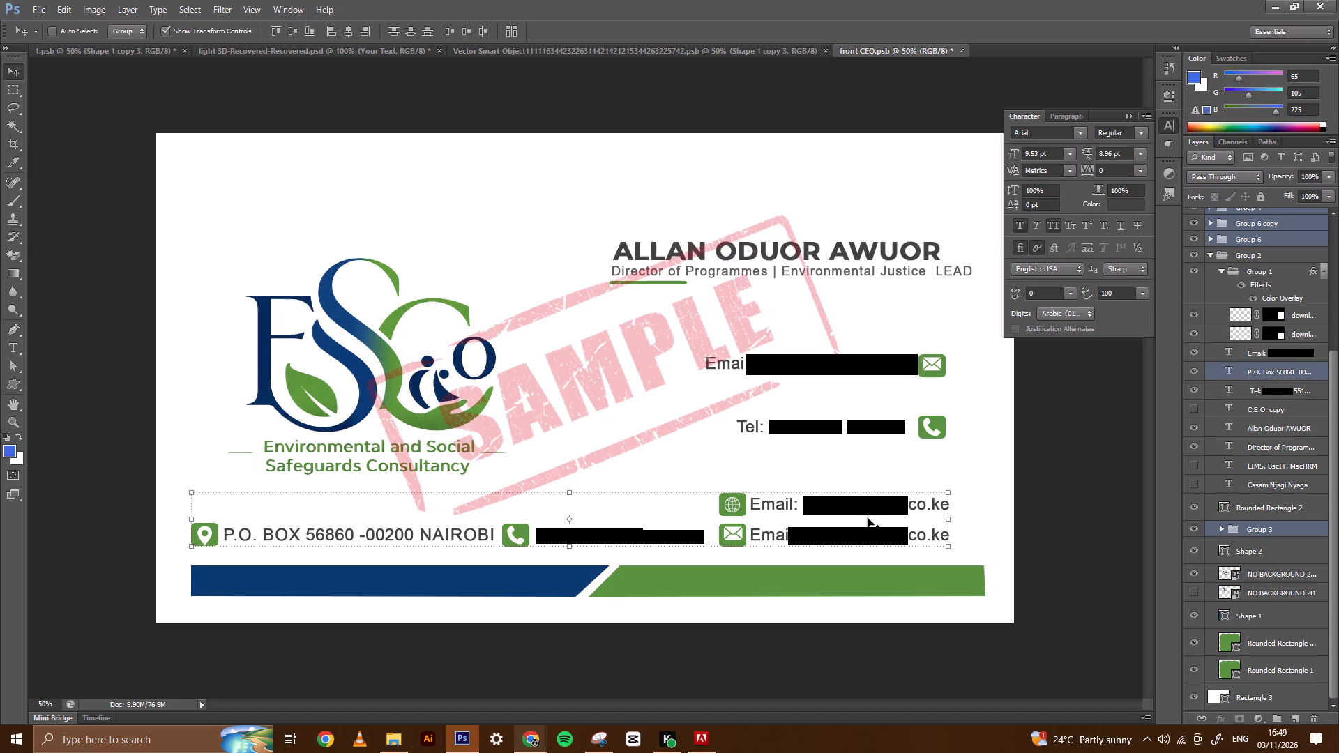
click(954, 494)
shift+drag(951, 492, 880, 517)
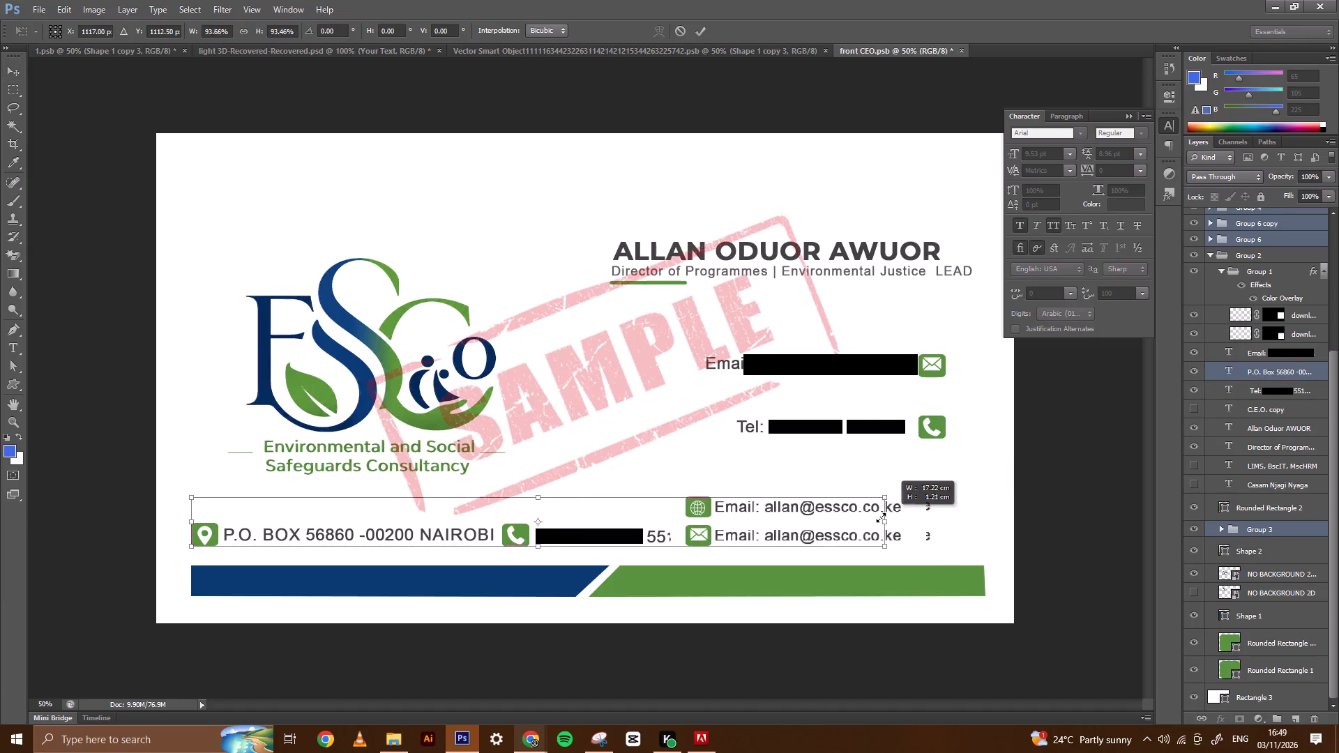
shift+drag(880, 517, 816, 537)
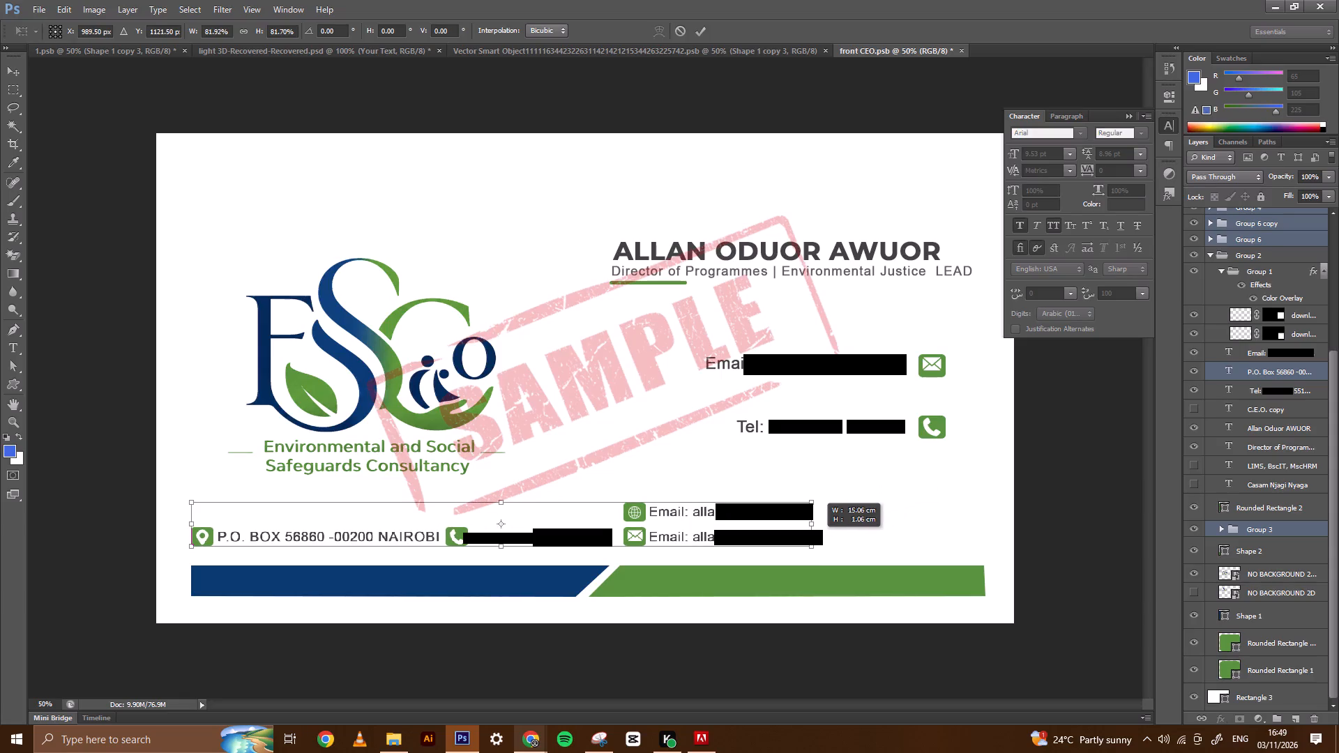
shift+drag(816, 537, 805, 542)
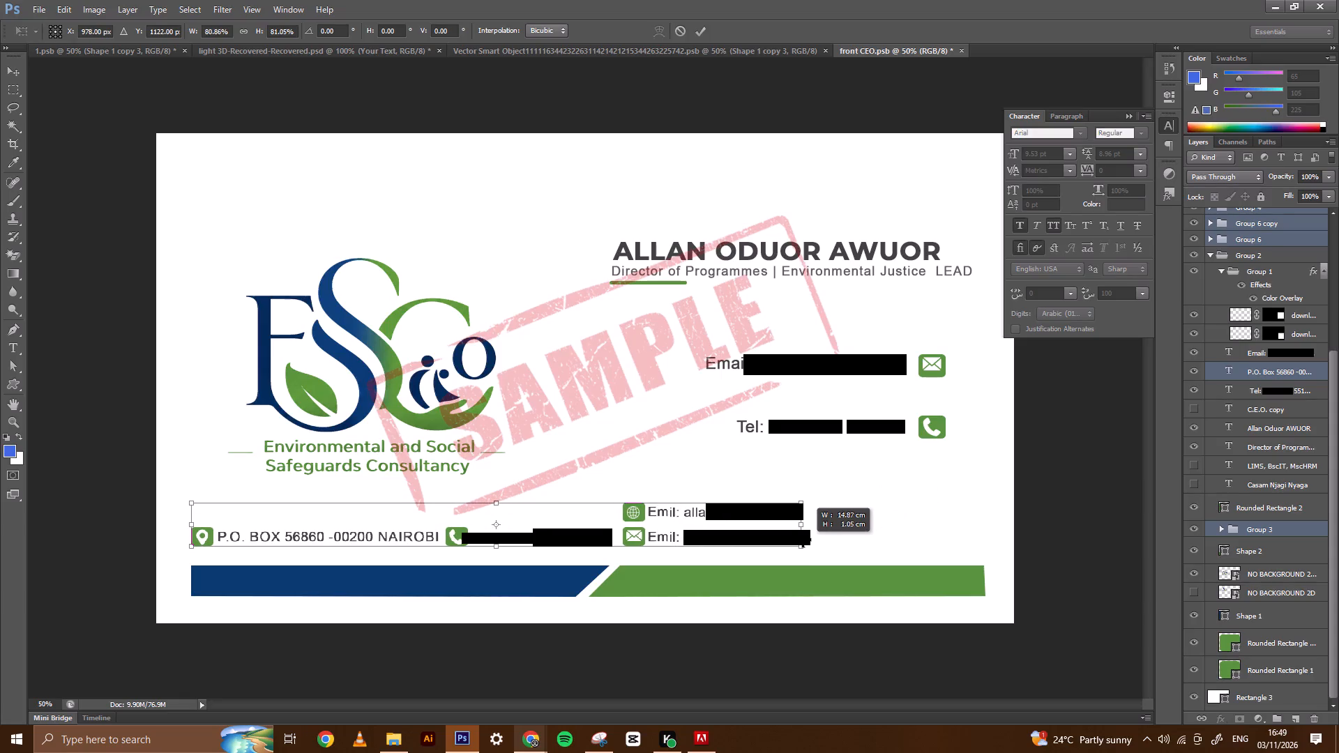
shift+drag(805, 542, 802, 542)
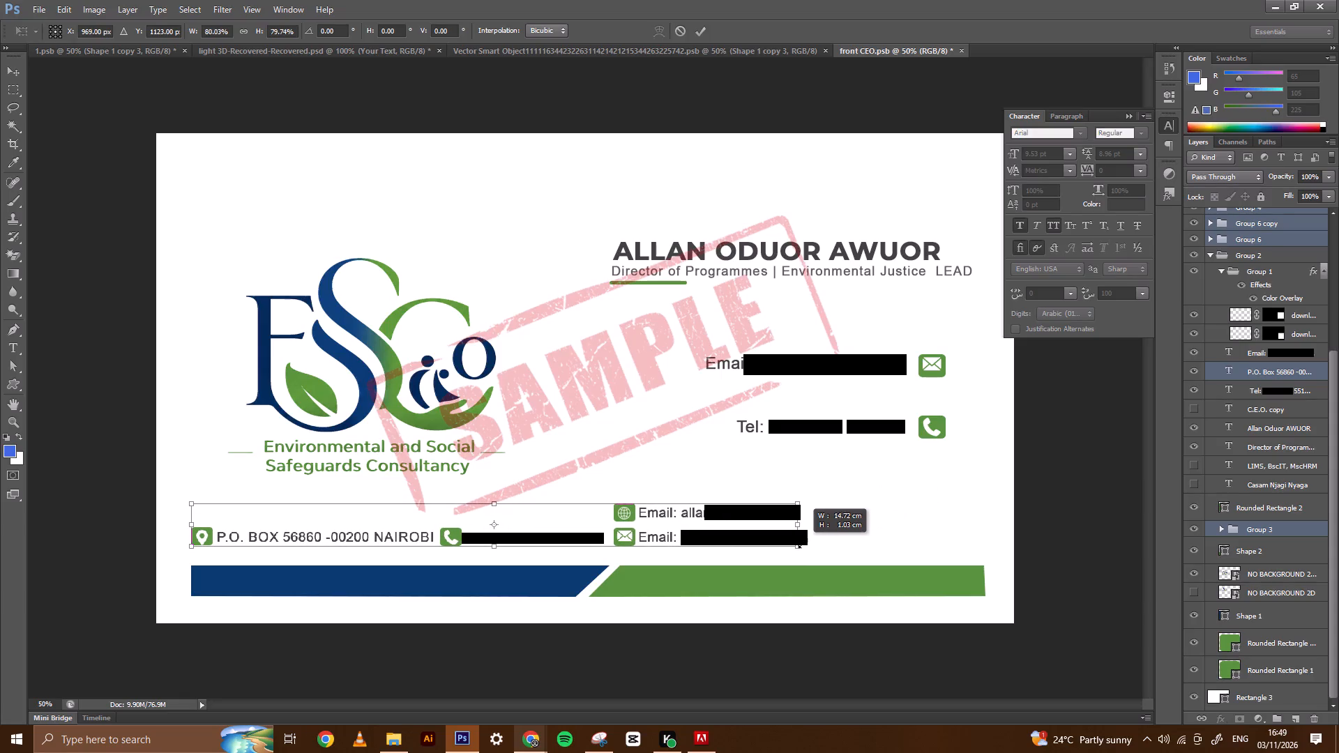
shift+drag(802, 542, 798, 545)
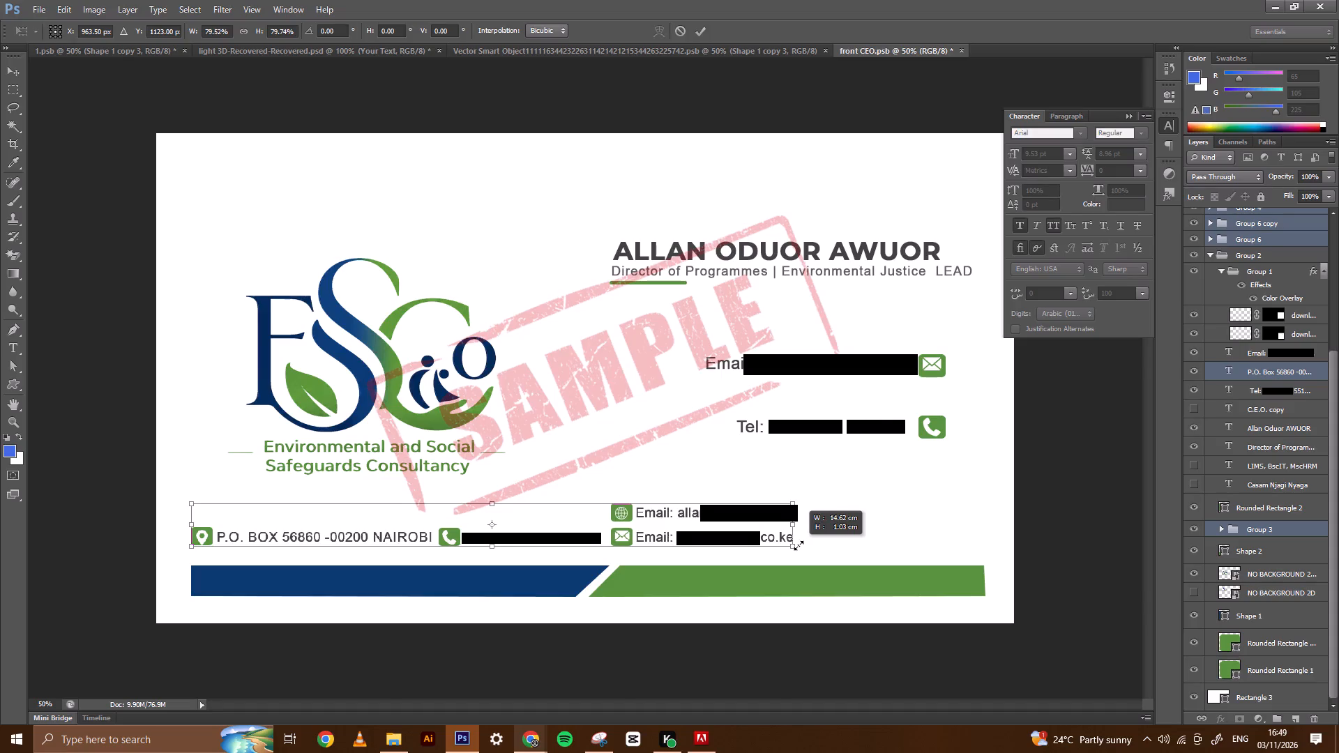
shift+drag(798, 545, 796, 546)
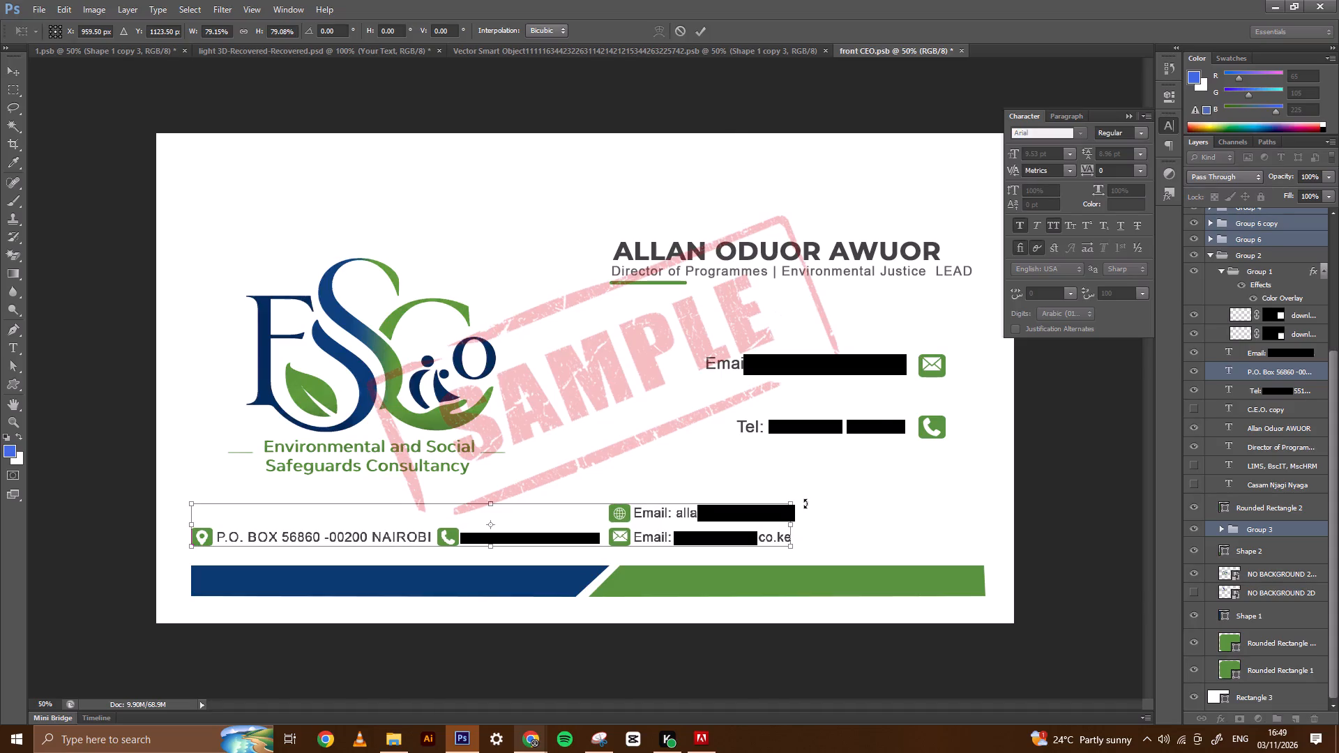
shift+drag(787, 503, 779, 506)
click(704, 35)
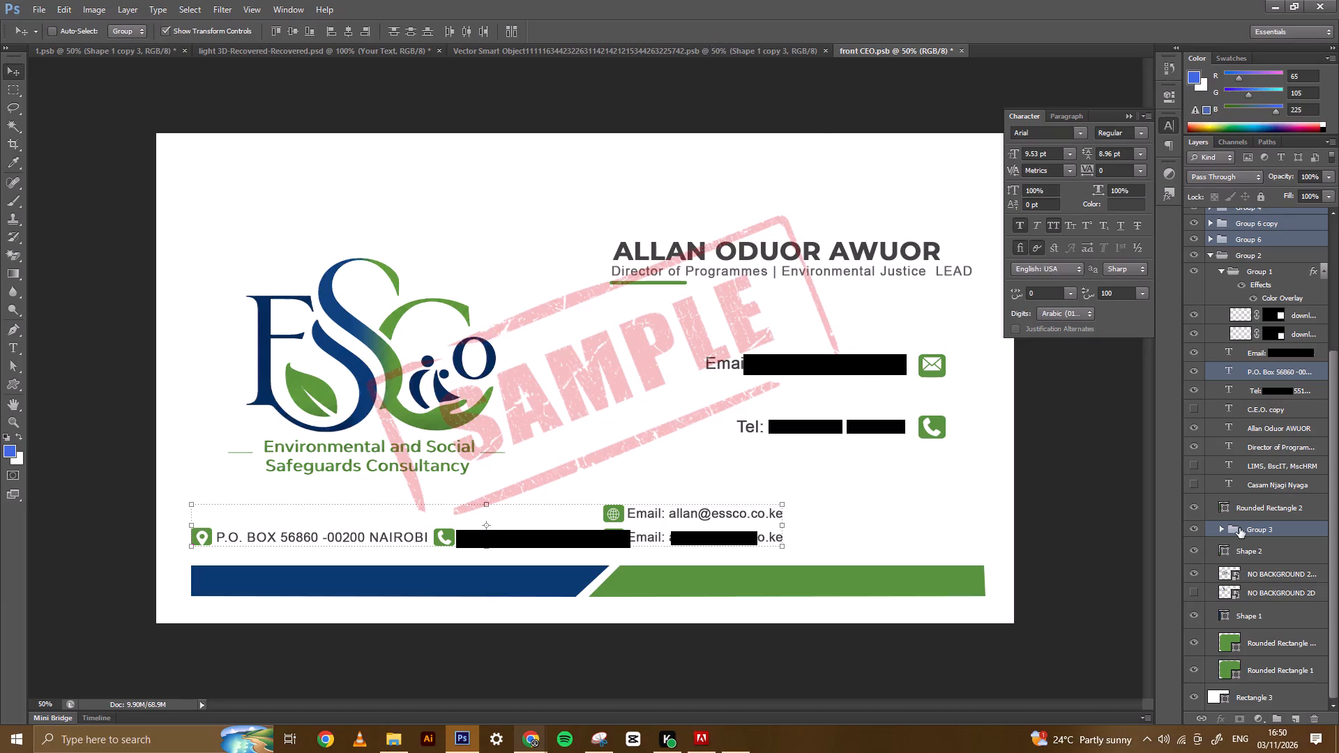
Move the globe-icon line, Group 6 copy, into the bottom contact row after the email line, ending at the green bar's right end.
scroll(1255, 360, up, 2)
click(1257, 389)
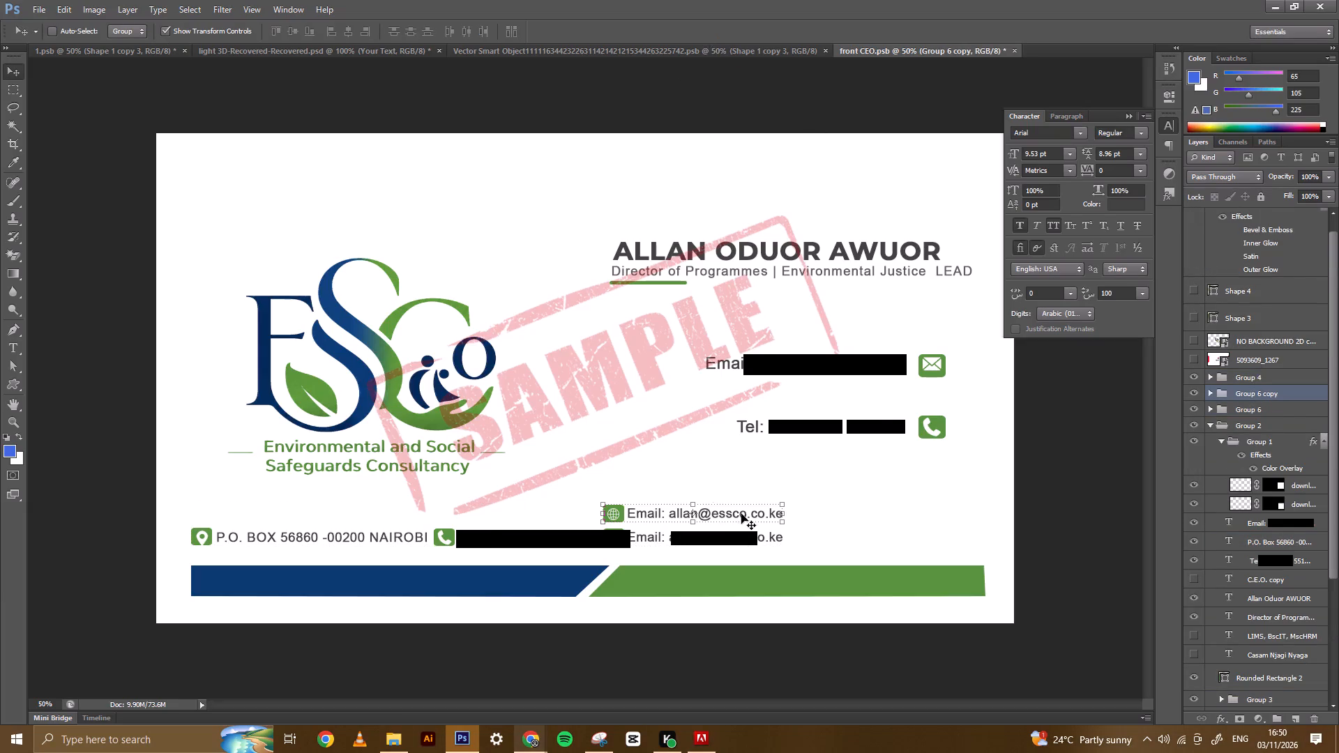
drag(741, 512, 934, 534)
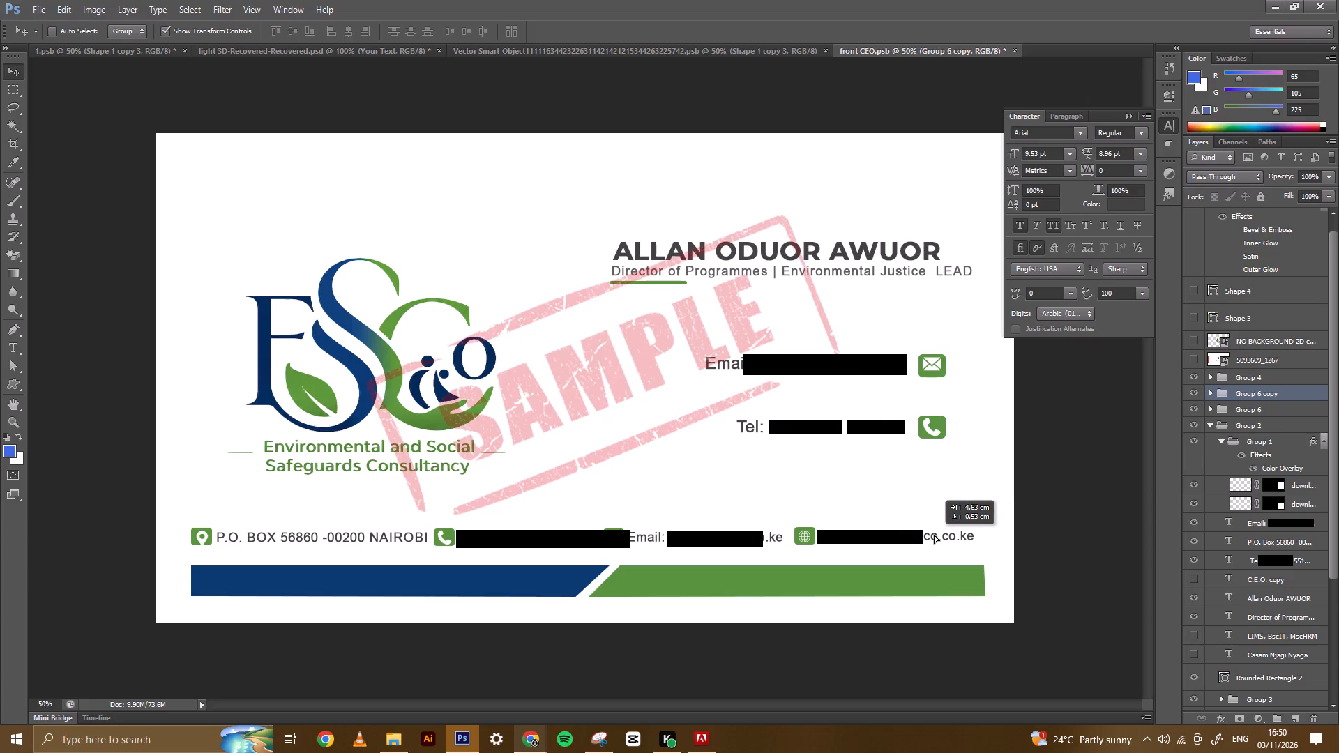
drag(934, 534, 935, 538)
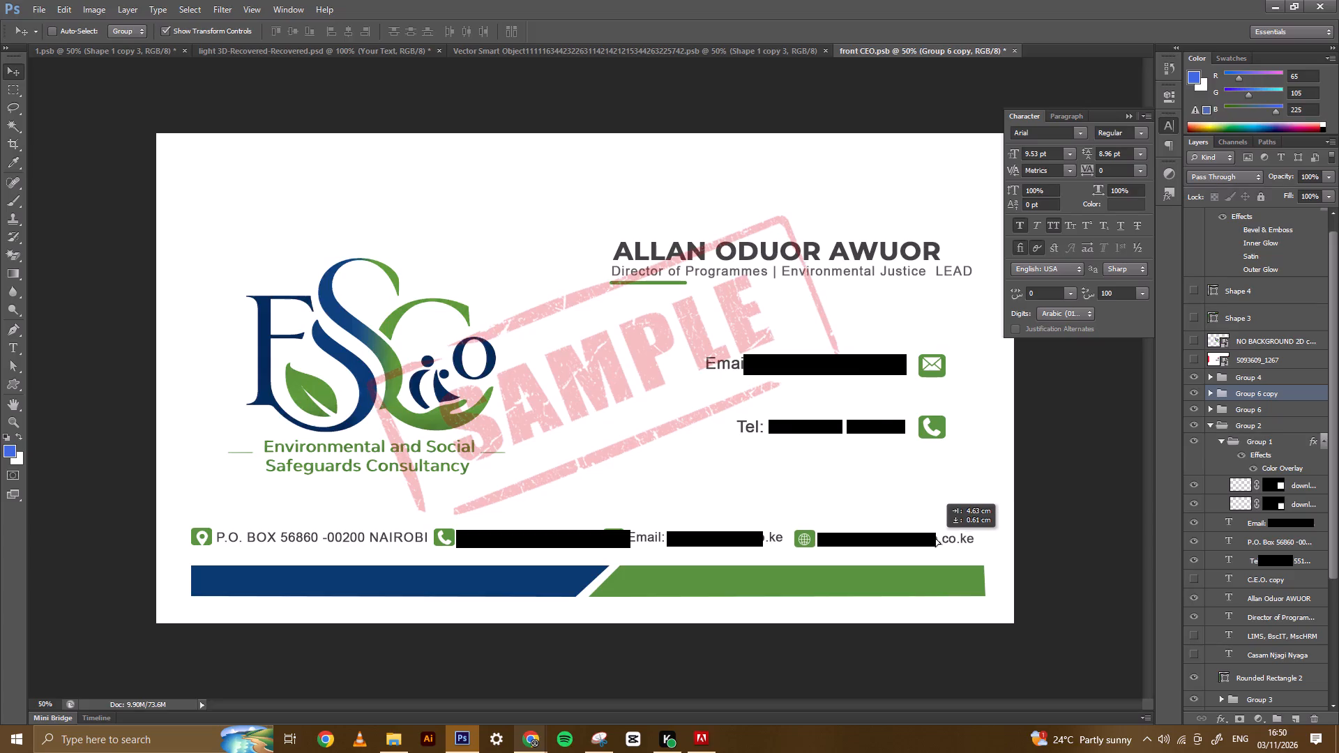
drag(935, 538, 937, 538)
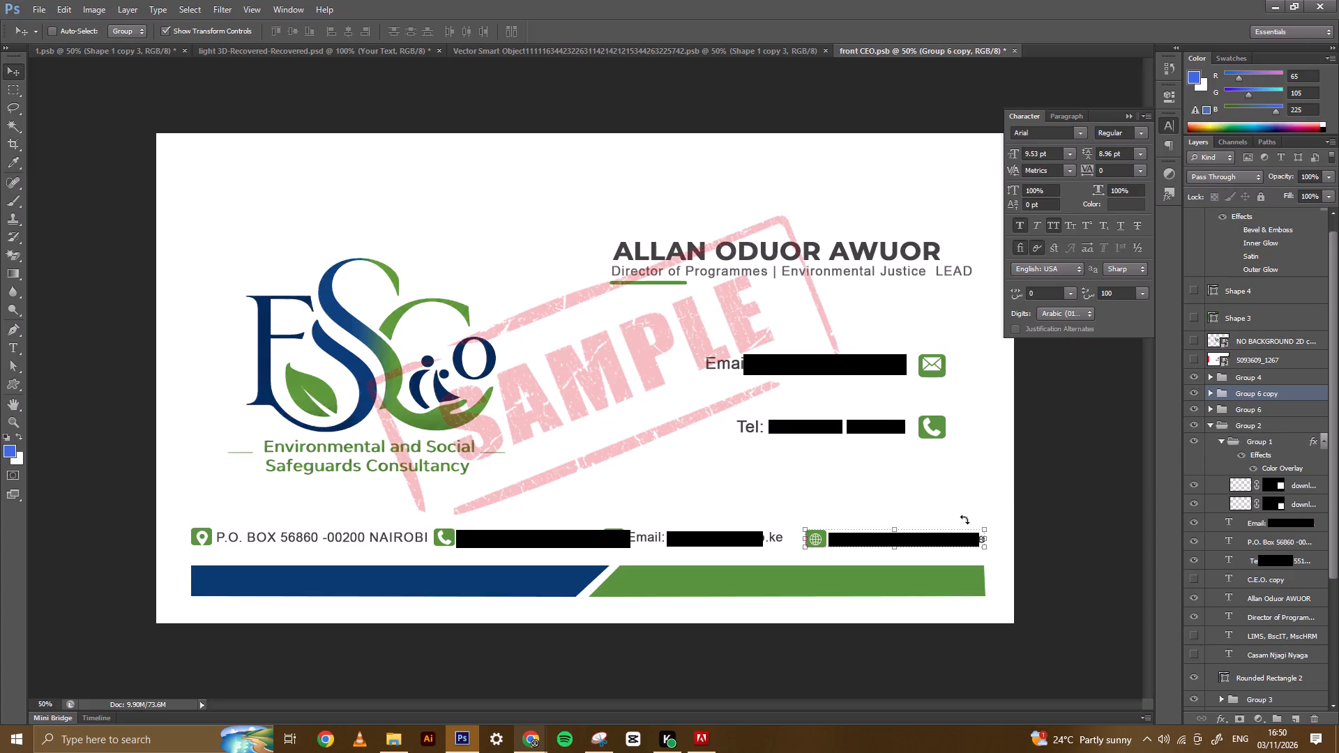
Align the vertical centres of Group 4, Group 6 copy, Group 6 and Group 3 in the bottom contact row.
click(1250, 380)
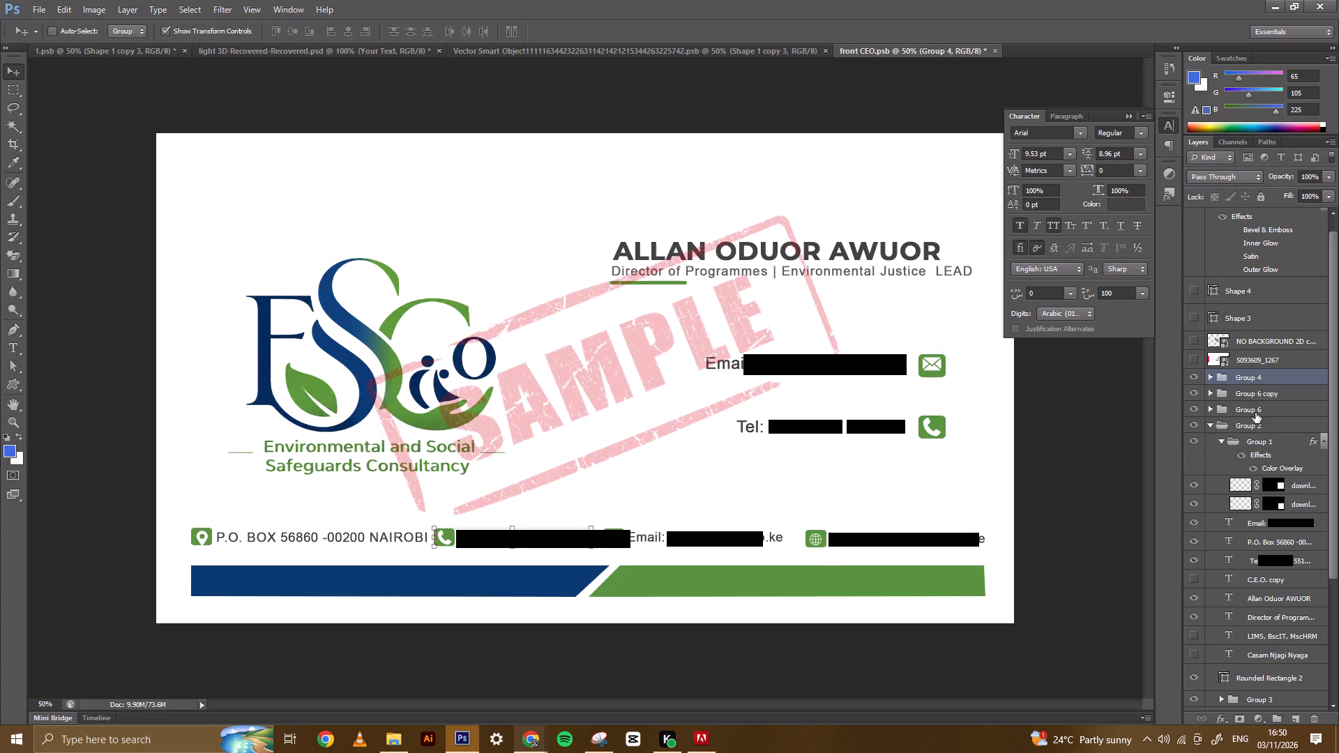
shift+click(1255, 413)
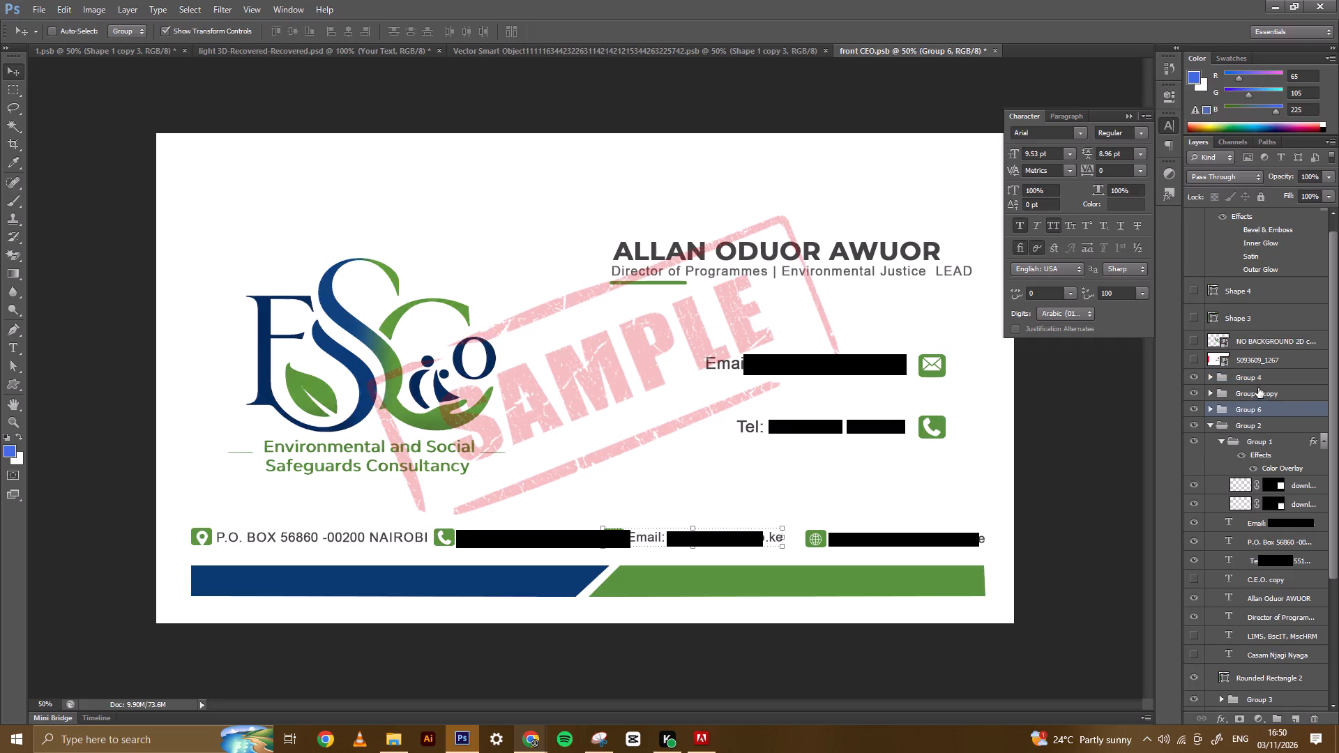
shift+click(1259, 381)
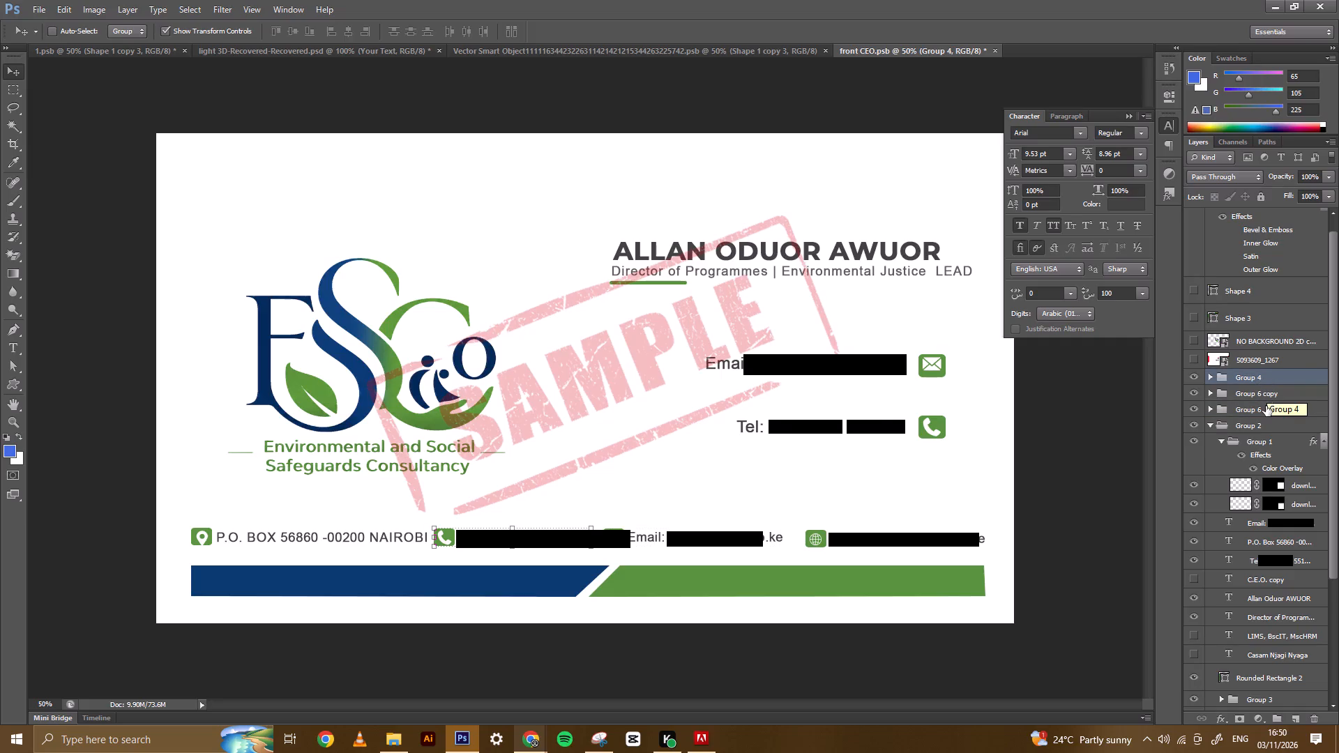
shift+click(1266, 406)
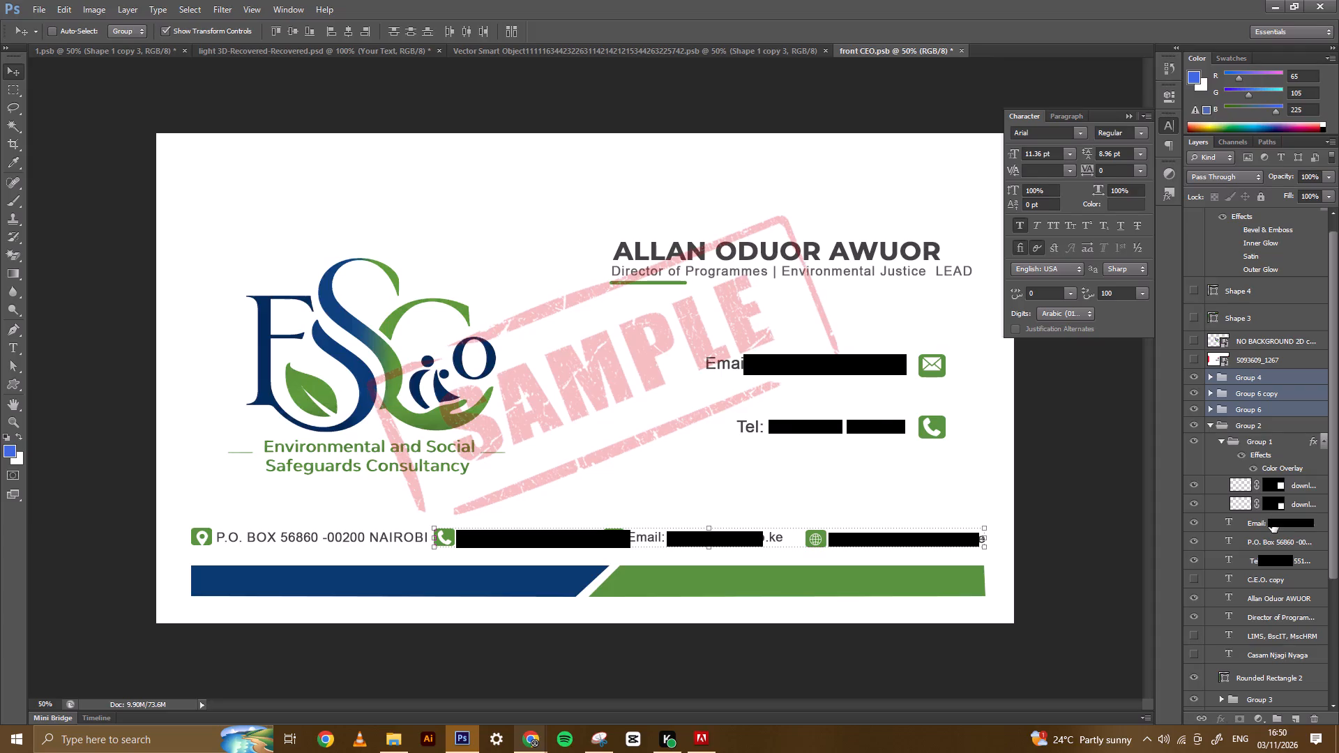
click(1221, 439)
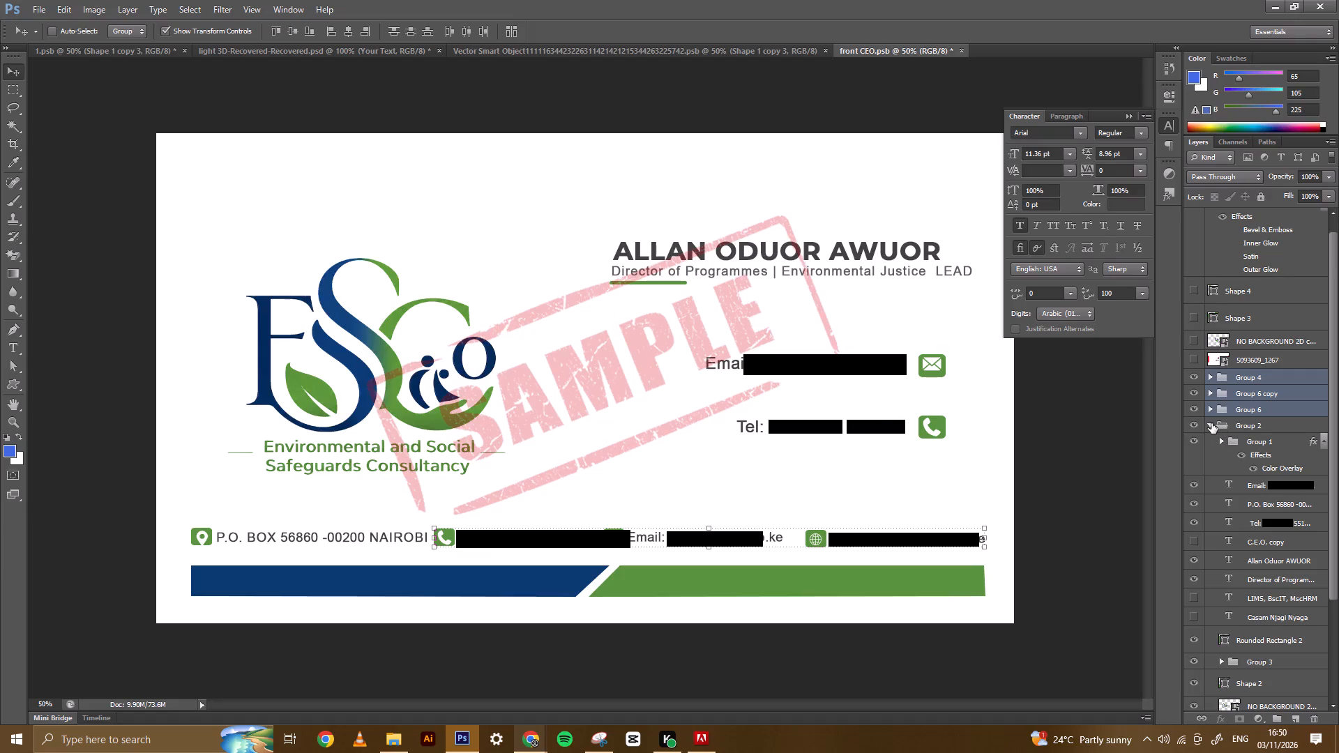
ctrl+click(1248, 662)
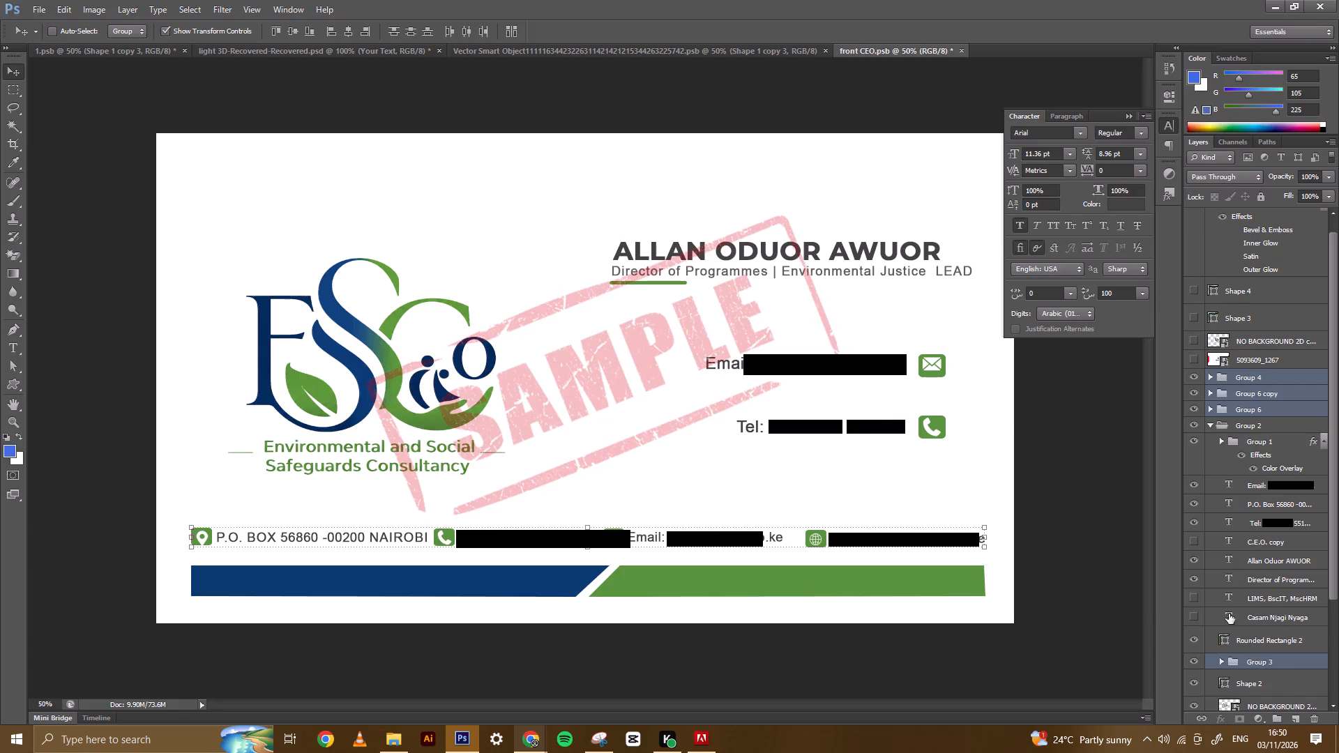
click(294, 29)
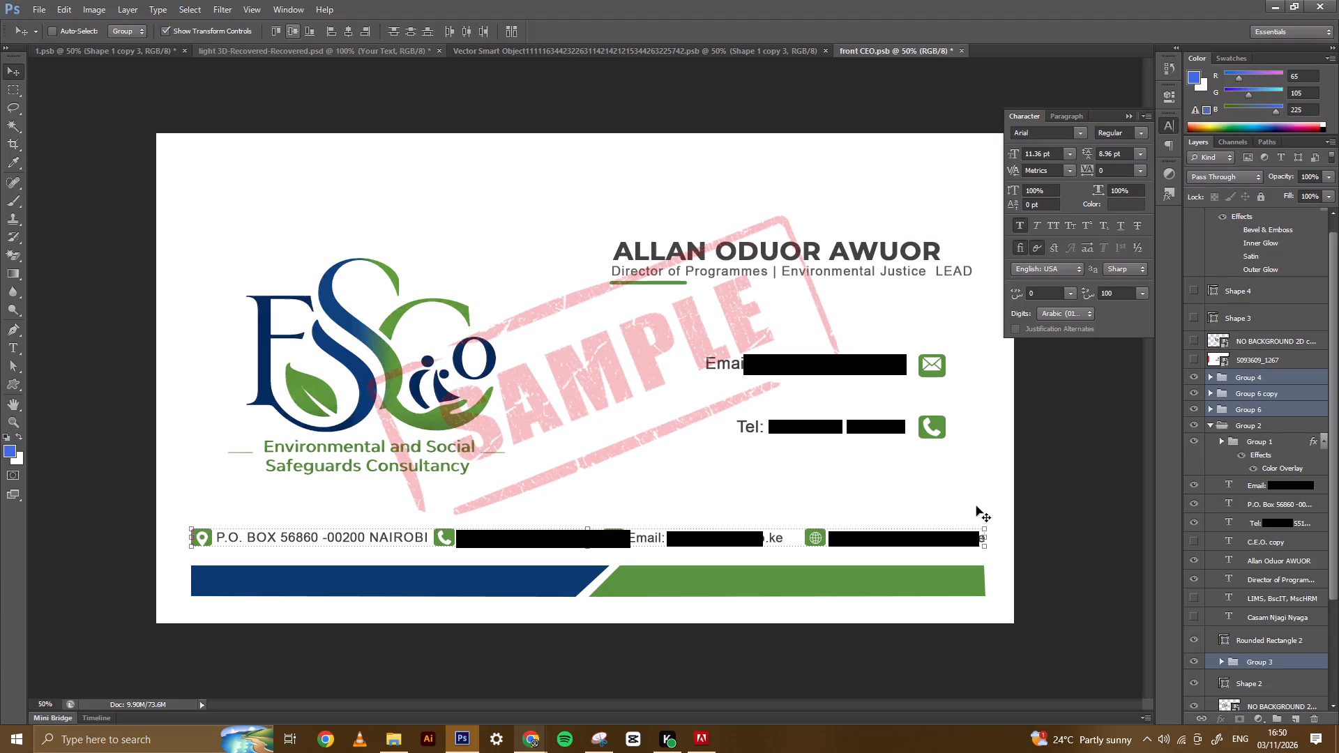
Nudge the envelope-icon email line, Group 6, slightly right, towards the globe-icon line.
click(1257, 375)
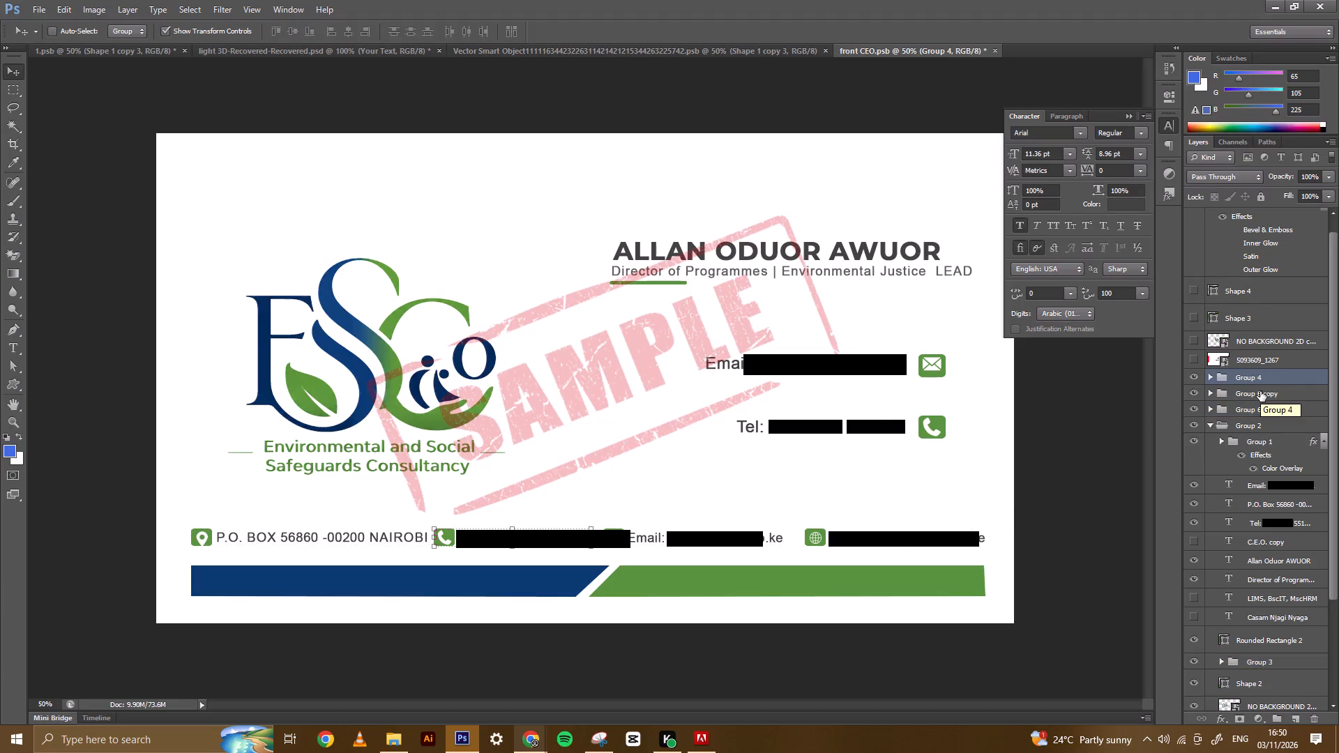
click(1260, 391)
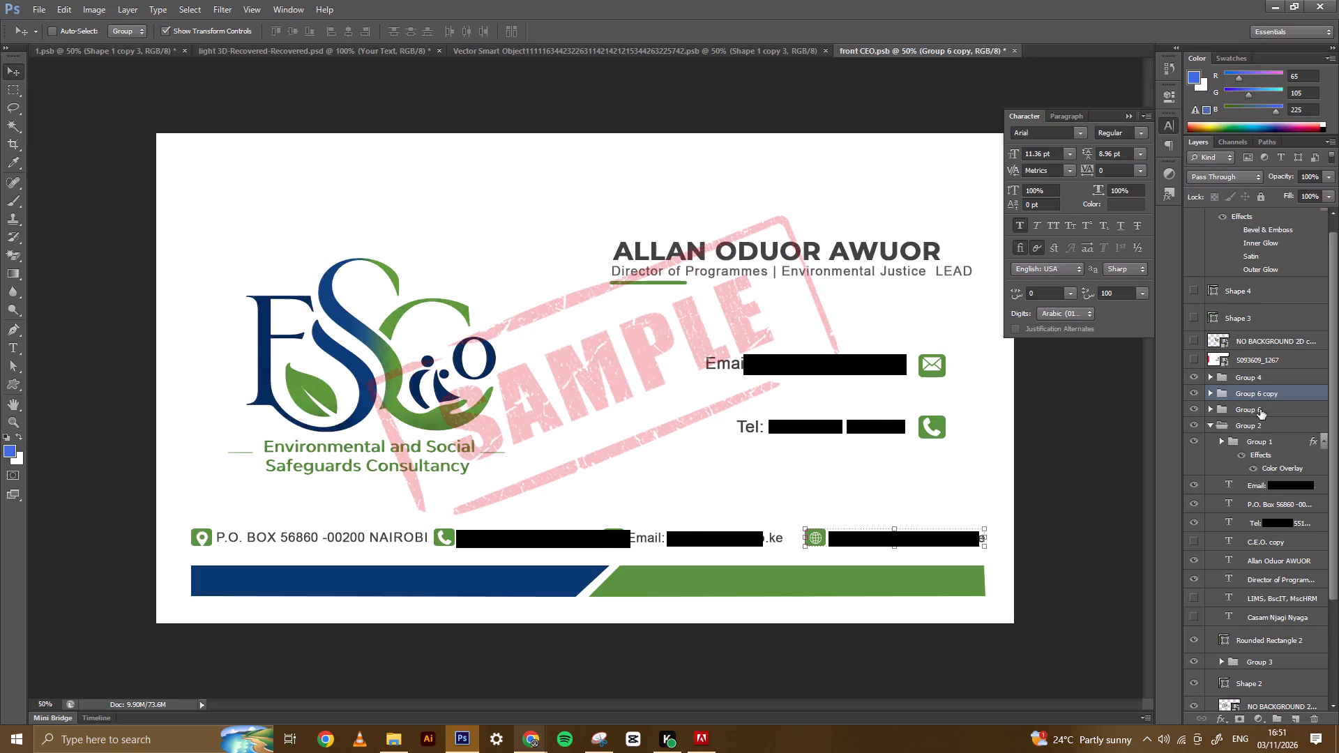
click(1260, 409)
key(Right)
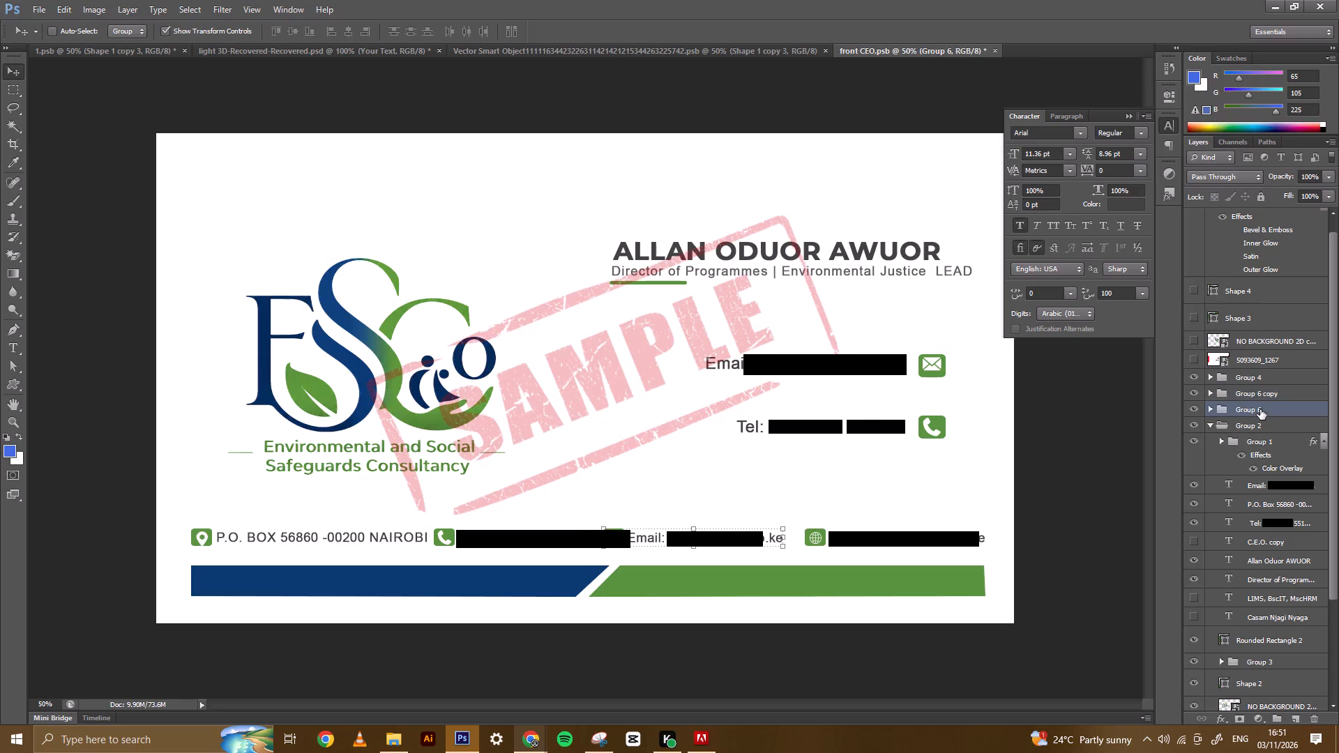
key(Right)
key(Right)
key(Right)
key(Right)
key(Right)
key(Right)
key(Right)
key(Right)
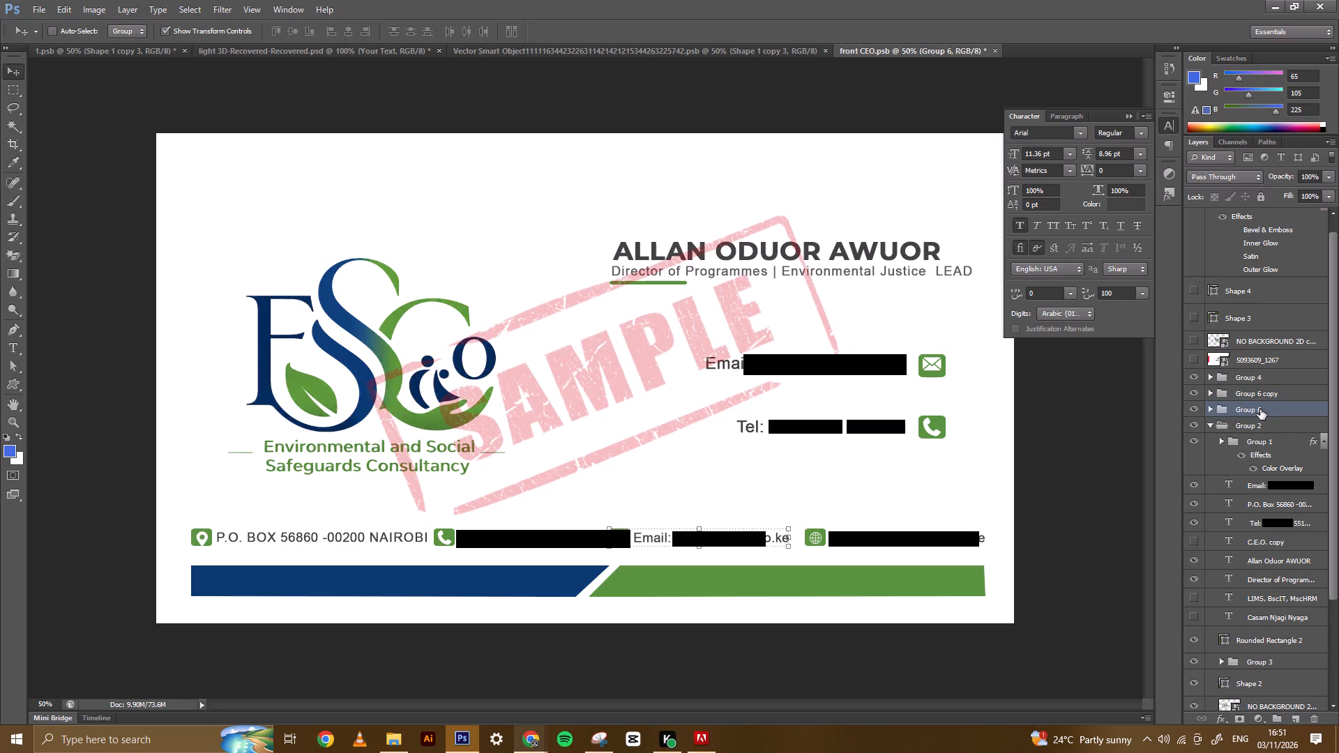
key(Right)
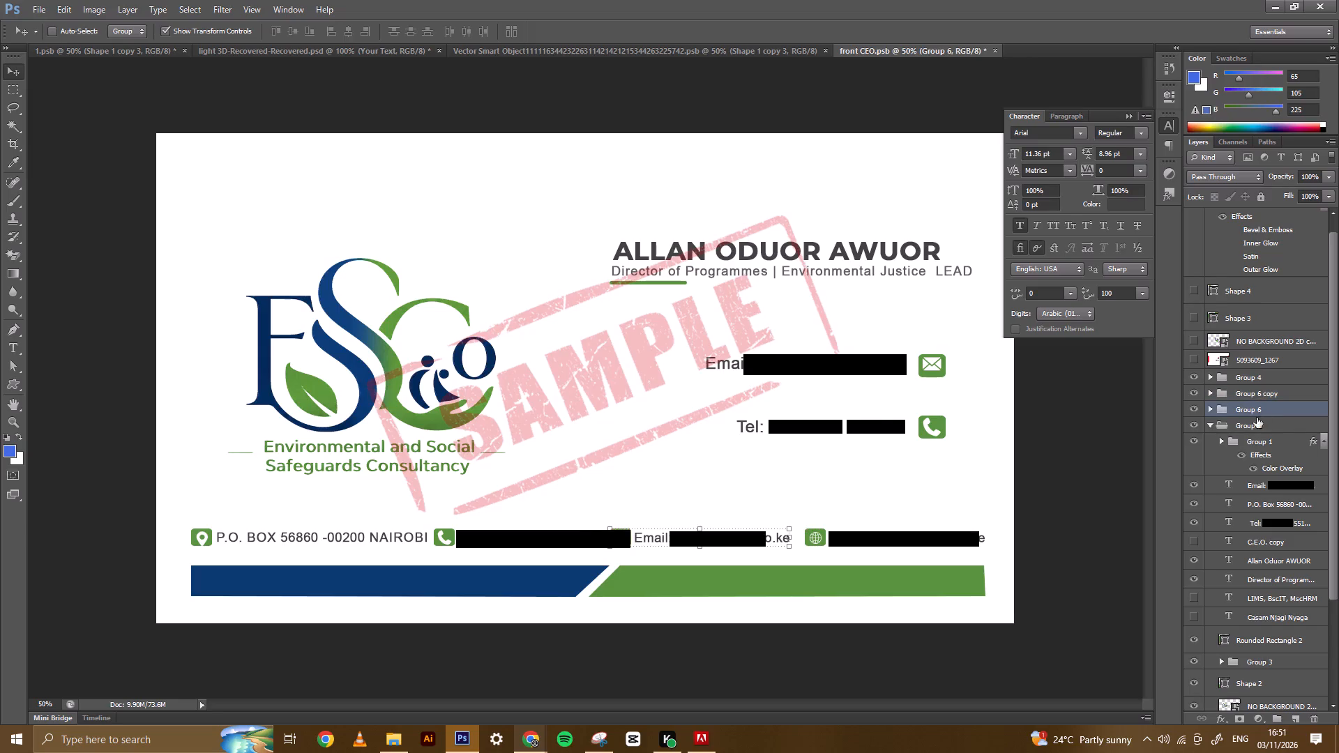
Nudge the phone line, Group 4, slightly right to widen its gap from the P.O. Box address.
click(1252, 423)
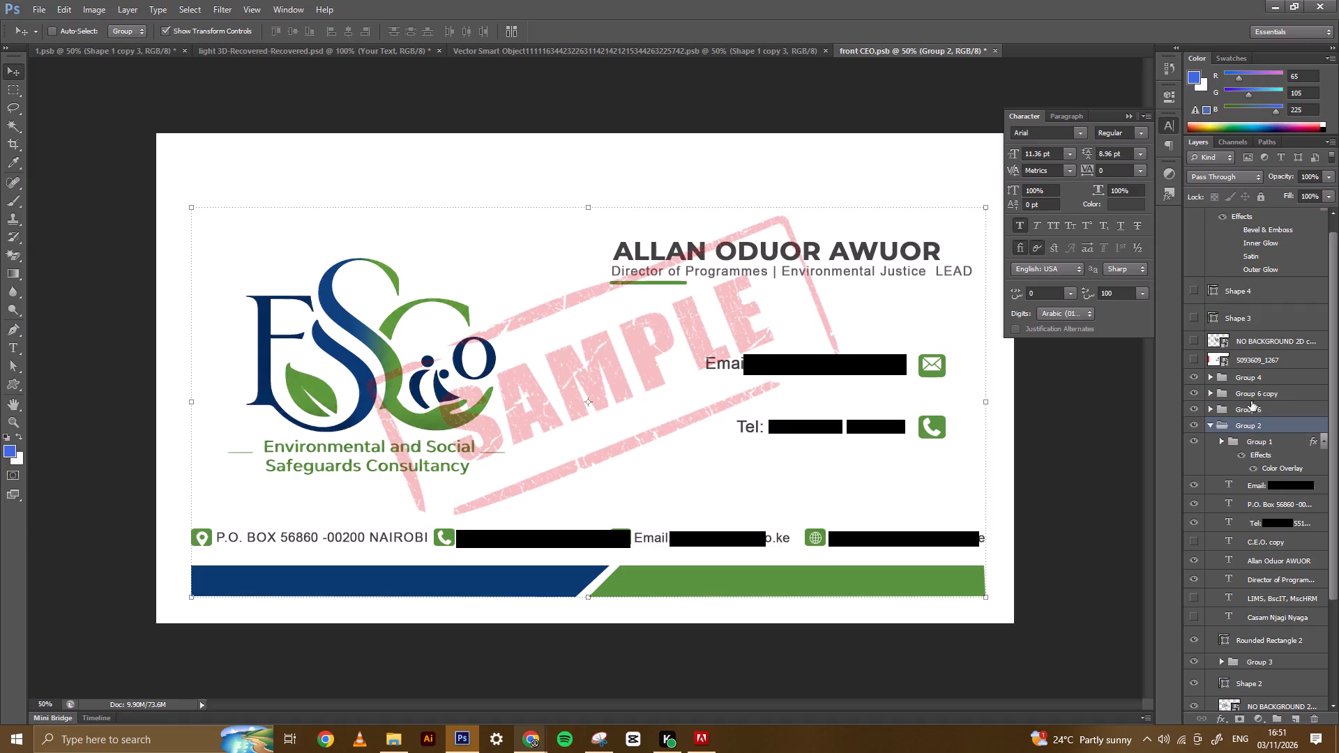
click(1251, 381)
key(Right)
key(Right)
key(Right)
key(Right)
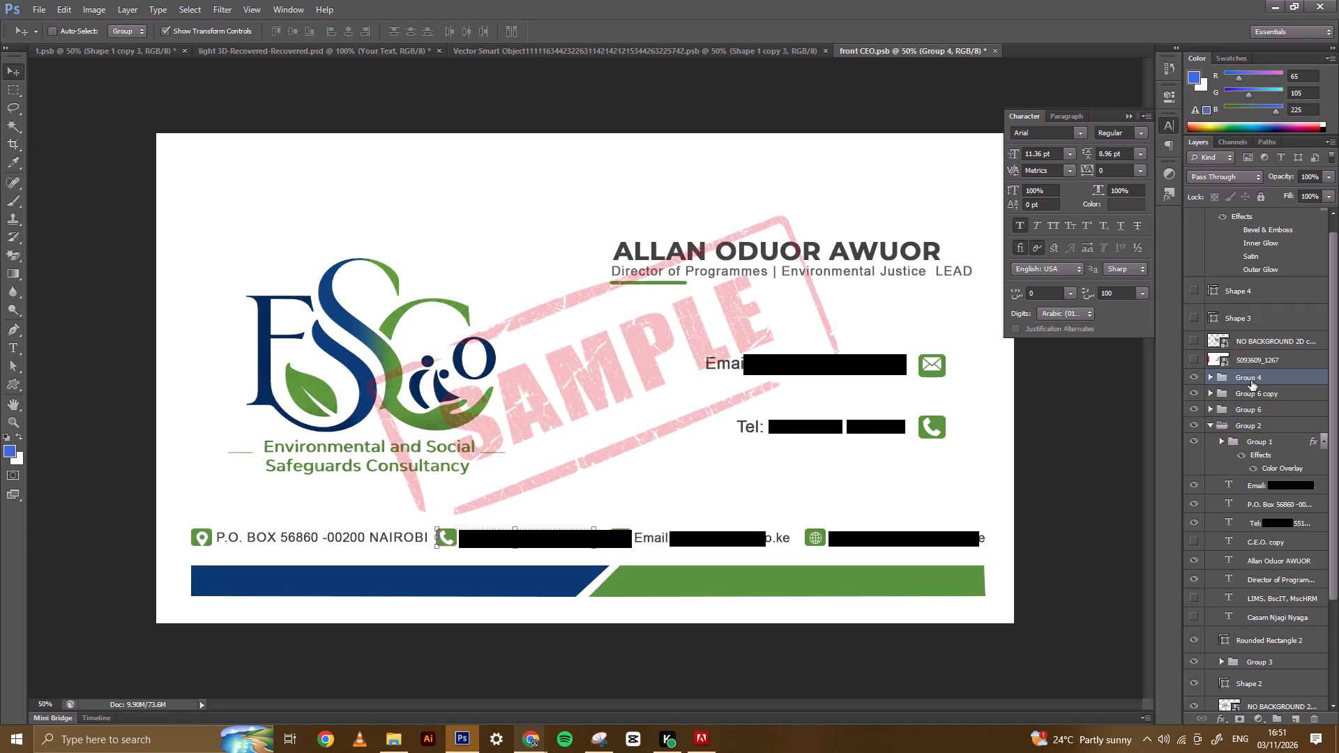
key(Right)
key(Right)
Scale Group 4, Group 6 copy, Group 6 and Group 3 together to about 98% width and 97% height, keeping the row's left end fixed.
shift+click(1246, 407)
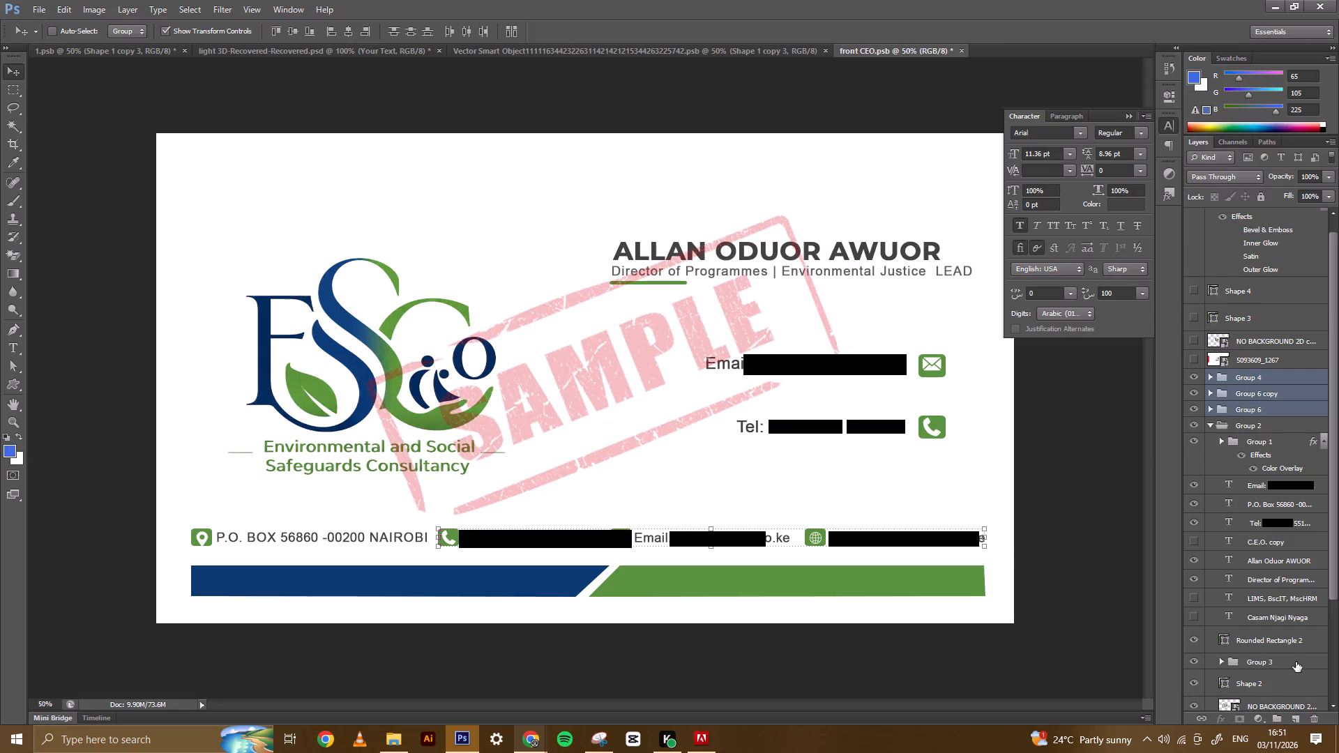
scroll(1296, 662, down, 2)
ctrl+click(1263, 530)
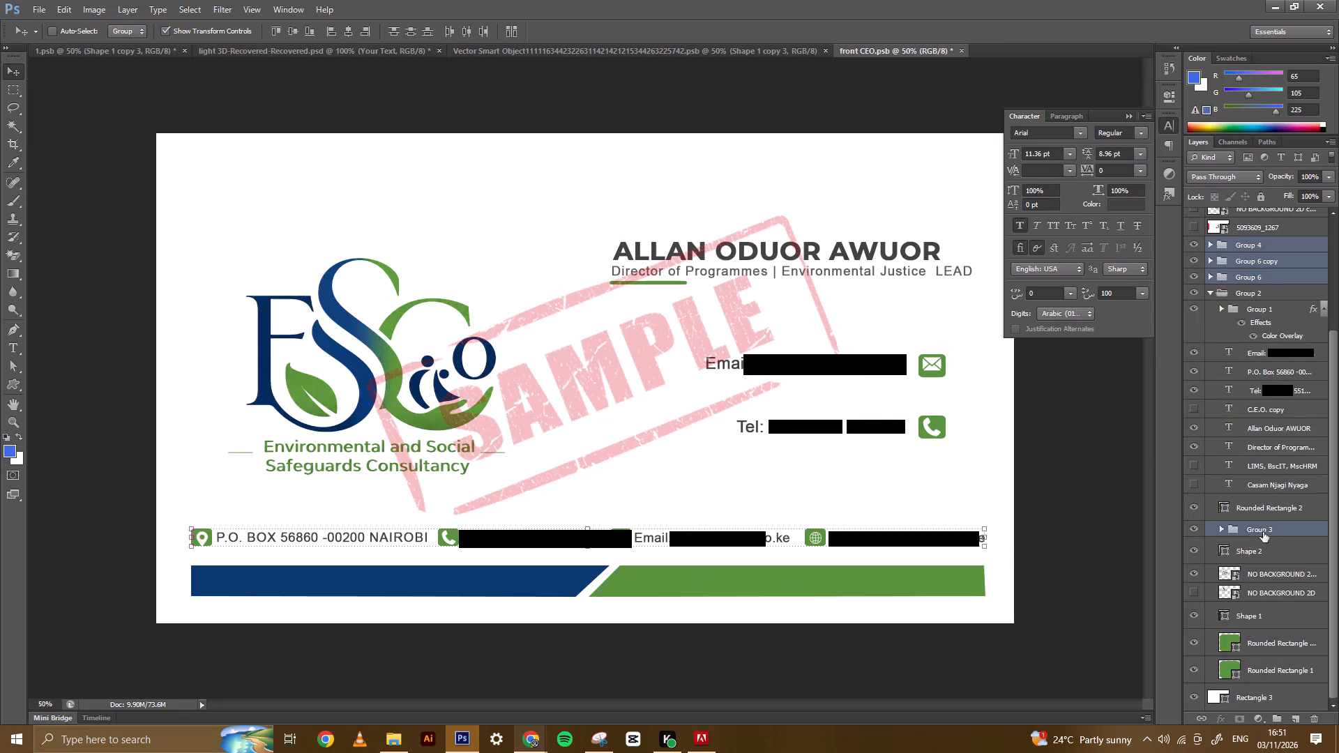
click(987, 534)
shift+drag(986, 525, 980, 525)
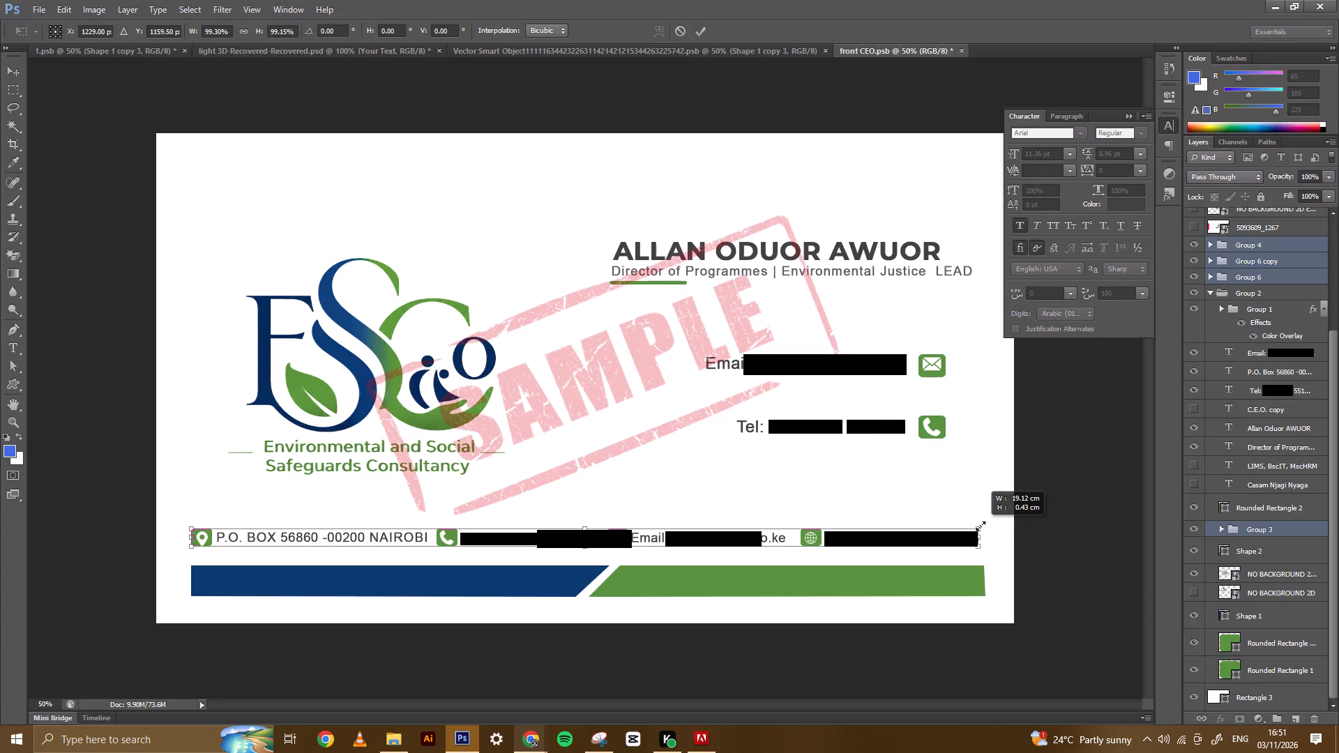
shift+drag(980, 525, 971, 526)
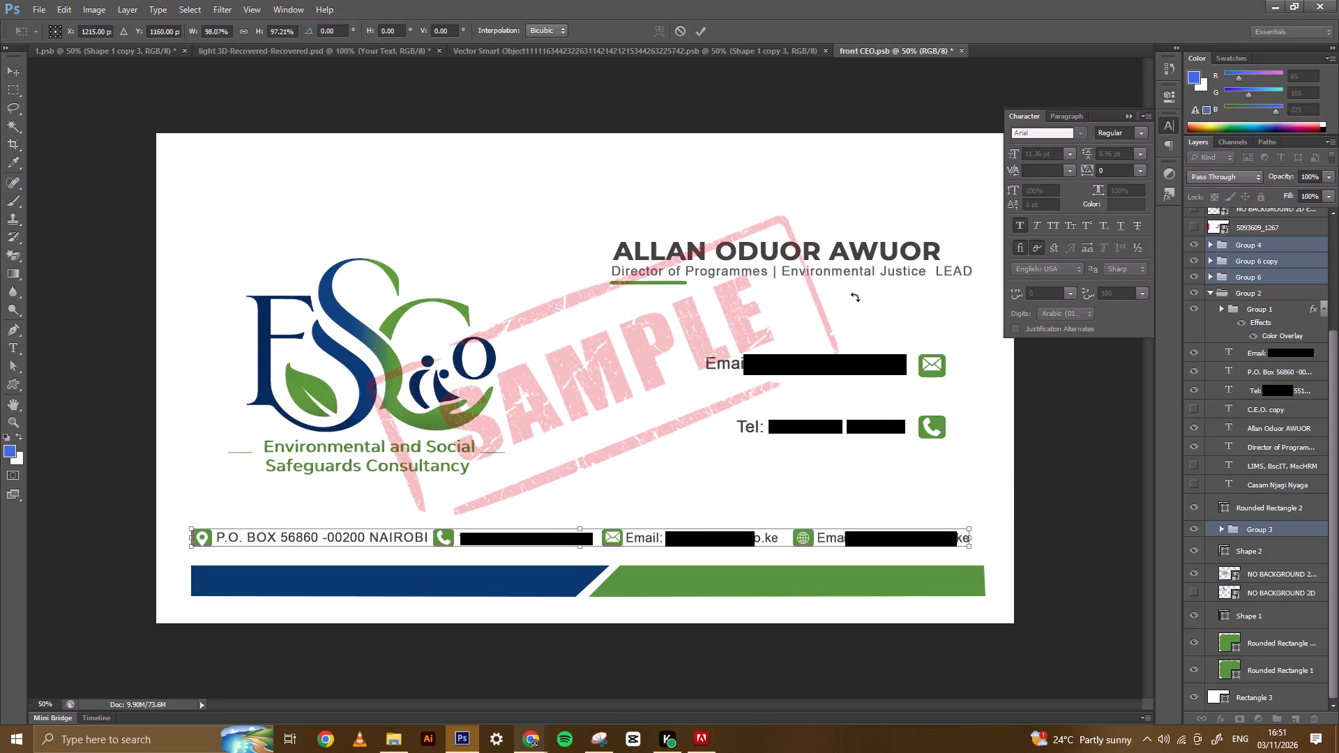
click(700, 37)
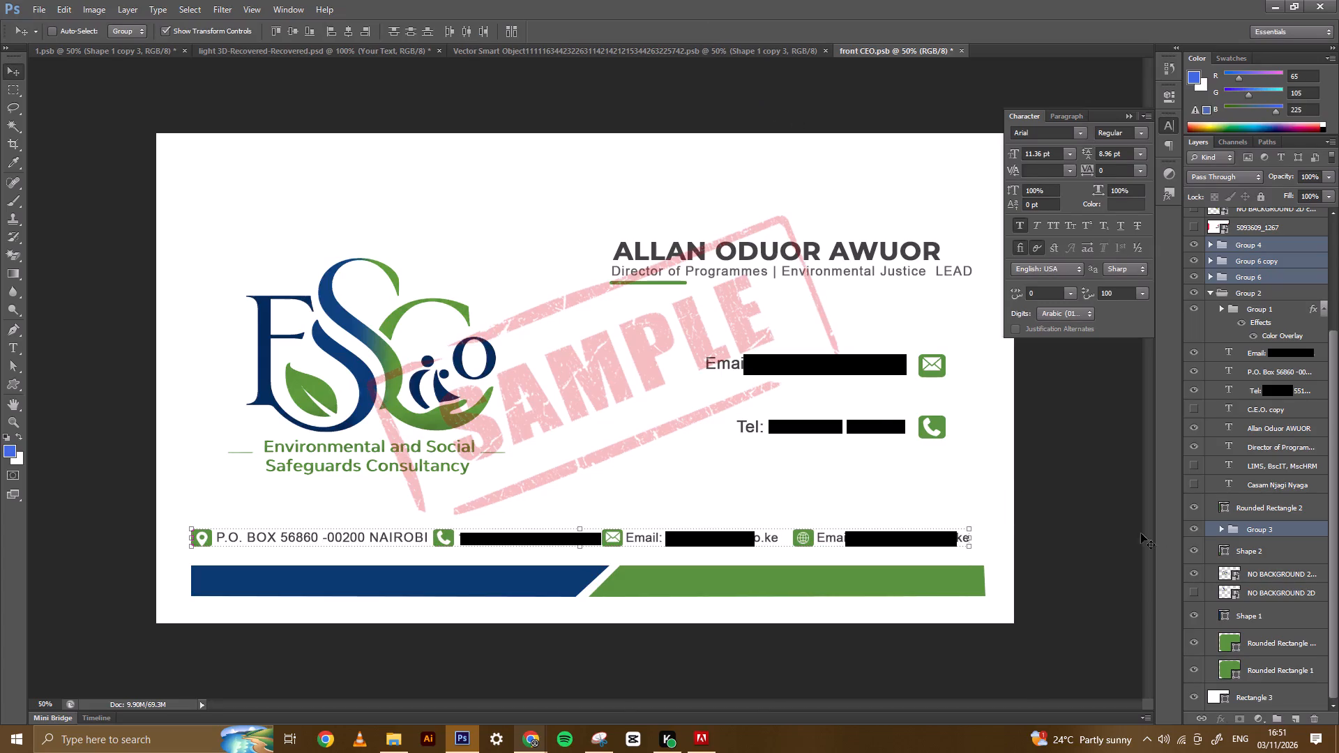
Group the location icon, Group 3, with the P.O. Box text and place the new group directly above Group 2.
click(1246, 528)
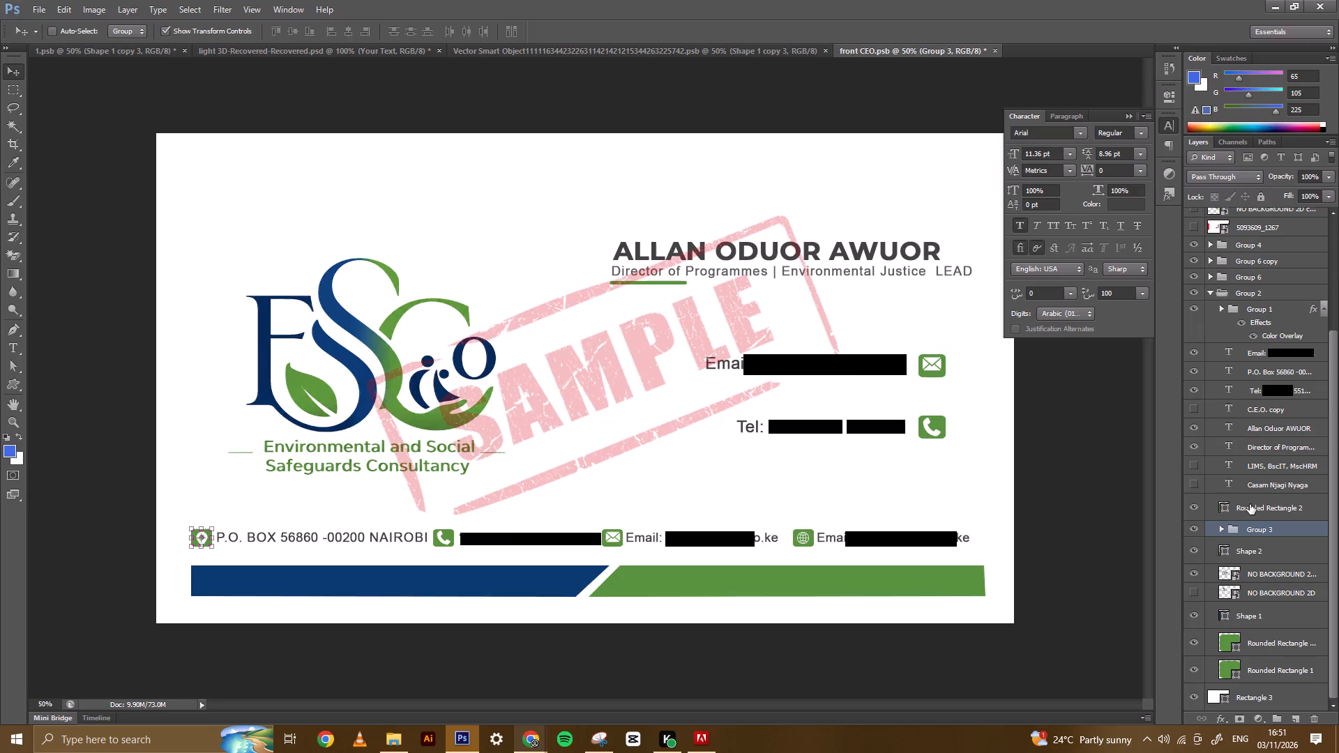
ctrl+click(1251, 545)
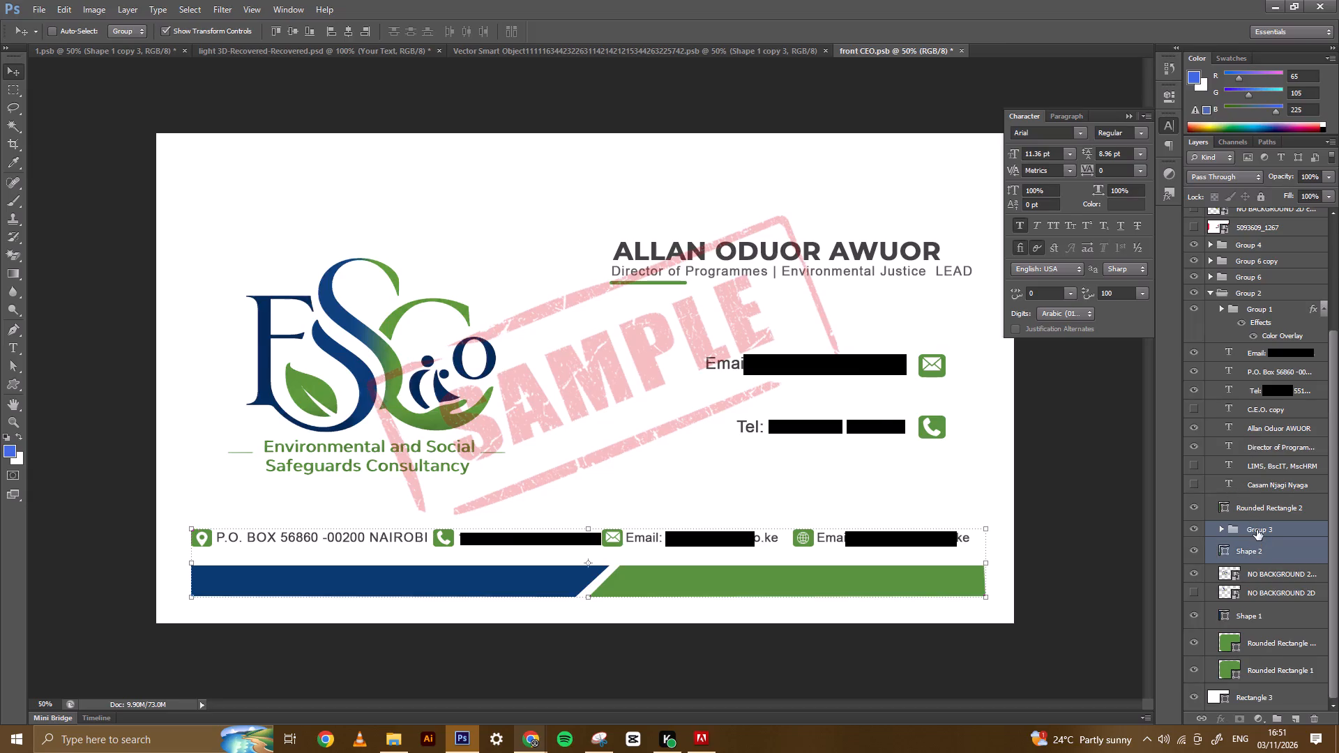
click(1257, 530)
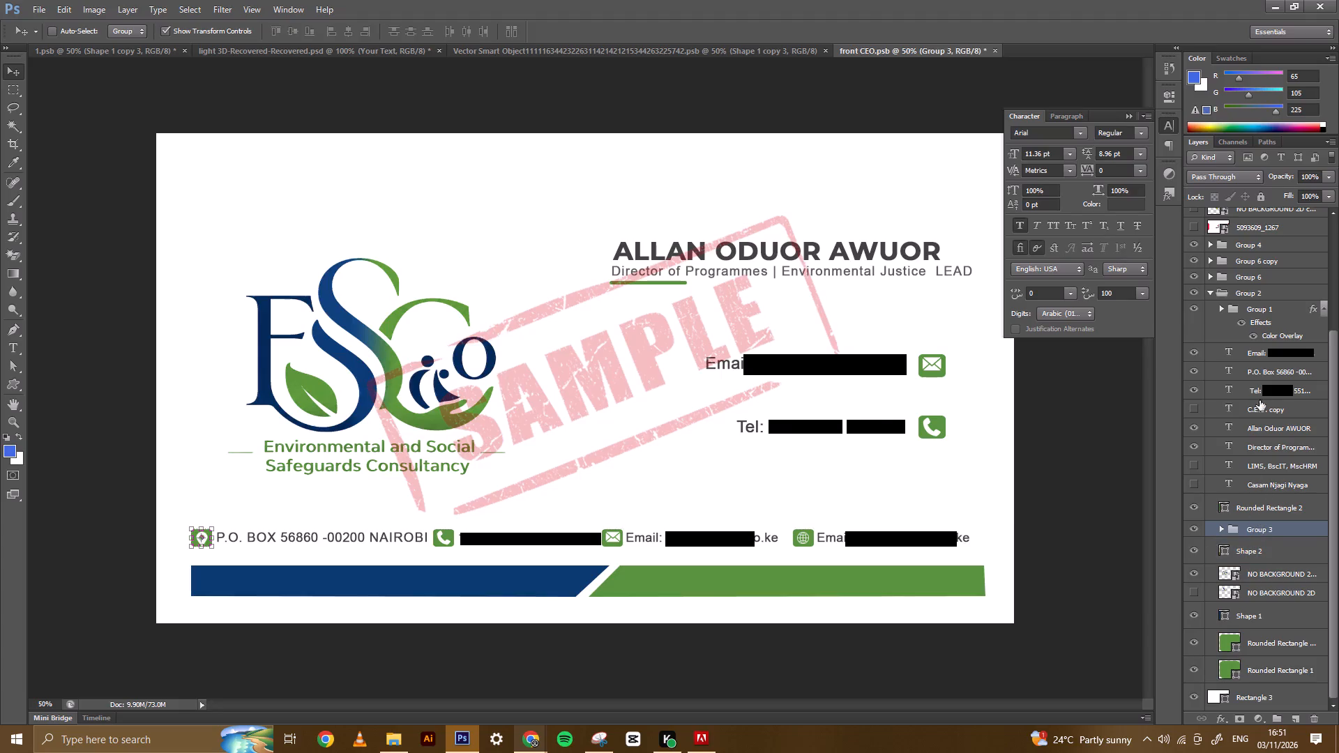
ctrl+click(1264, 374)
drag(1288, 526, 1296, 555)
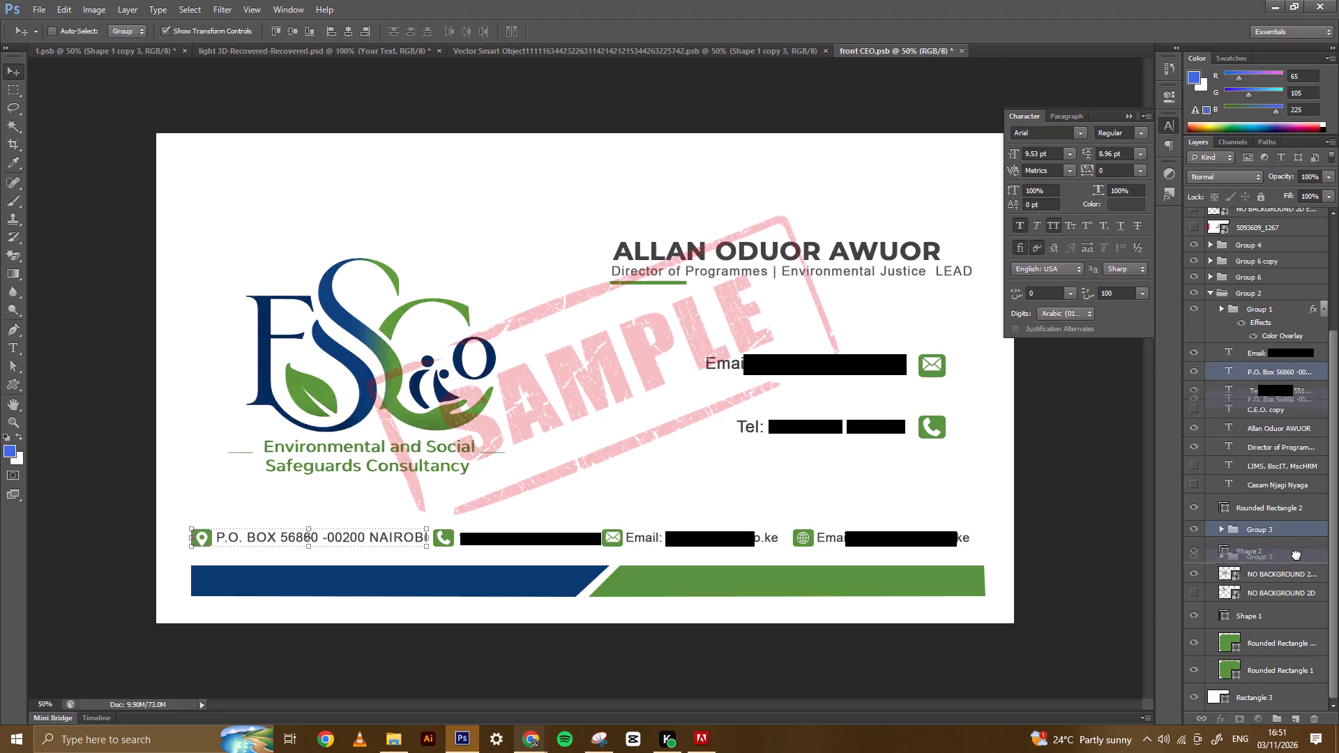
drag(1296, 555, 1277, 715)
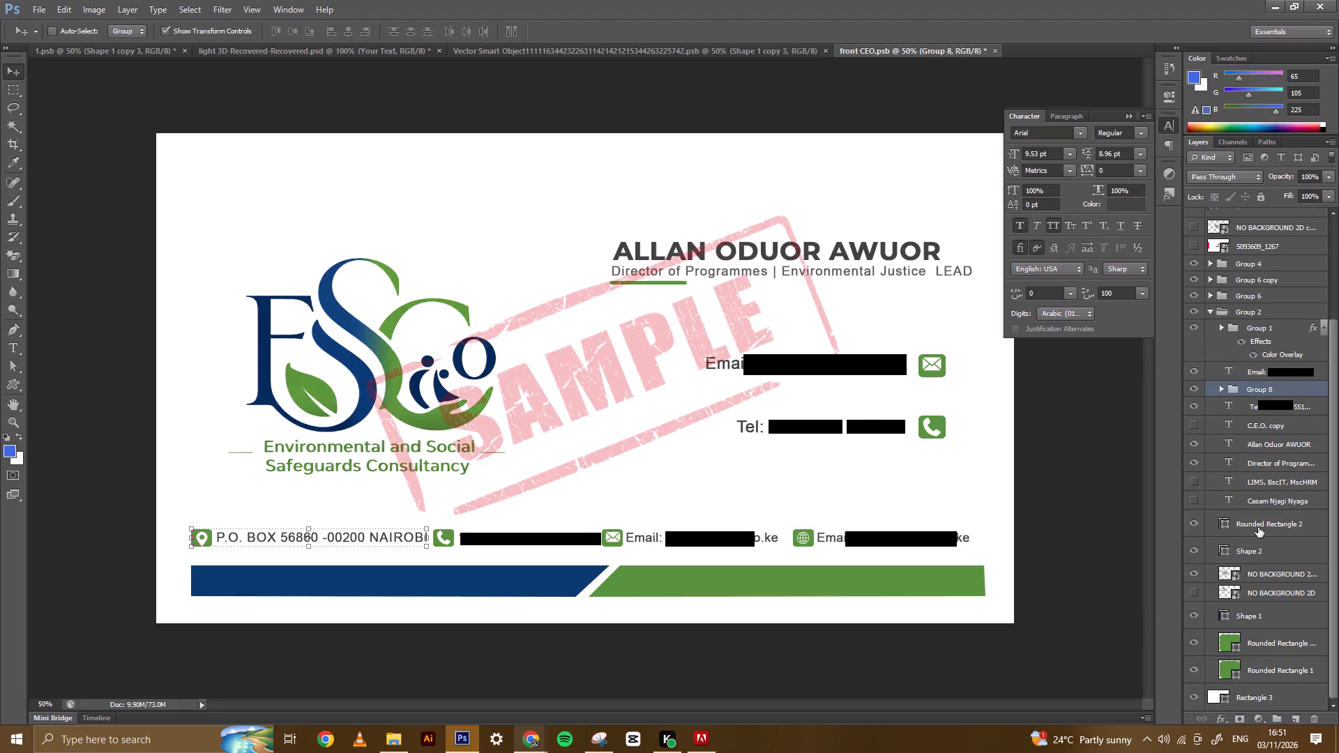
drag(1260, 391, 1250, 301)
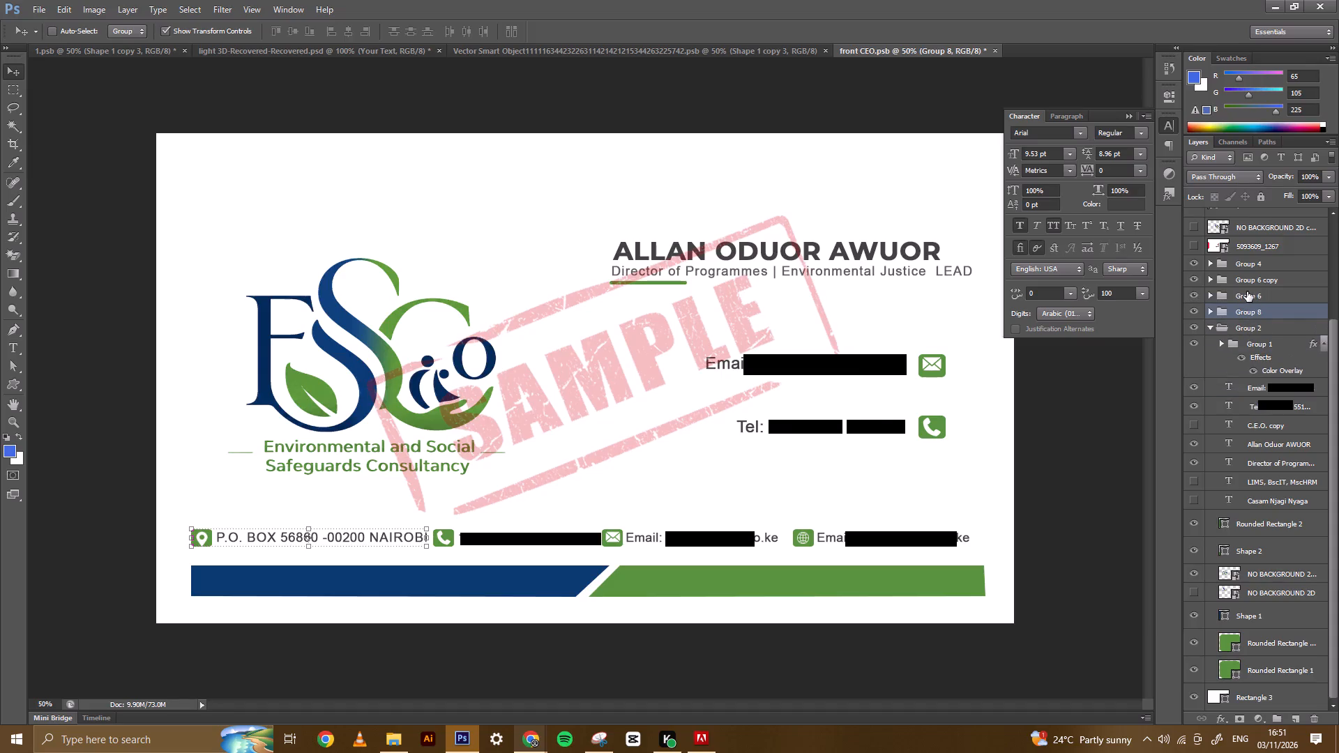
Nudge the globe-icon line, Group 6 copy, right until it ends near the green bar's right end.
click(1243, 298)
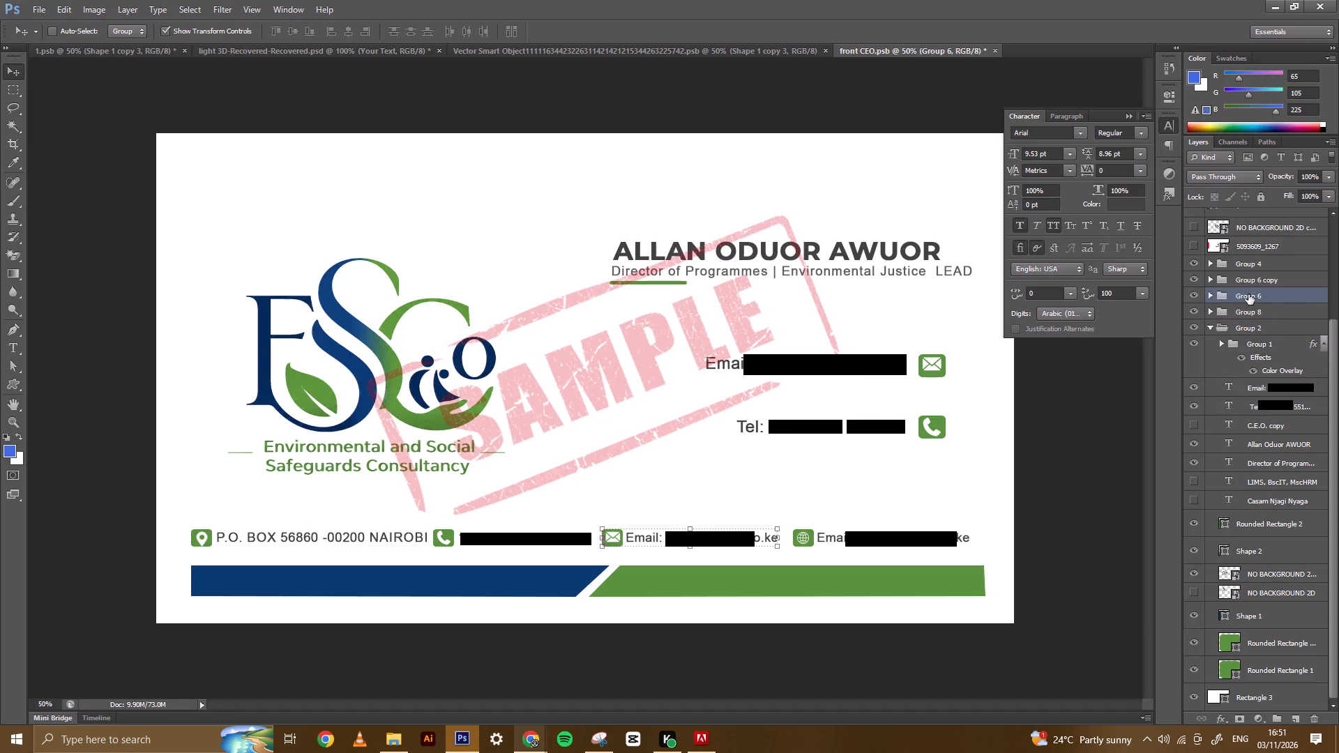
click(1248, 262)
click(1251, 281)
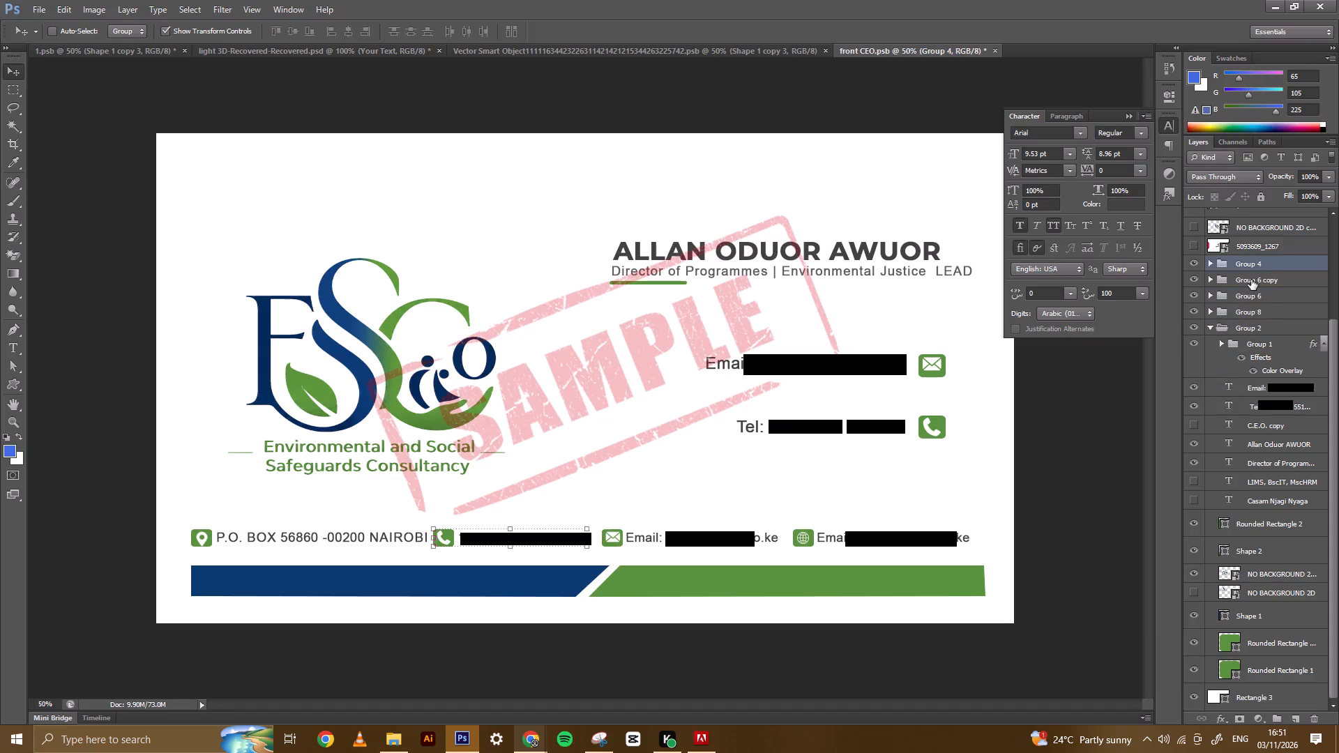
key(Right)
key(Right)
key(Right)
key(Right)
key(Right)
key(Right)
key(Right)
key(Right)
key(Right)
key(Right)
key(Right)
key(Right)
key(Right)
key(Right)
key(Right)
key(Right)
key(Right)
key(Right)
key(Right)
key(Right)
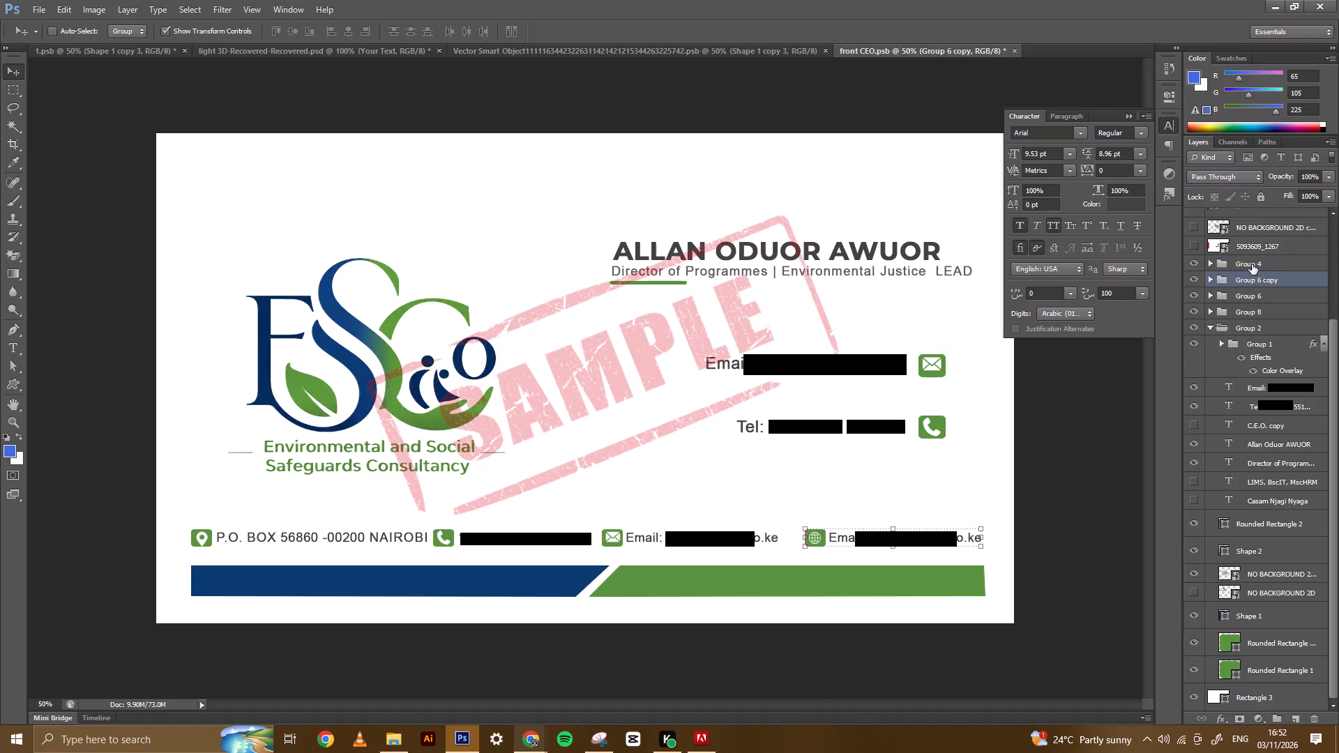
Nudge the phone line, Group 4, right to open a clear gap after the P.O. Box address.
click(1252, 264)
key(Right)
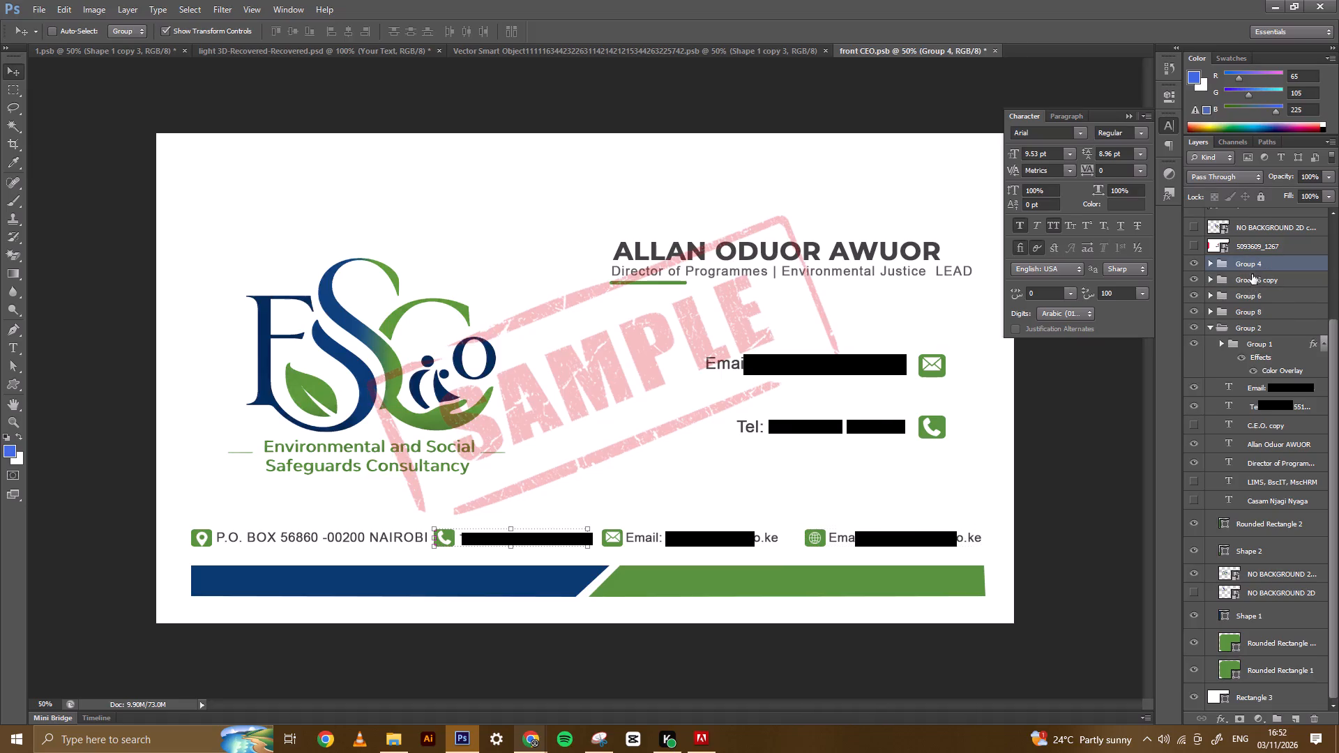
key(Right)
key(Right)
key(Right)
key(Right)
key(Right)
key(Right)
key(Right)
key(Right)
key(Right)
key(Right)
key(Right)
key(Right)
key(Right)
key(Right)
key(Right)
key(Right)
key(Right)
key(Right)
key(Right)
key(Right)
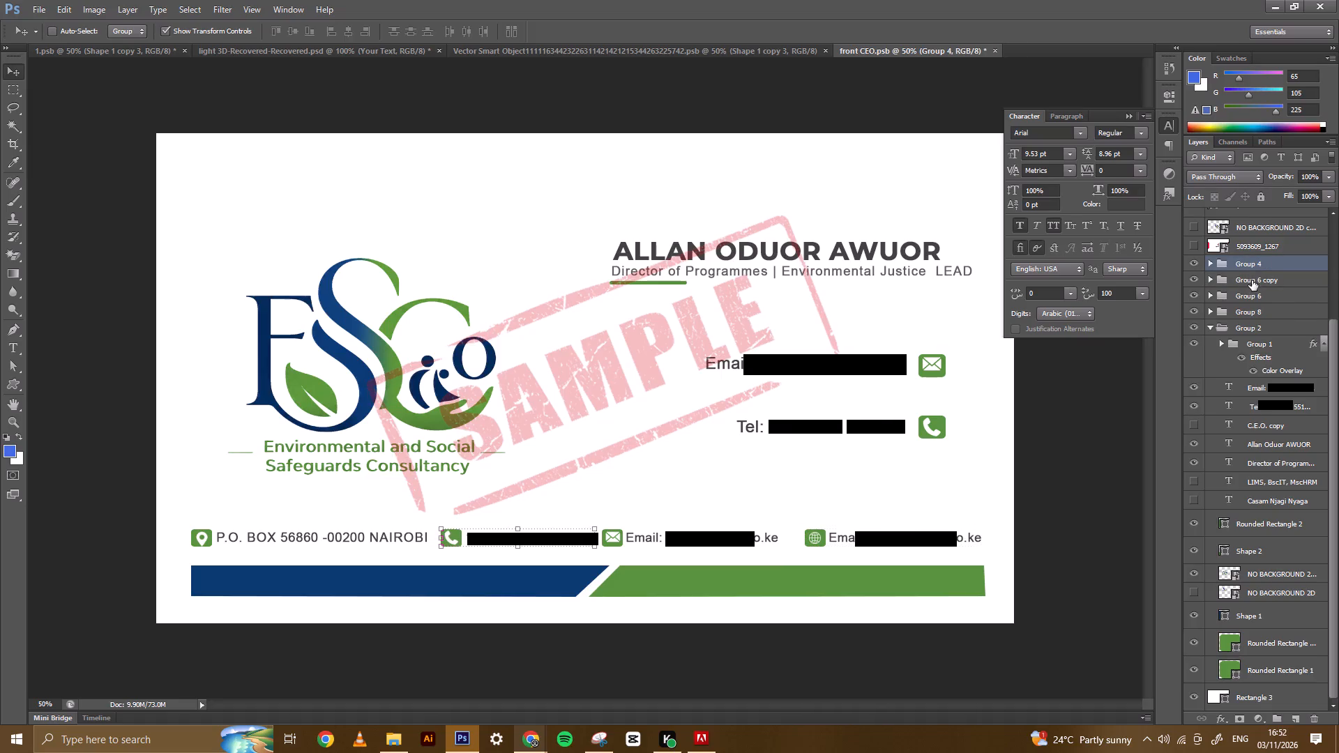
key(Right)
key(Right)
Nudge the email line, Group 6, right so it sits evenly between the phone line and the globe-icon line.
click(1254, 293)
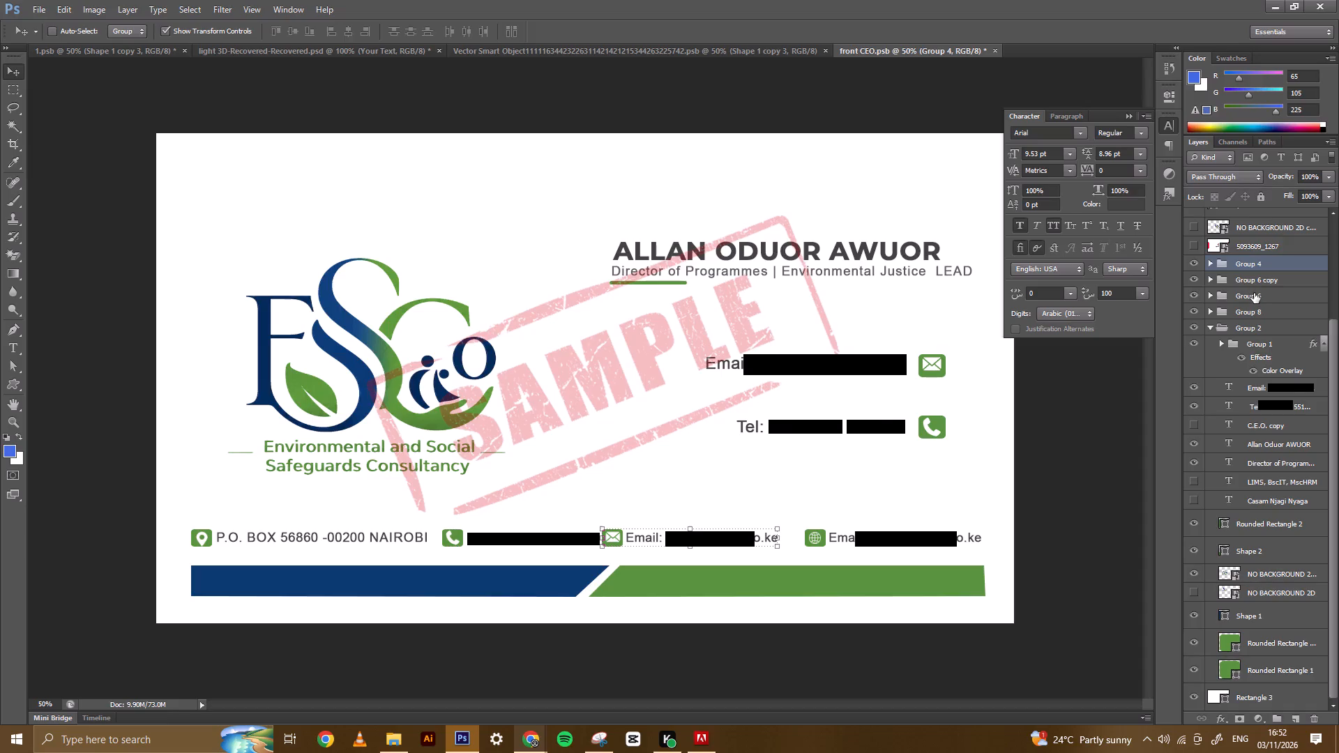
key(Right)
key(Right)
key(Right)
key(Right)
key(Right)
key(Right)
key(Right)
key(Right)
key(Right)
key(Right)
key(Right)
key(Right)
key(Right)
key(Right)
key(Right)
key(Right)
key(Right)
key(Right)
key(Right)
key(Right)
key(Right)
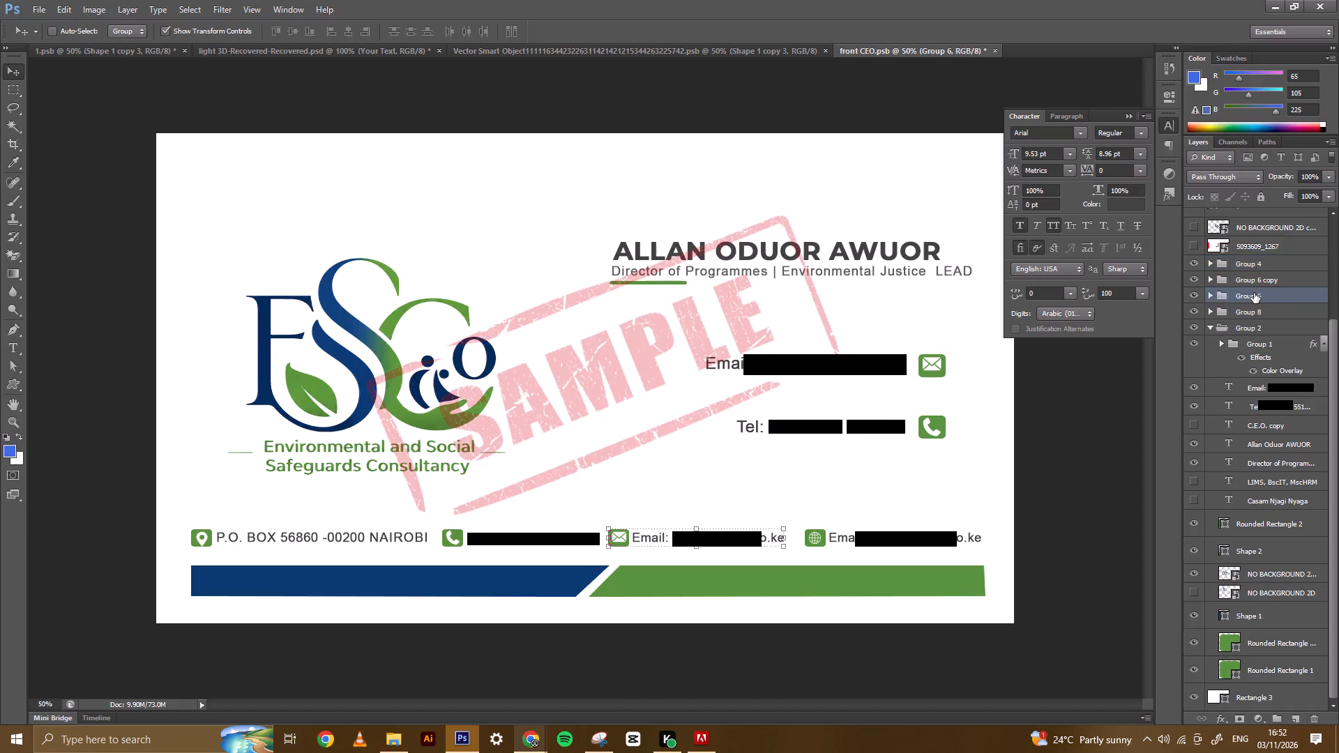
key(Right)
key(Right)
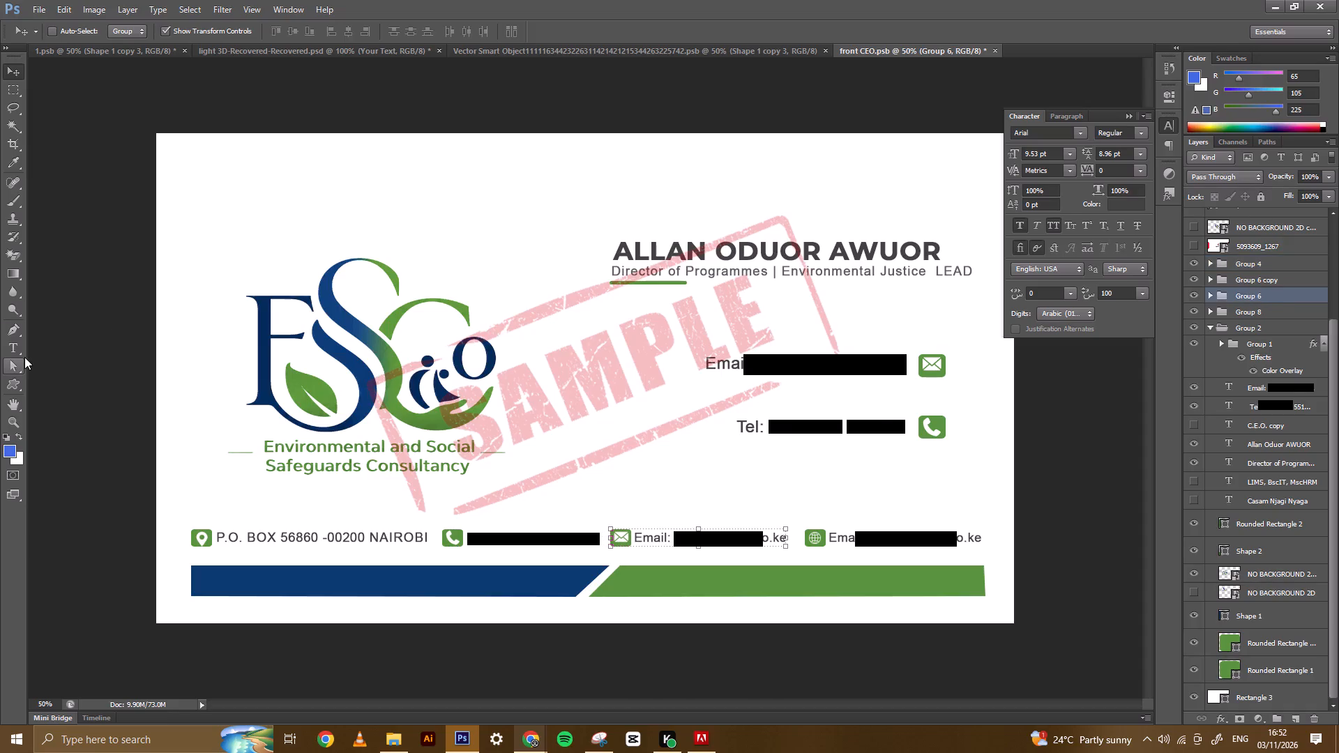
Draw a thin vertical divider rectangle, about 4 by 54 px, between the P.O. Box address and the phone icon.
right_click(11, 390)
click(52, 385)
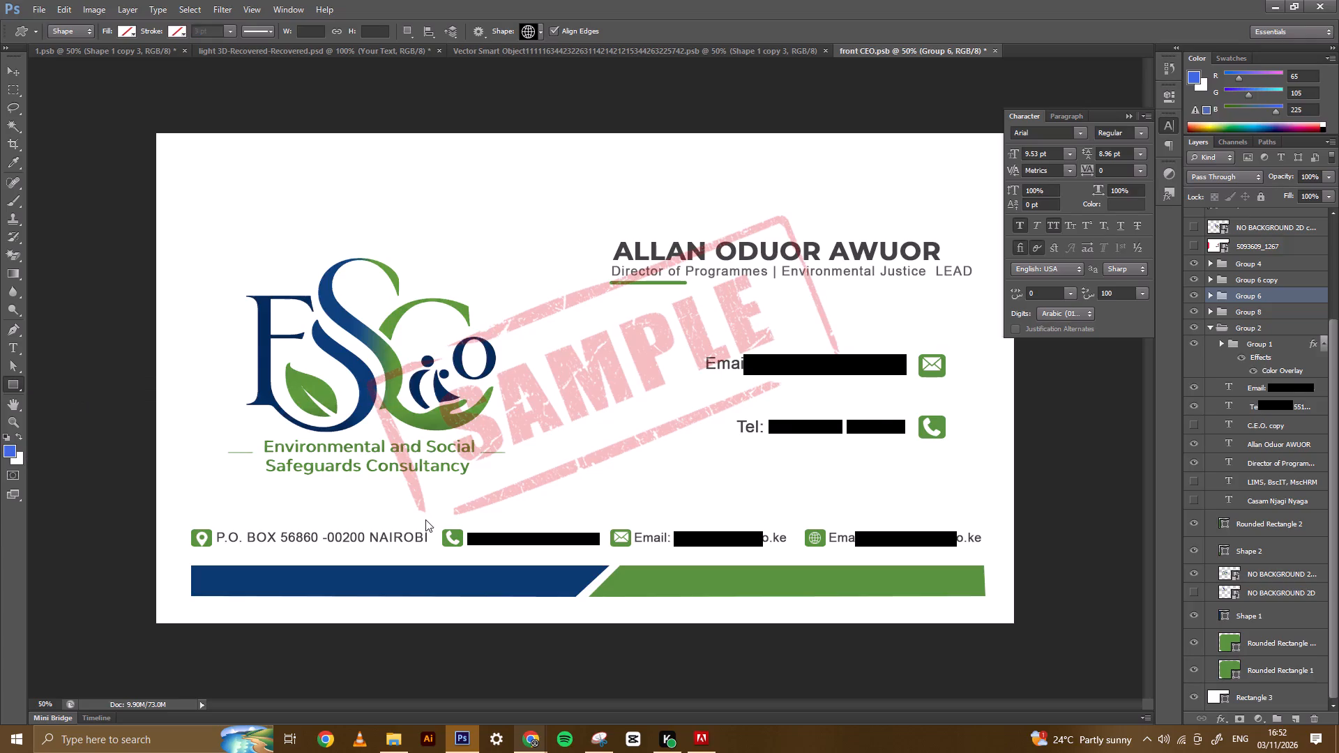
drag(434, 528, 437, 545)
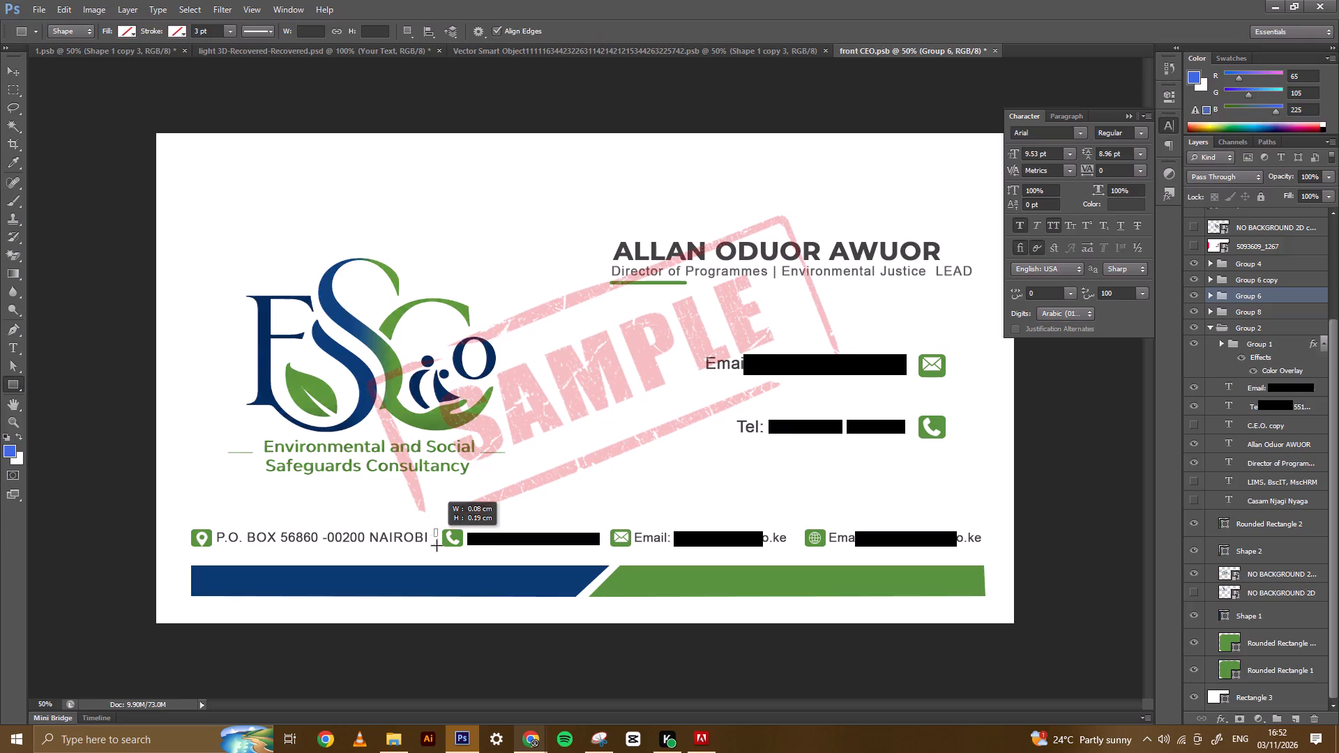
drag(437, 545, 434, 547)
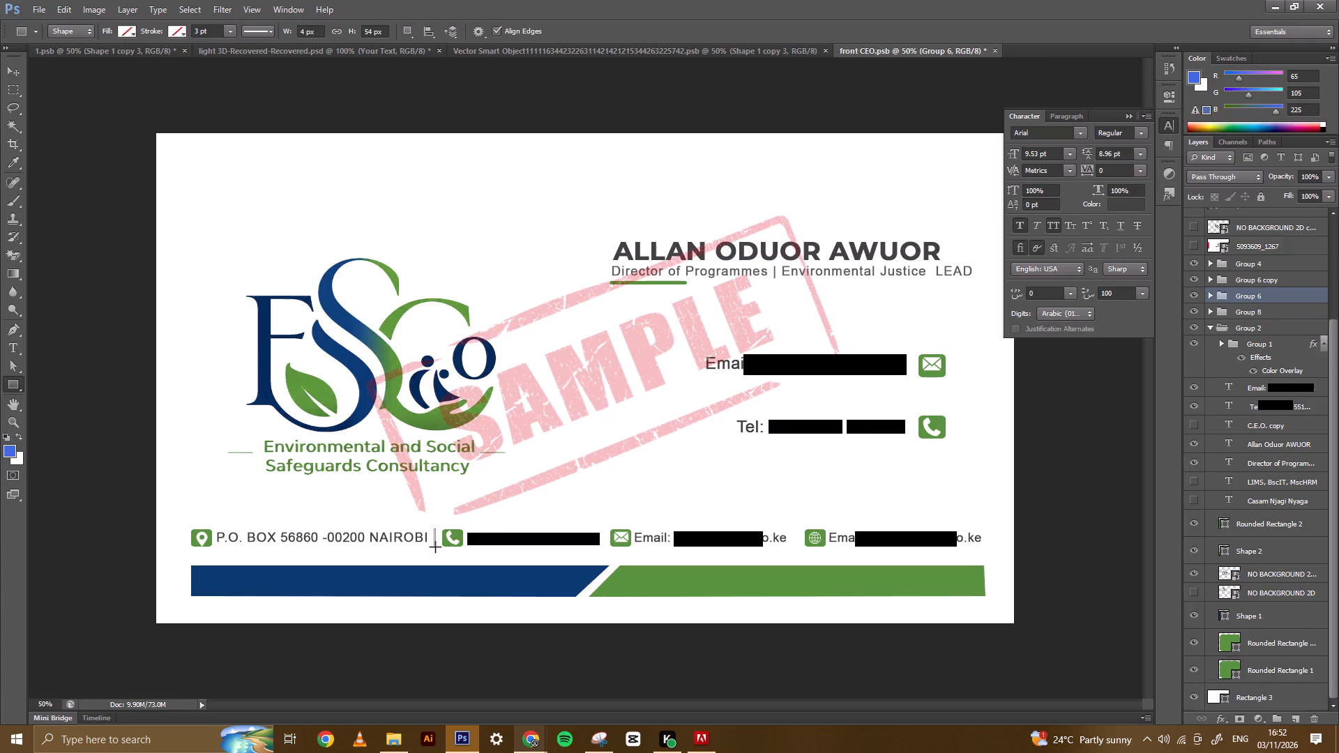
Fill the divider rectangle with the green sampled from the bottom bar, #58933d.
click(126, 32)
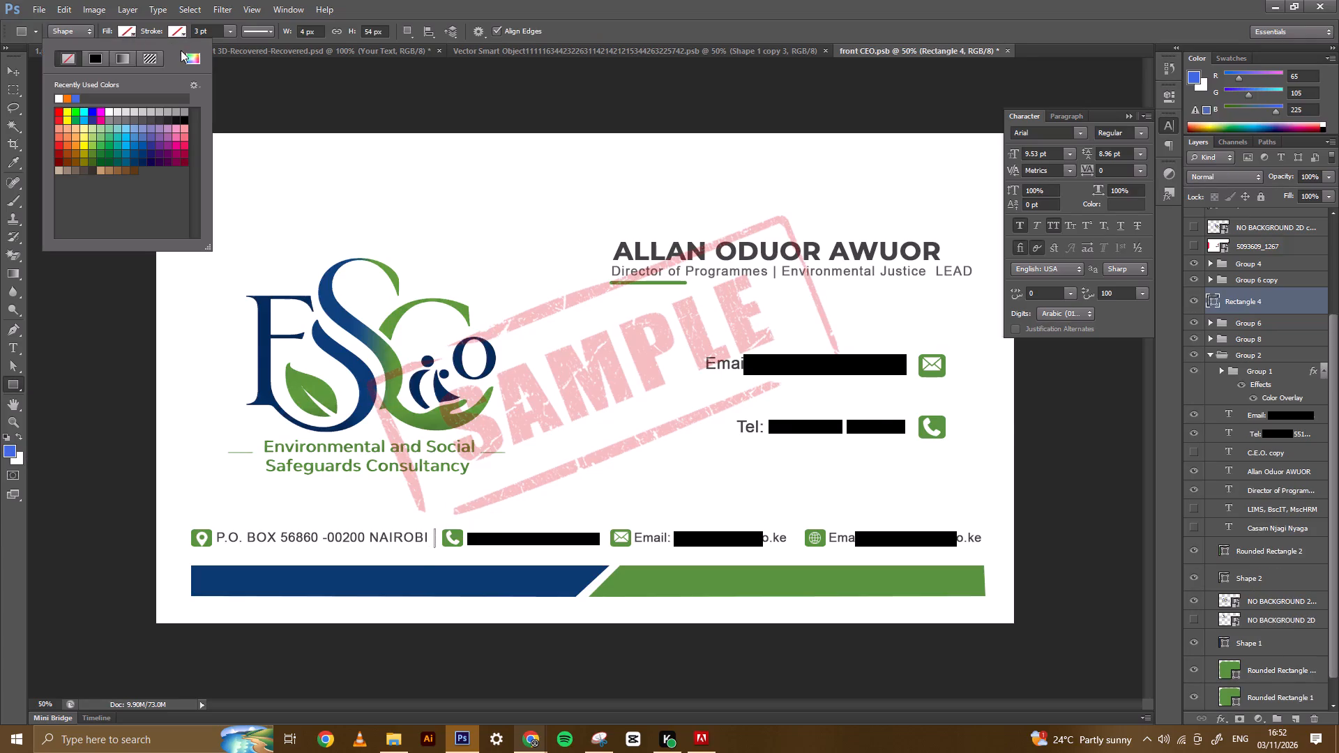
click(194, 63)
click(660, 593)
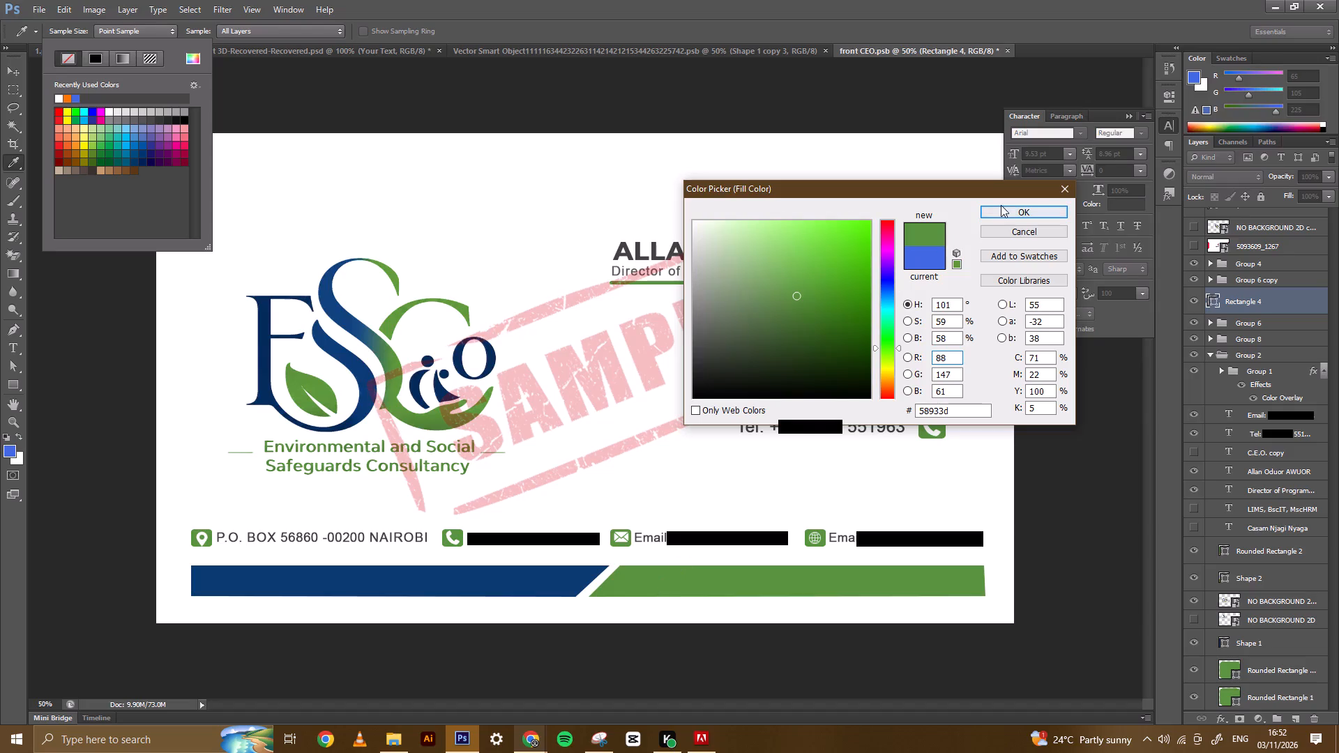
click(1001, 205)
Duplicate the green divider and move the copy horizontally into the gap between the phone line and the email icon.
click(10, 79)
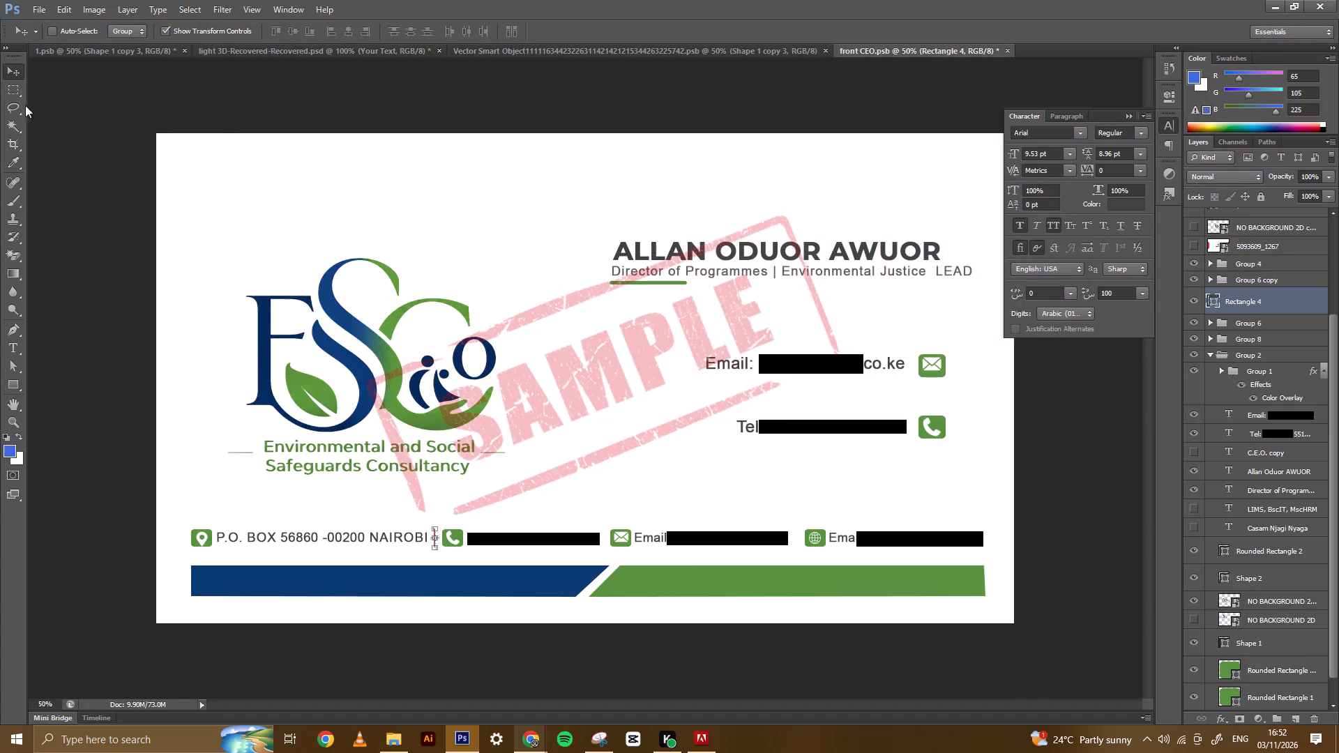
key(ctrl+j)
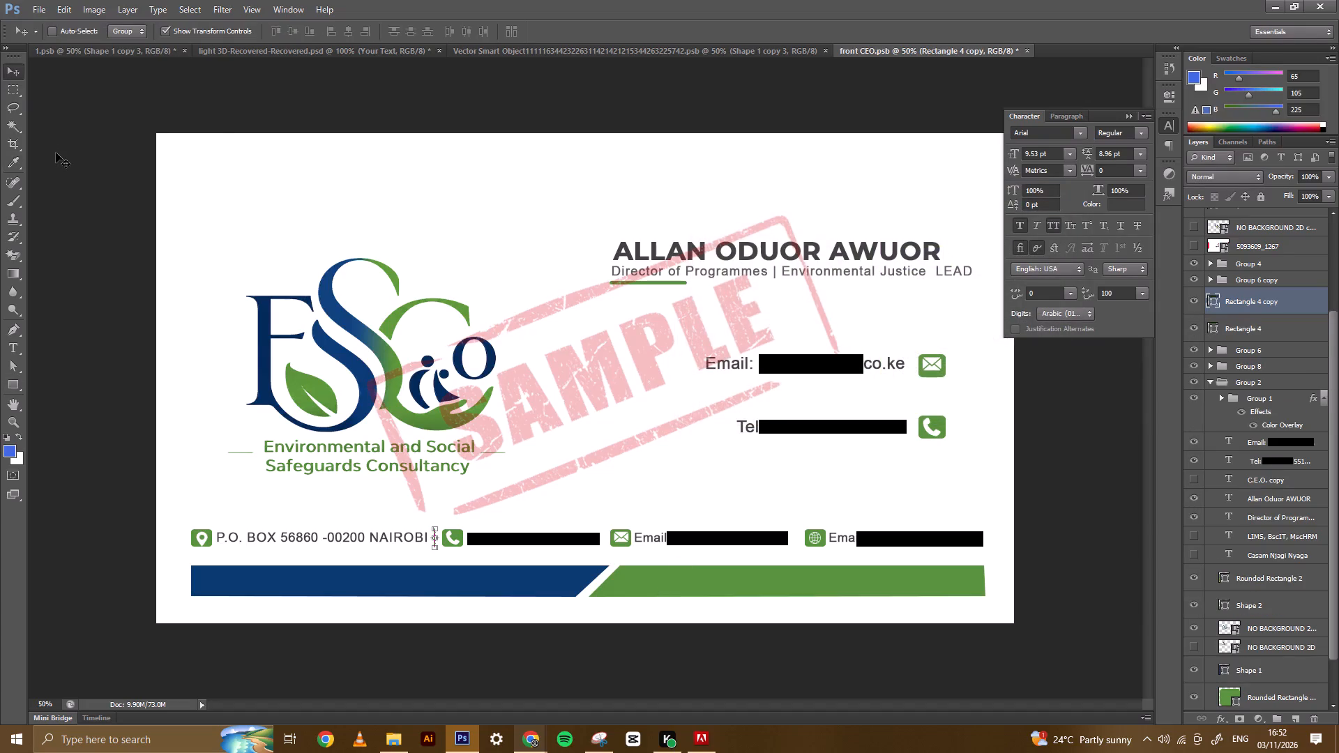
key(Right)
key(Right)
key(Right)
key(Right)
key(Right)
key(Right)
key(Right)
key(Right)
key(Right)
key(Right)
key(Right)
key(Right)
key(Right)
key(Right)
key(Right)
key(Right)
key(Right)
key(Right)
key(Right)
key(Right)
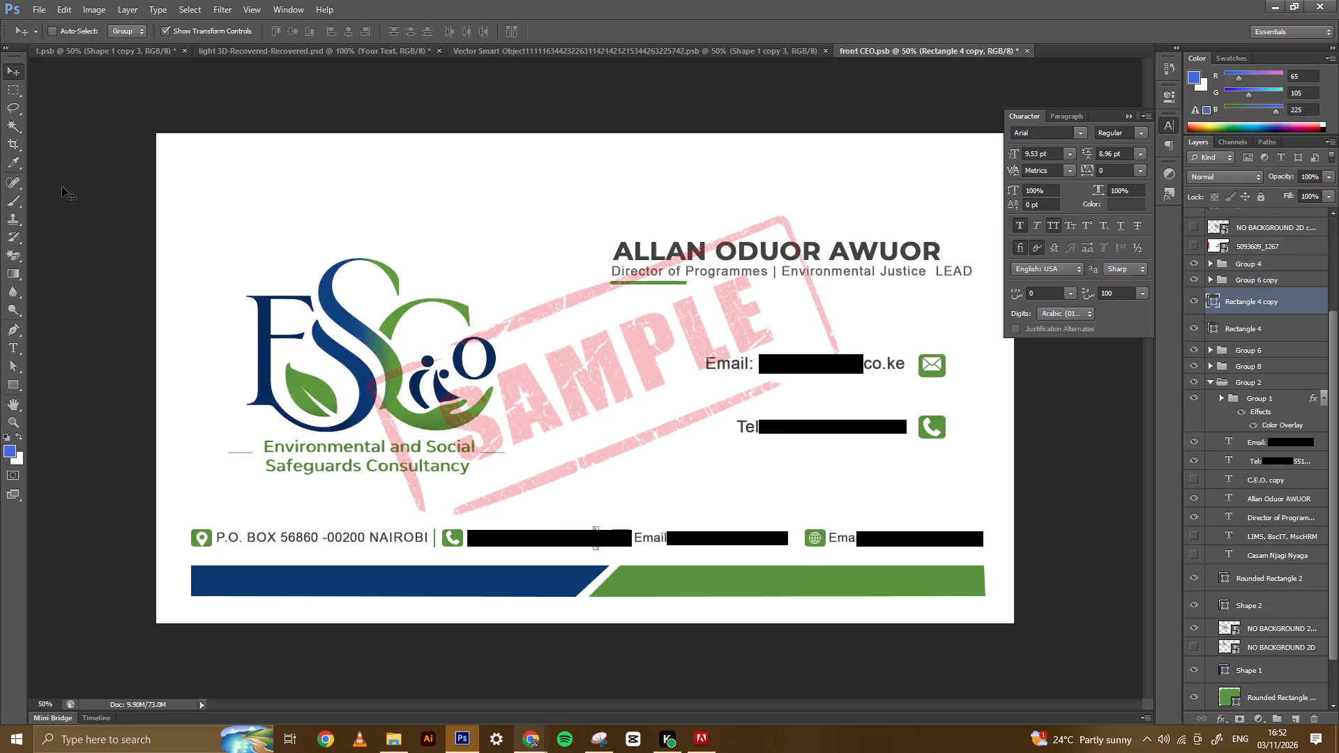
key(Right)
key(Right)
key(Right)
key(Right)
Duplicate the second divider and move the new copy horizontally into the gap between the email line and the globe icon.
key(ctrl+j)
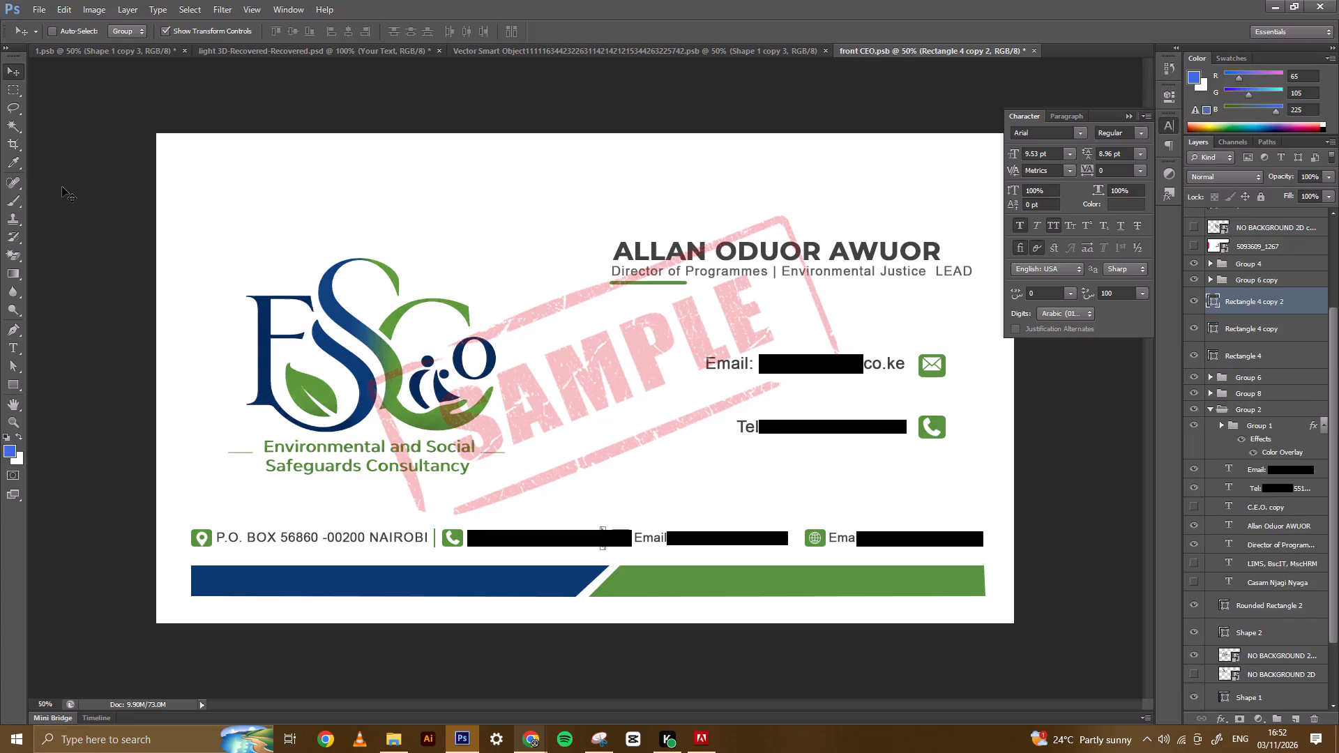
key(Right)
key(Right)
key(Right)
key(Right)
key(Right)
key(Right)
key(Right)
key(Right)
key(Right)
key(Right)
key(Right)
key(Right)
key(Right)
key(Right)
key(Right)
key(Right)
key(Right)
key(Right)
key(Right)
key(Right)
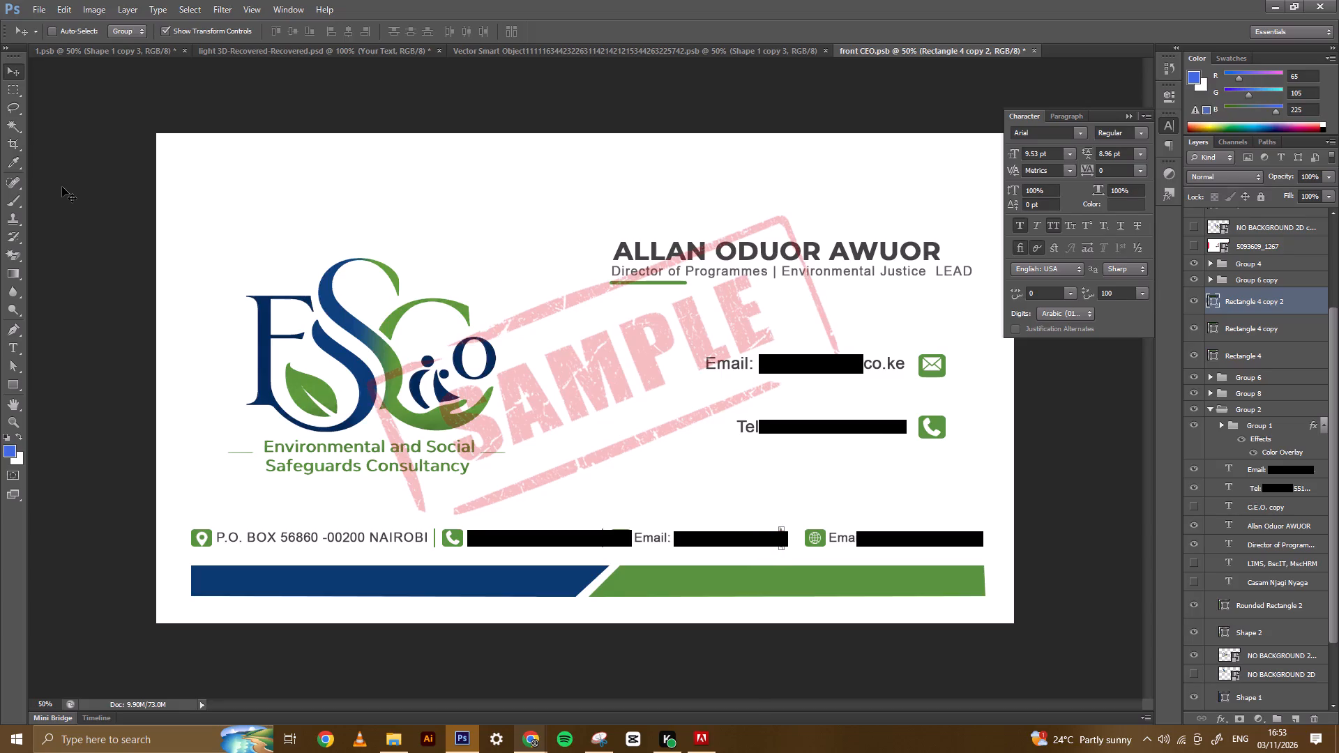
key(Right)
key(Right)
key(Right)
key(Right)
key(Right)
key(Right)
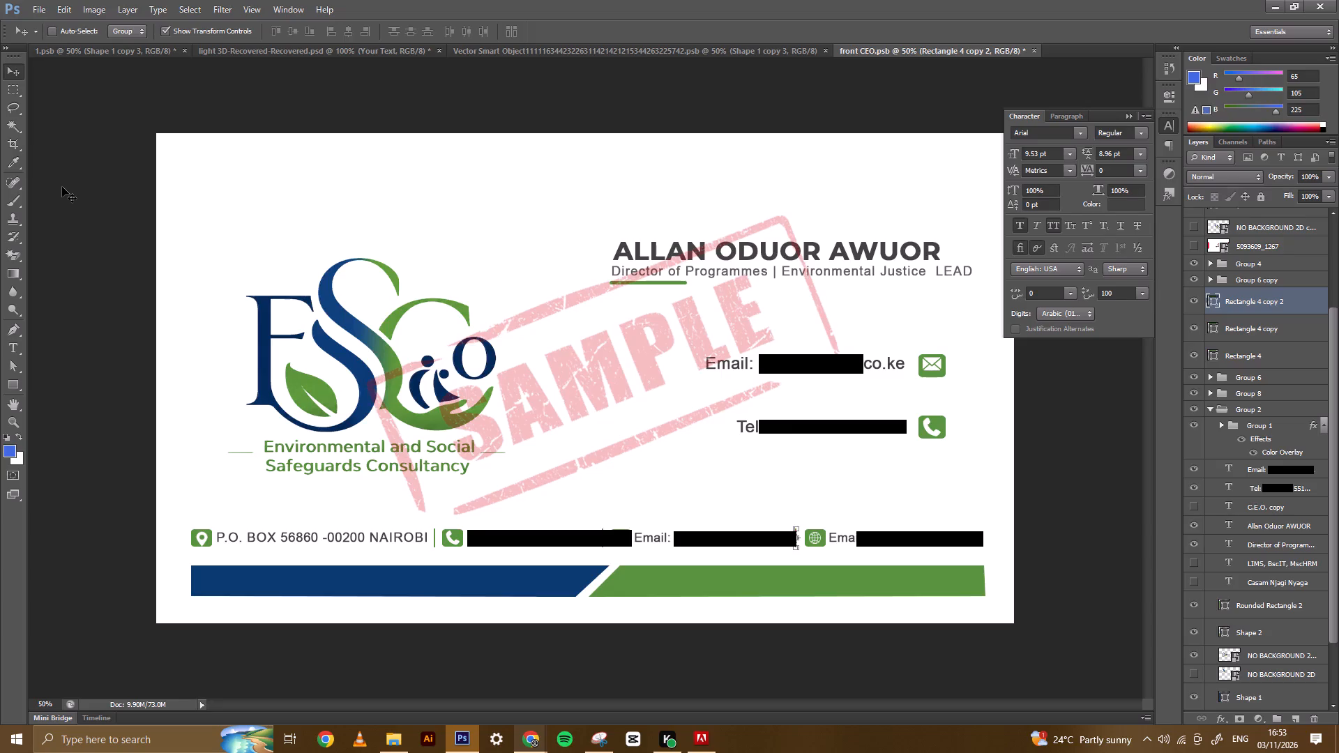
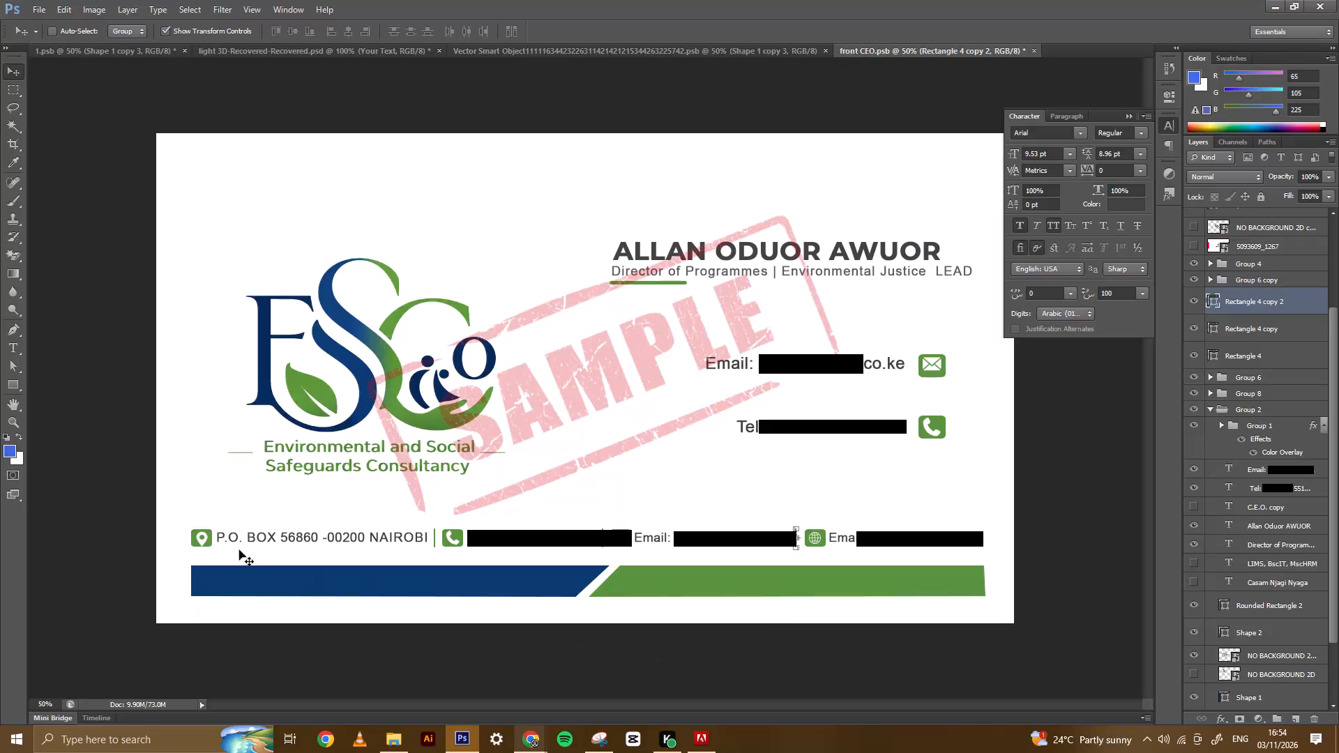
Break the P.O. Box address onto a second line before the city and make that line read Nairobi, Kenya.
click(15, 343)
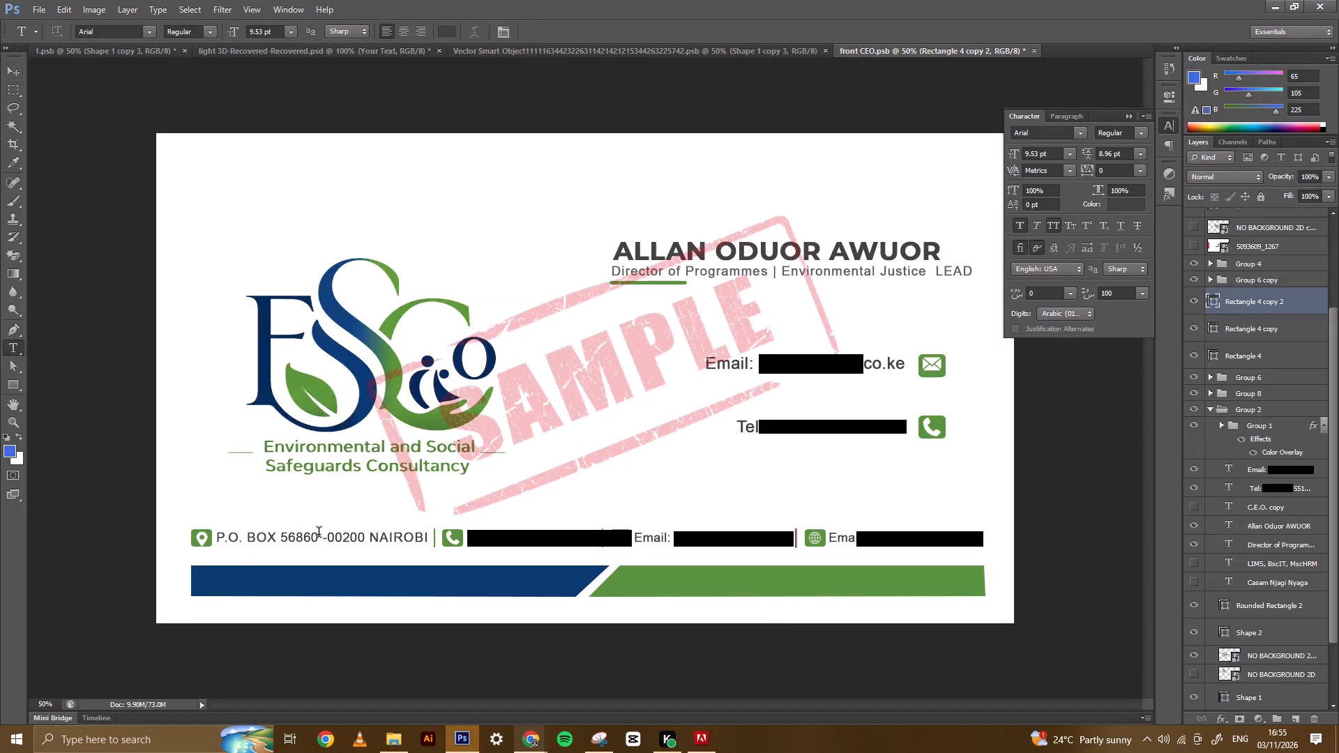
click(372, 533)
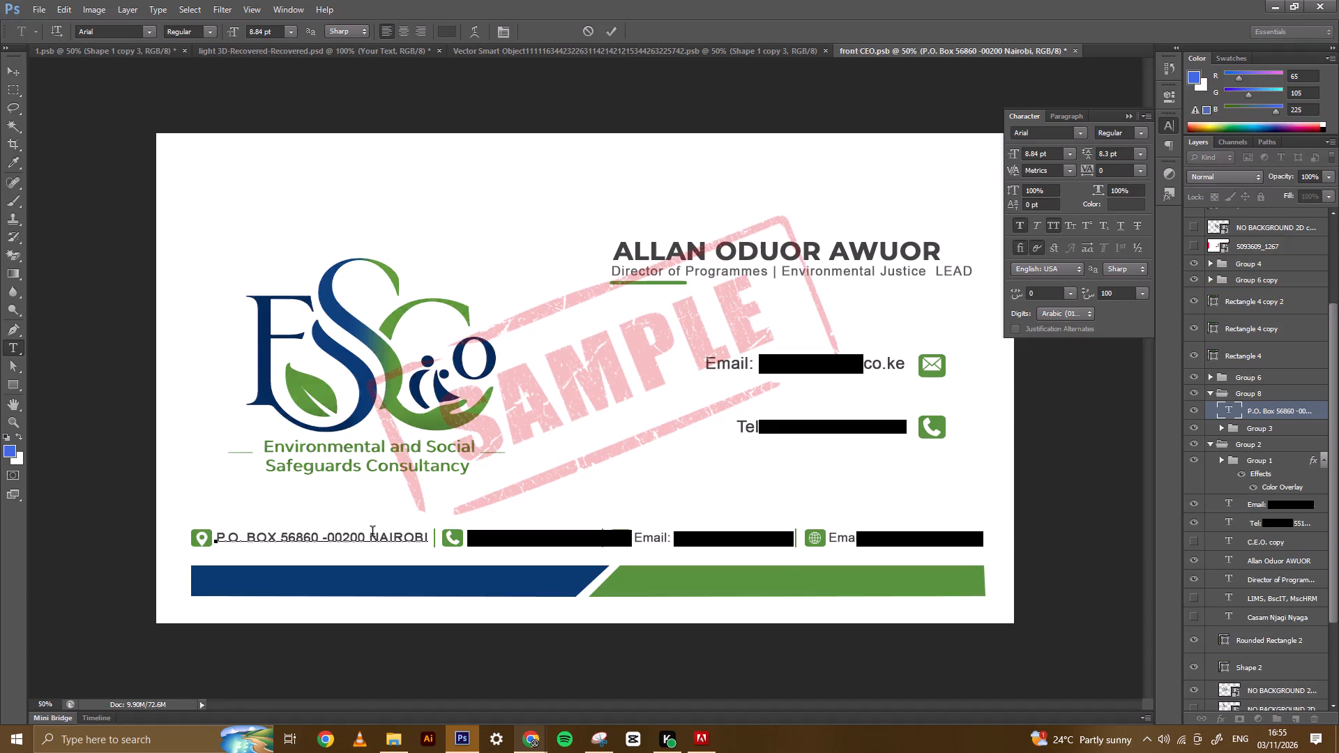
key(Return)
click(292, 554)
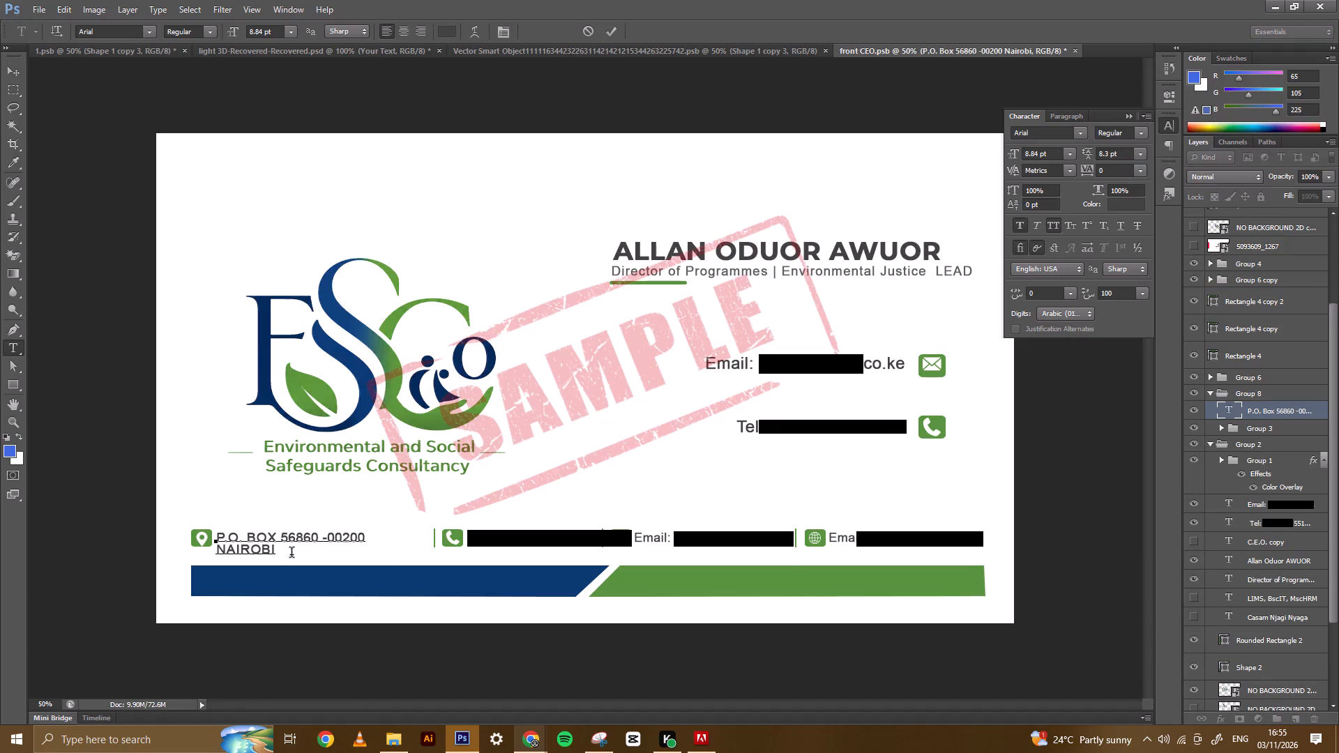
key(BackSpace)
key(BackSpace)
key(BackSpace)
key(BackSpace)
key(BackSpace)
key(BackSpace)
text(ai)
key(BackSpace)
key(BackSpace)
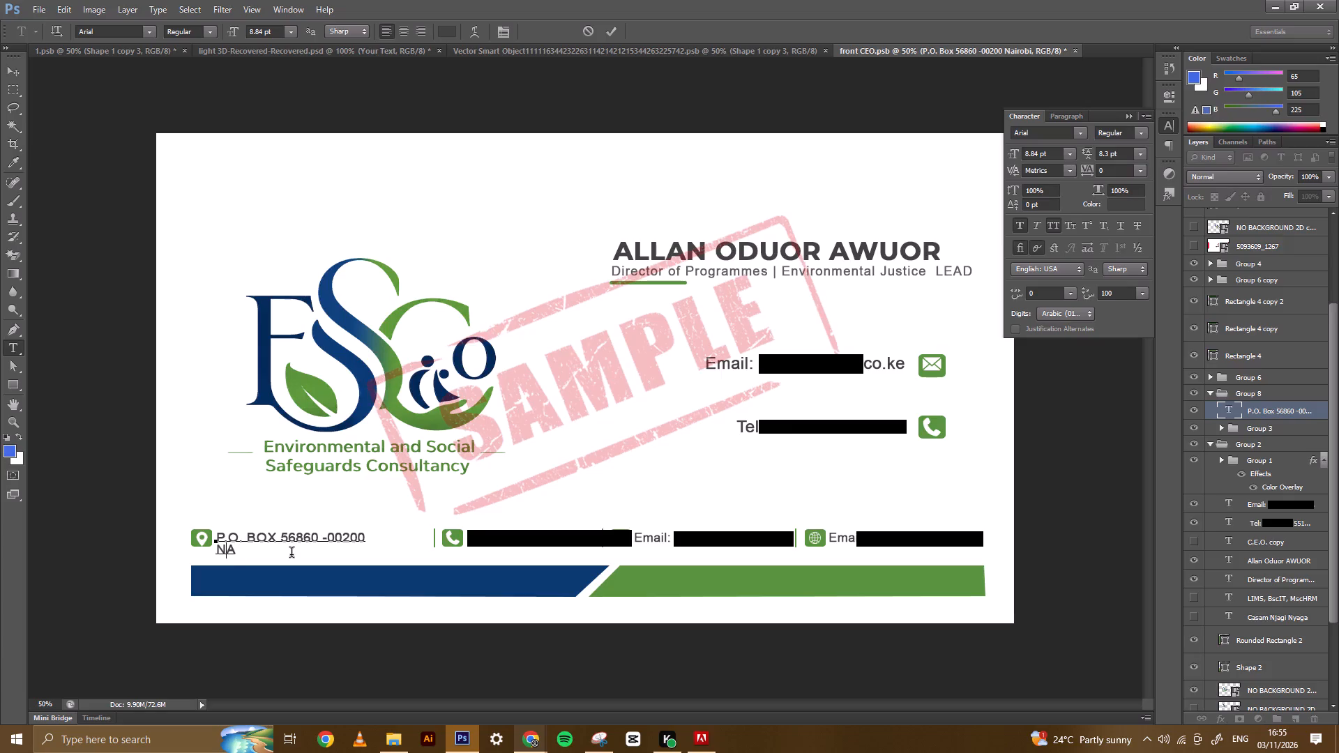
text(airo)
key(BackSpace)
key(BackSpace)
key(BackSpace)
key(BackSpace)
text(enya)
scroll(292, 554, up, 3)
click(598, 36)
click(608, 34)
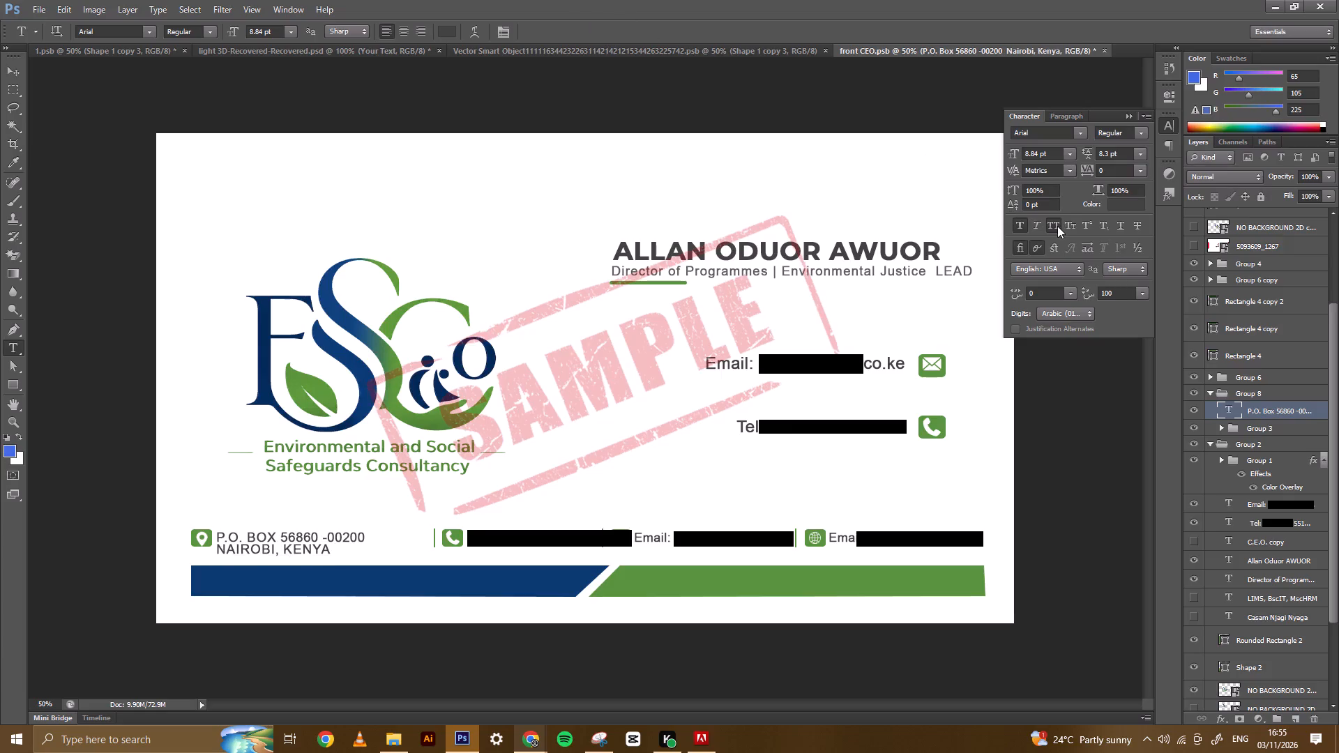
Turn off All Caps for the two-line P.O. Box address text.
click(1057, 226)
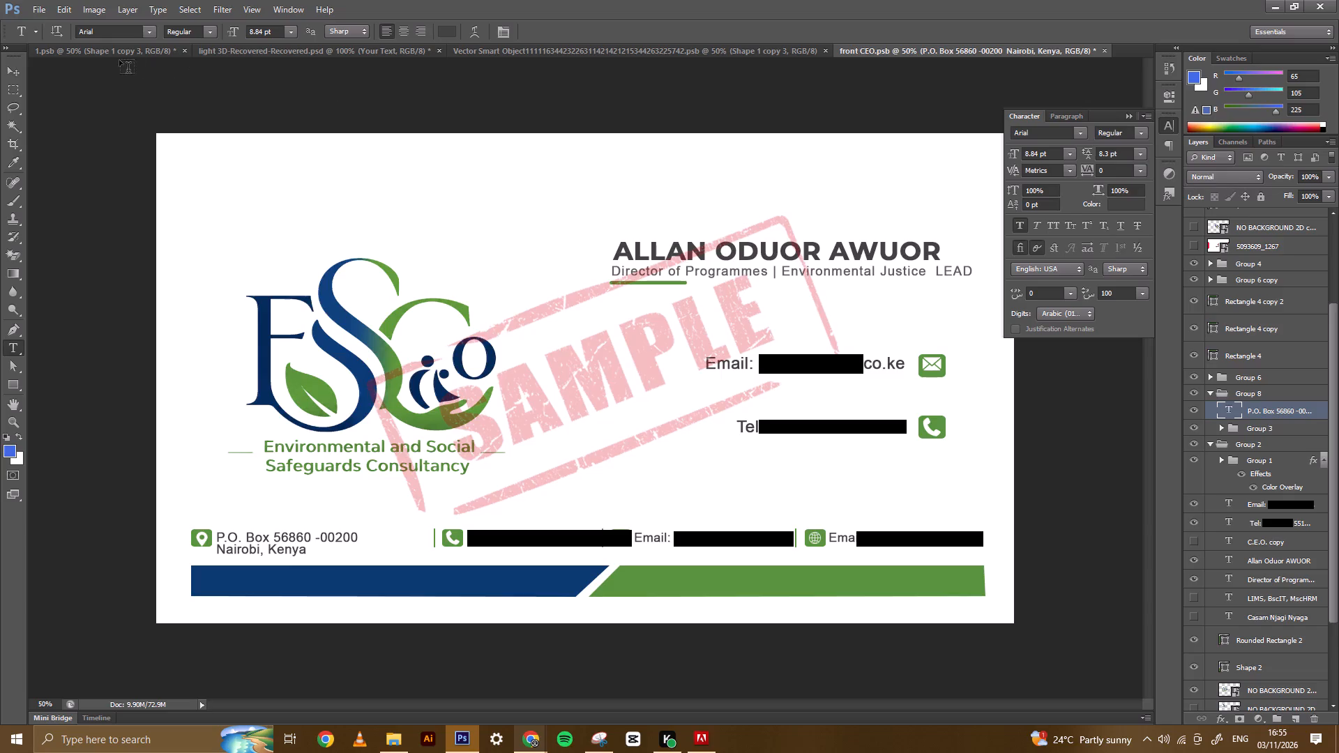
click(13, 72)
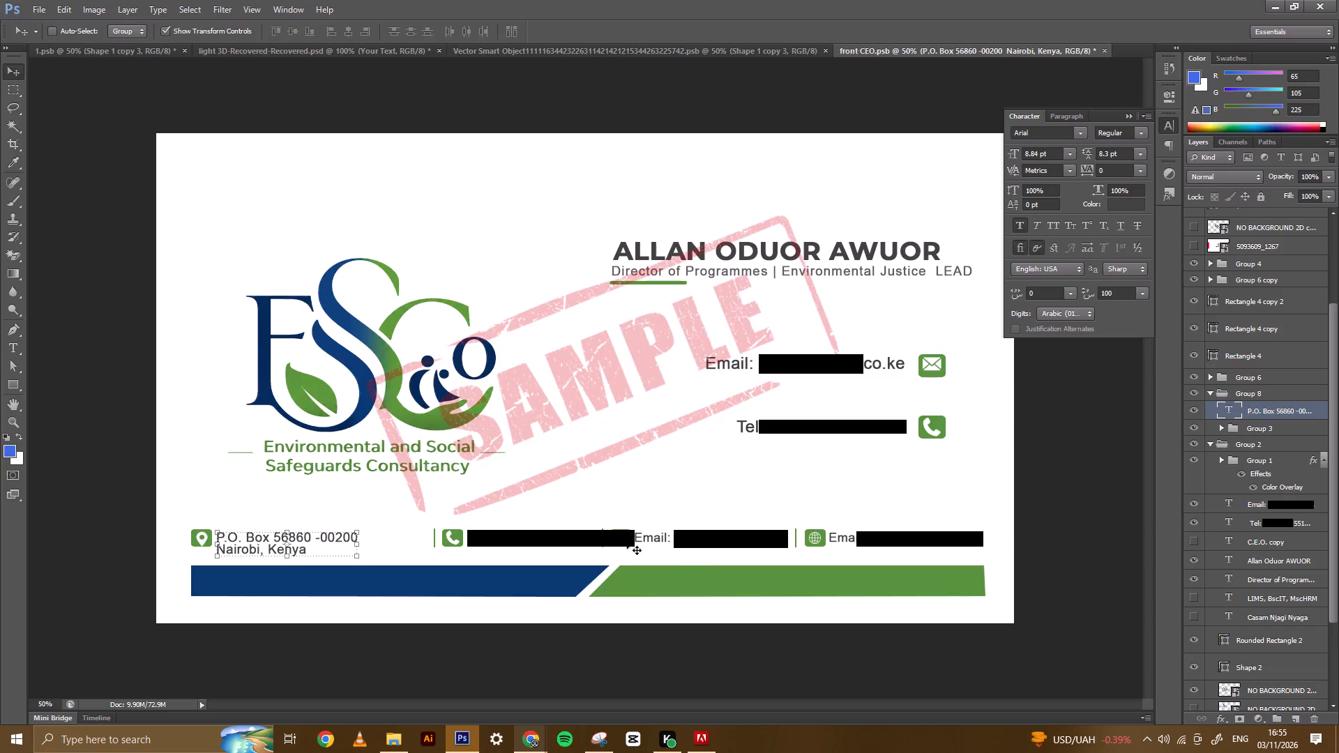
Replace the label and personal mailbox name in the bottom-row email line with "info", keeping the company domain.
click(14, 348)
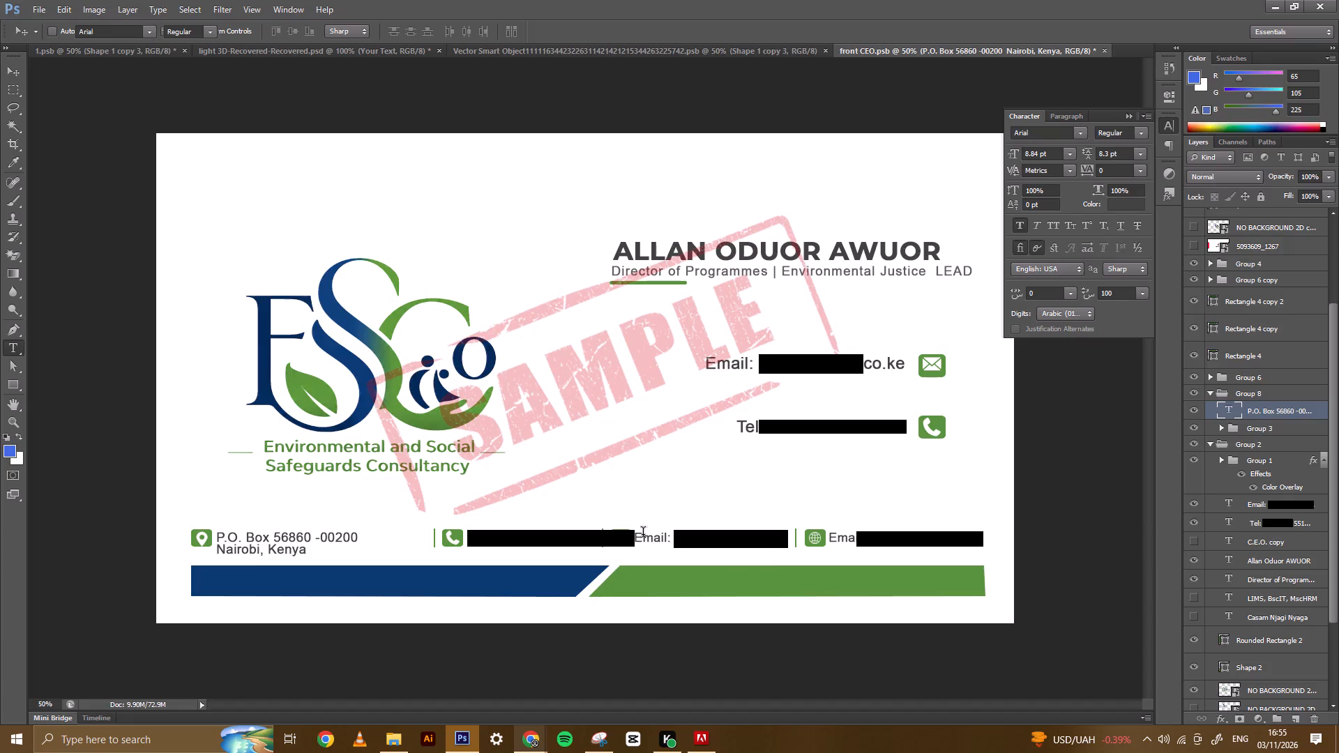
drag(635, 539, 746, 555)
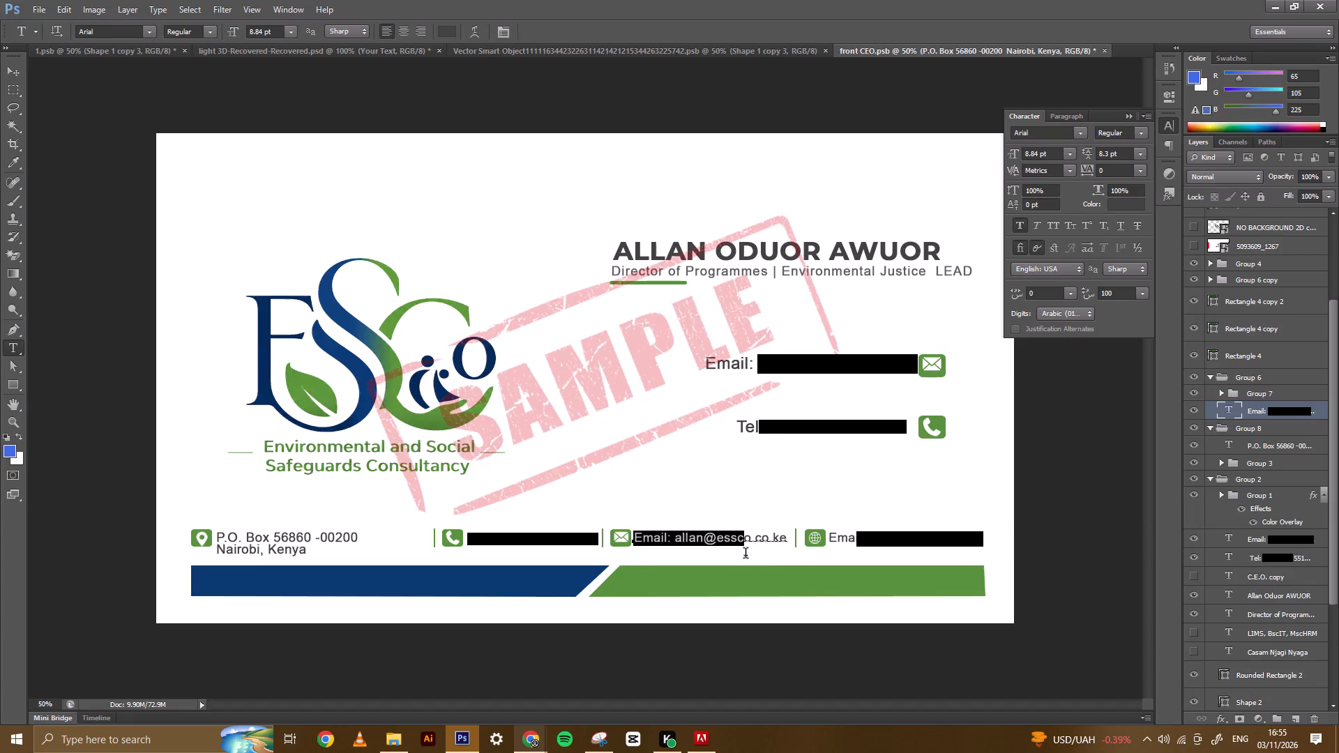
drag(746, 555, 707, 553)
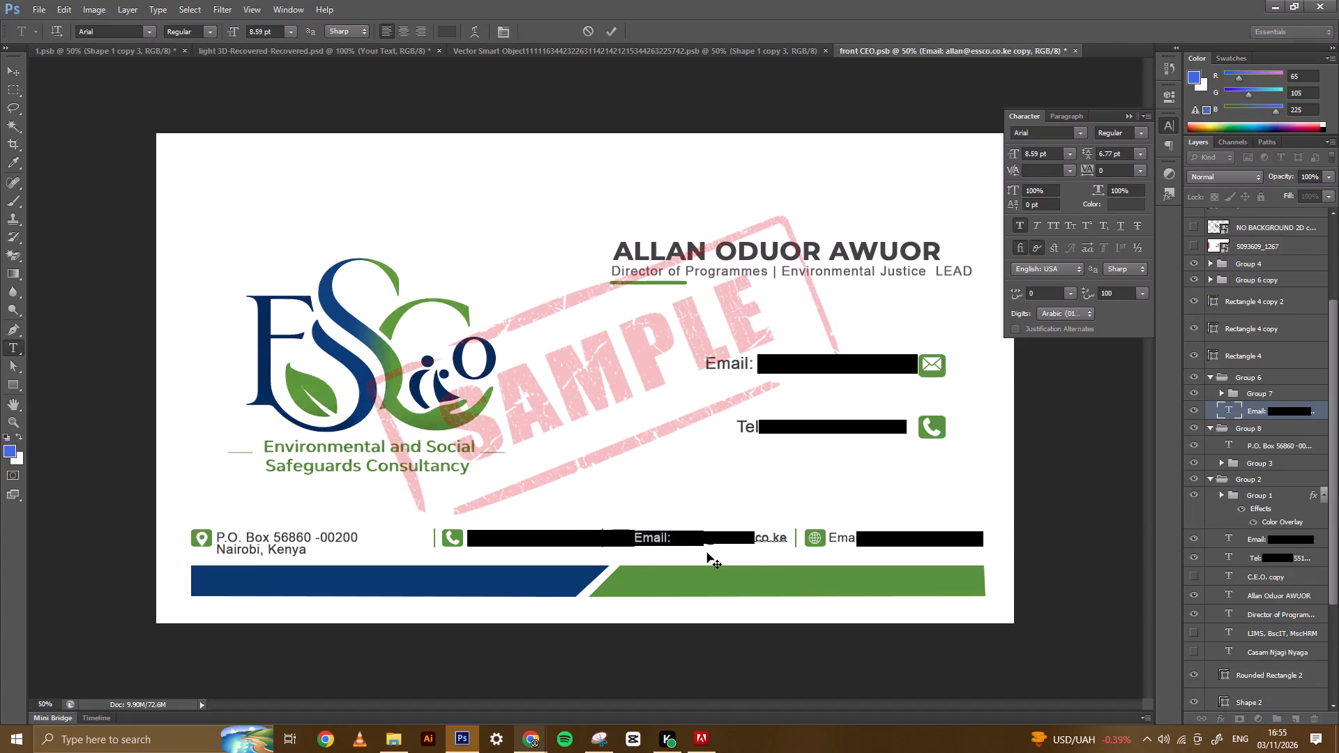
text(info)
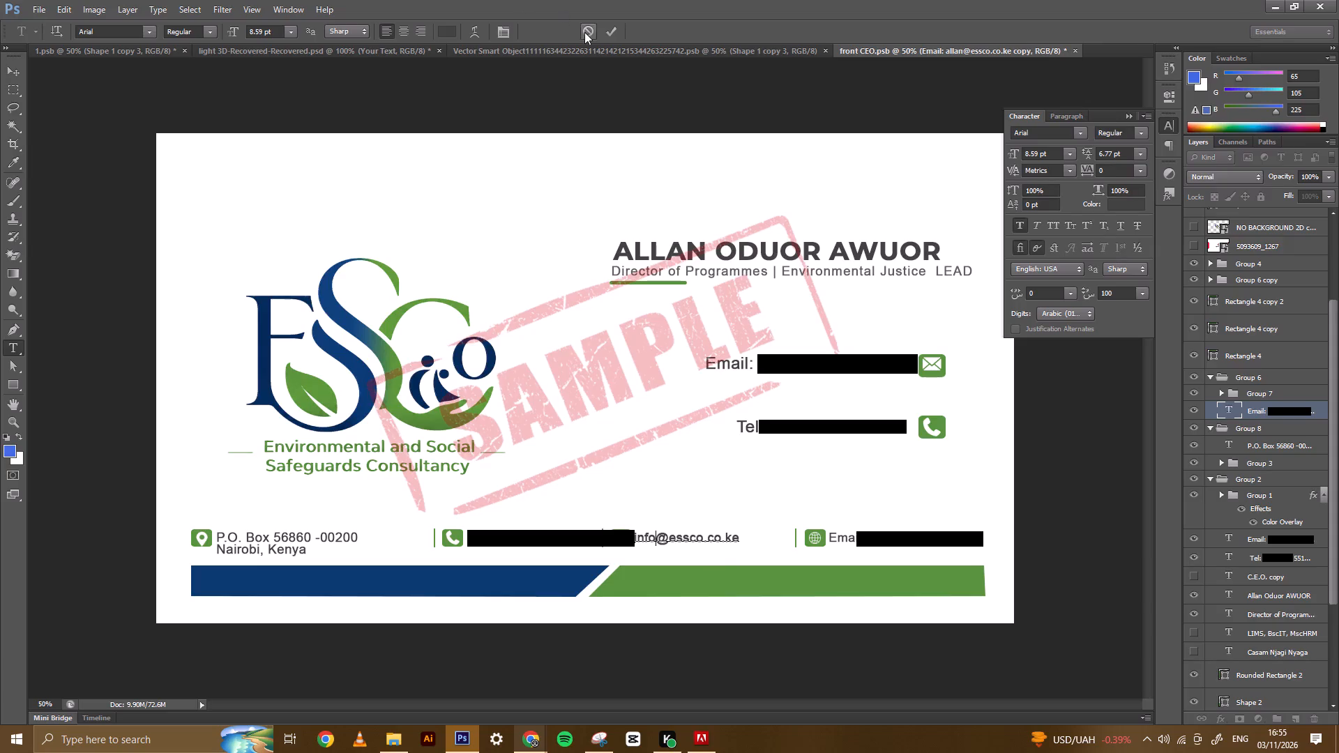
click(615, 36)
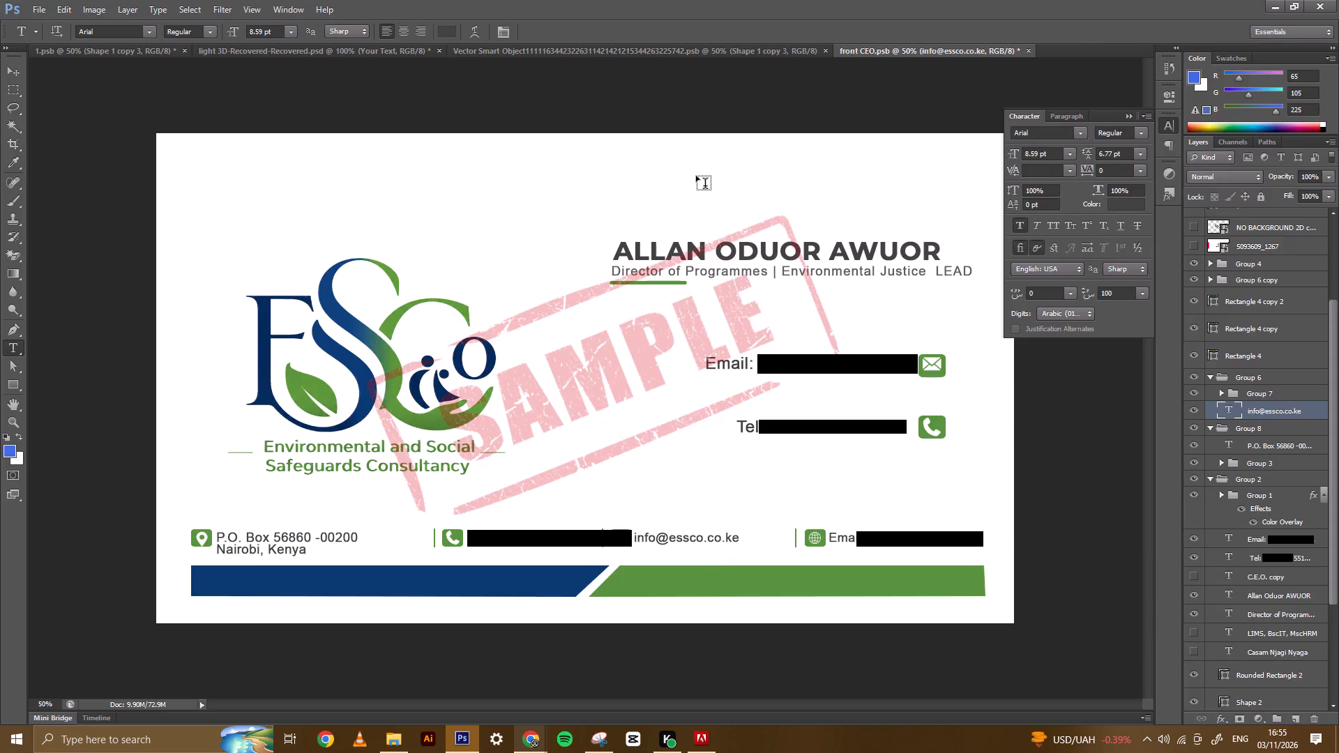
Replace the label and mailbox part of the text beside the globe icon with "www", keeping the company domain as the web address.
drag(912, 543, 860, 547)
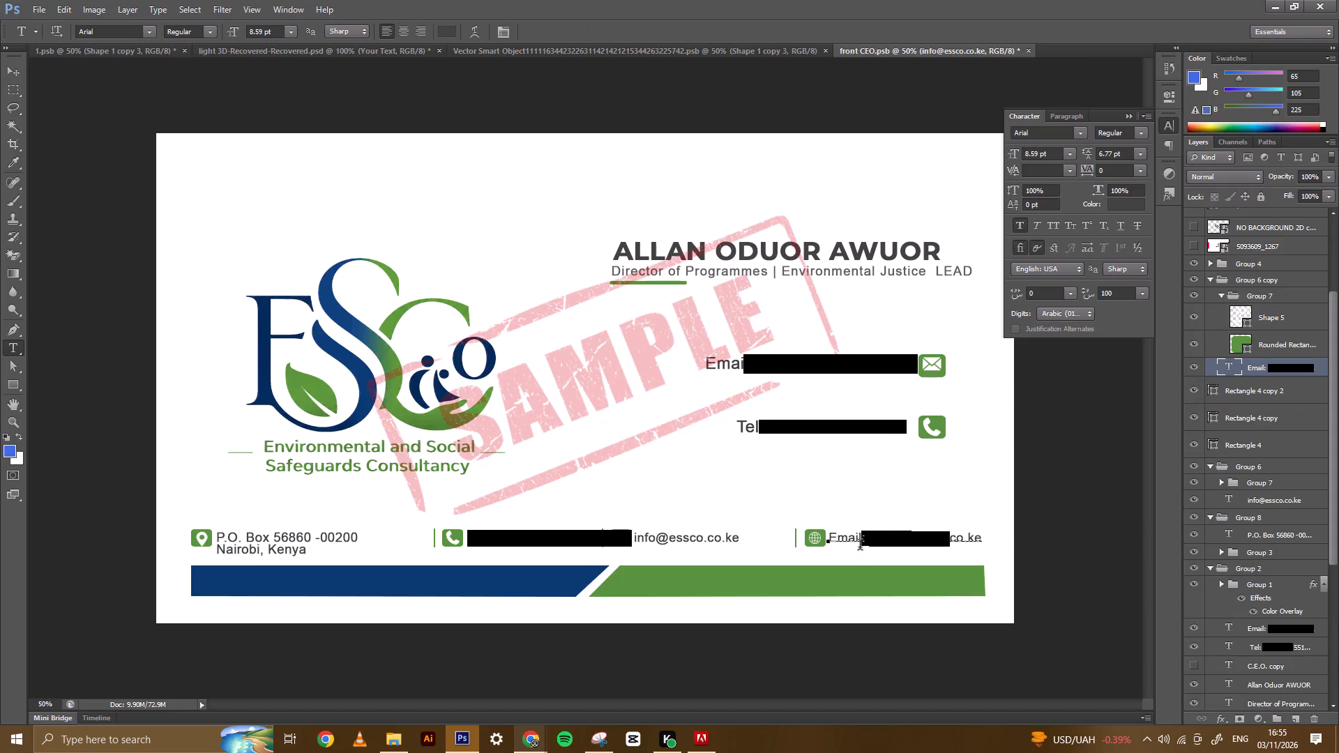
drag(860, 547, 832, 549)
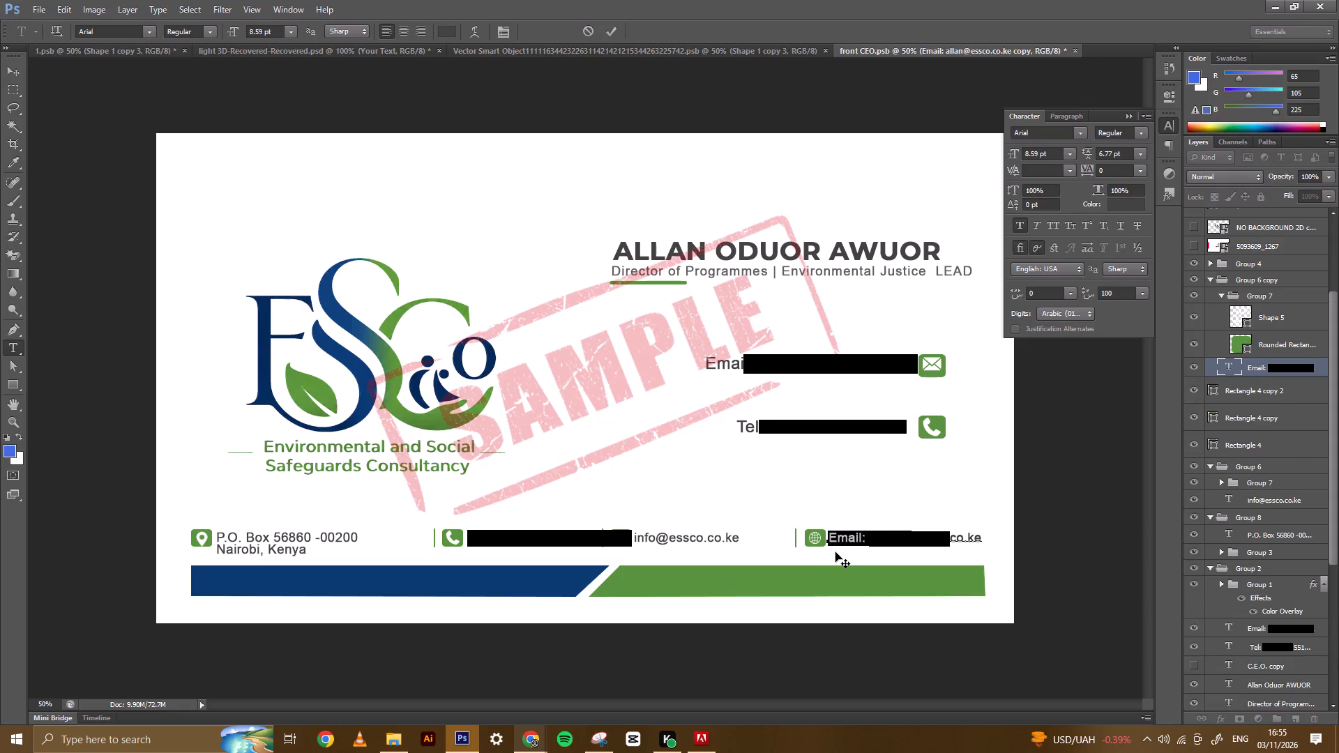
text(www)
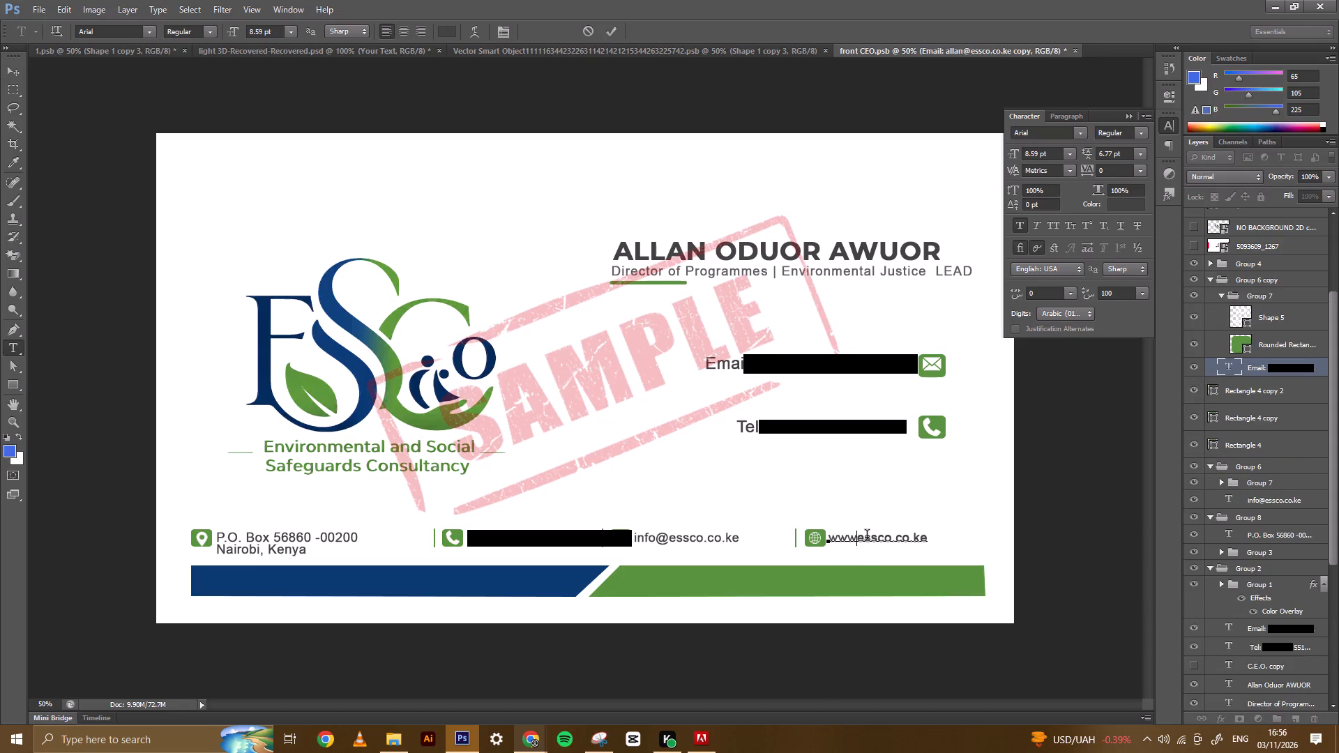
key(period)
click(616, 31)
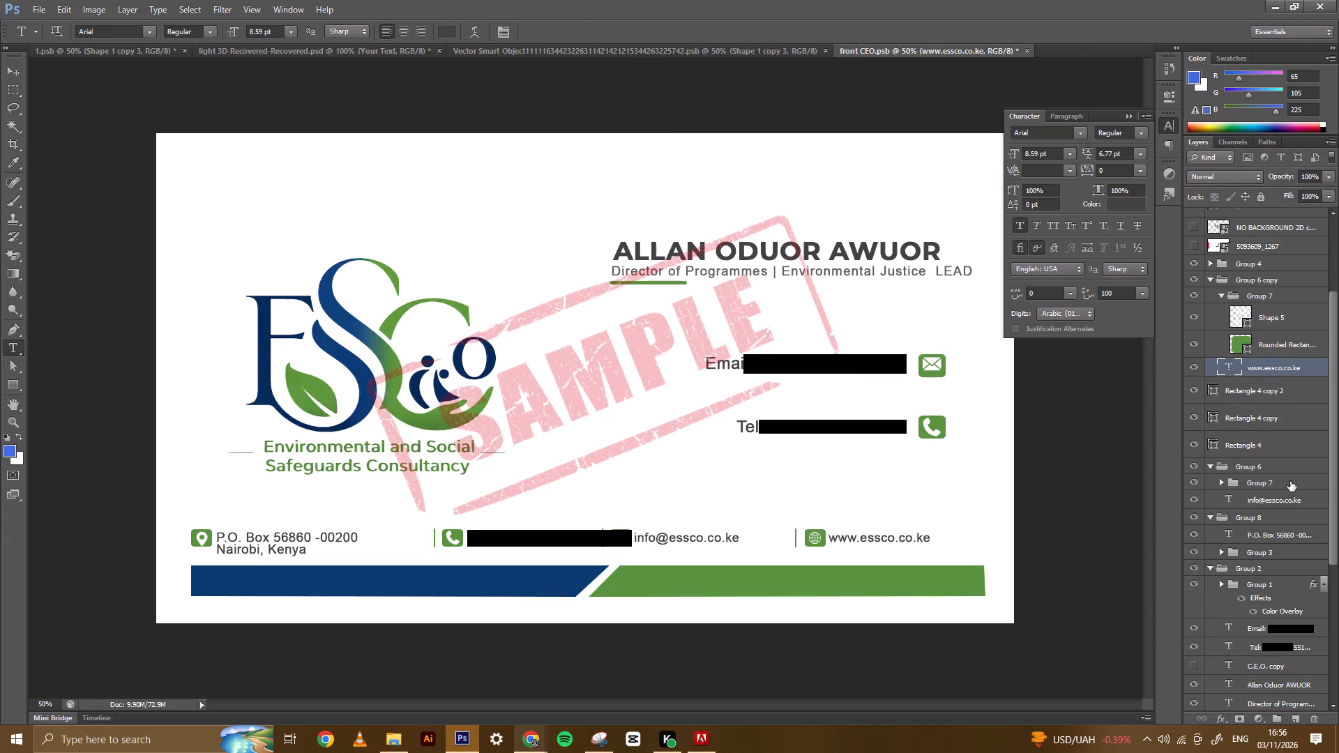
Select the website, bottom-row email and P.O. Box address text layers together.
scroll(1289, 487, down, 1)
ctrl+click(1266, 417)
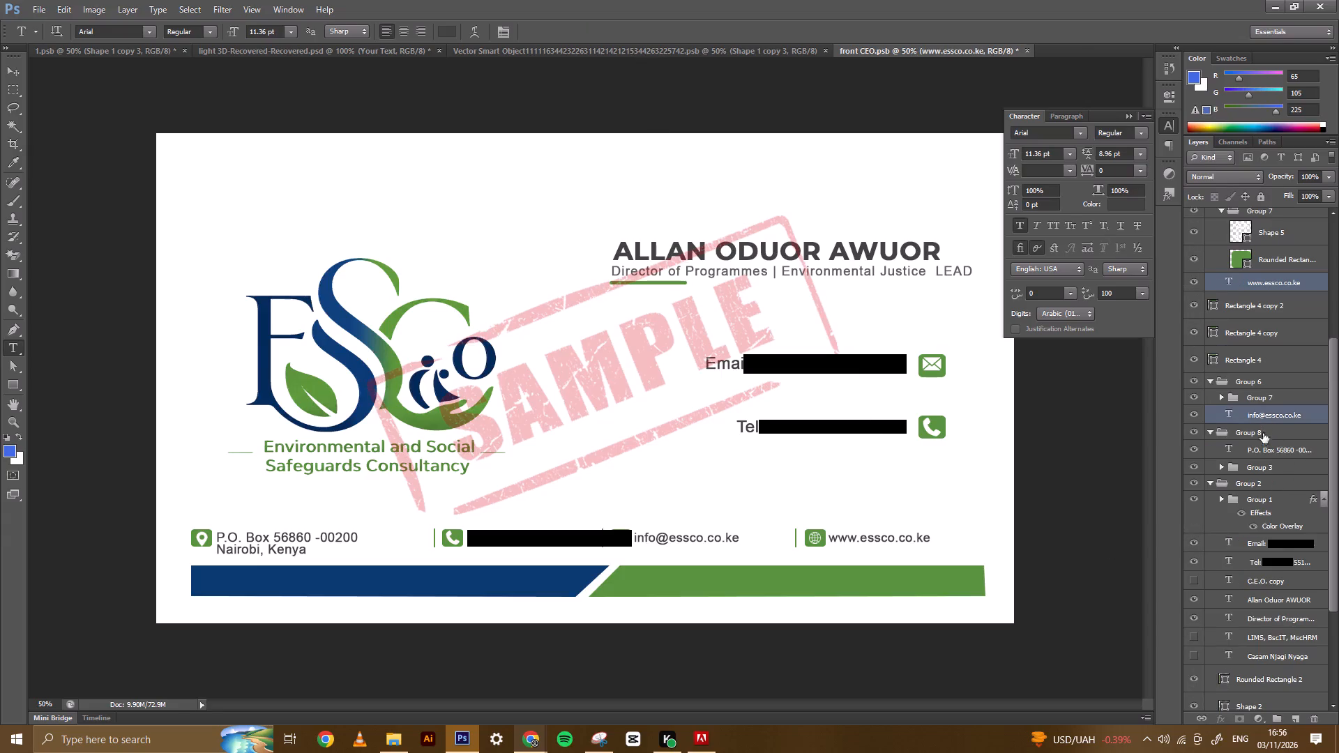
ctrl+click(1263, 450)
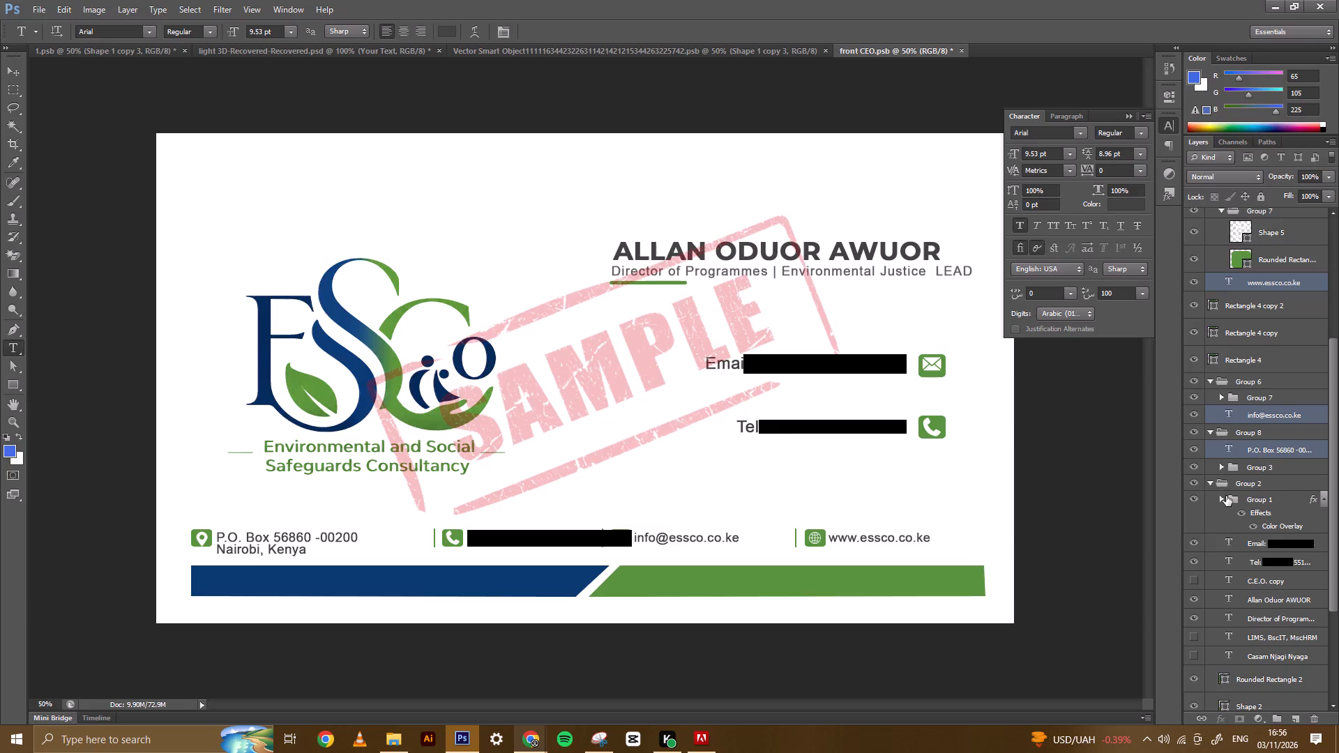
click(1222, 465)
click(1222, 465)
scroll(1245, 356, up, 1)
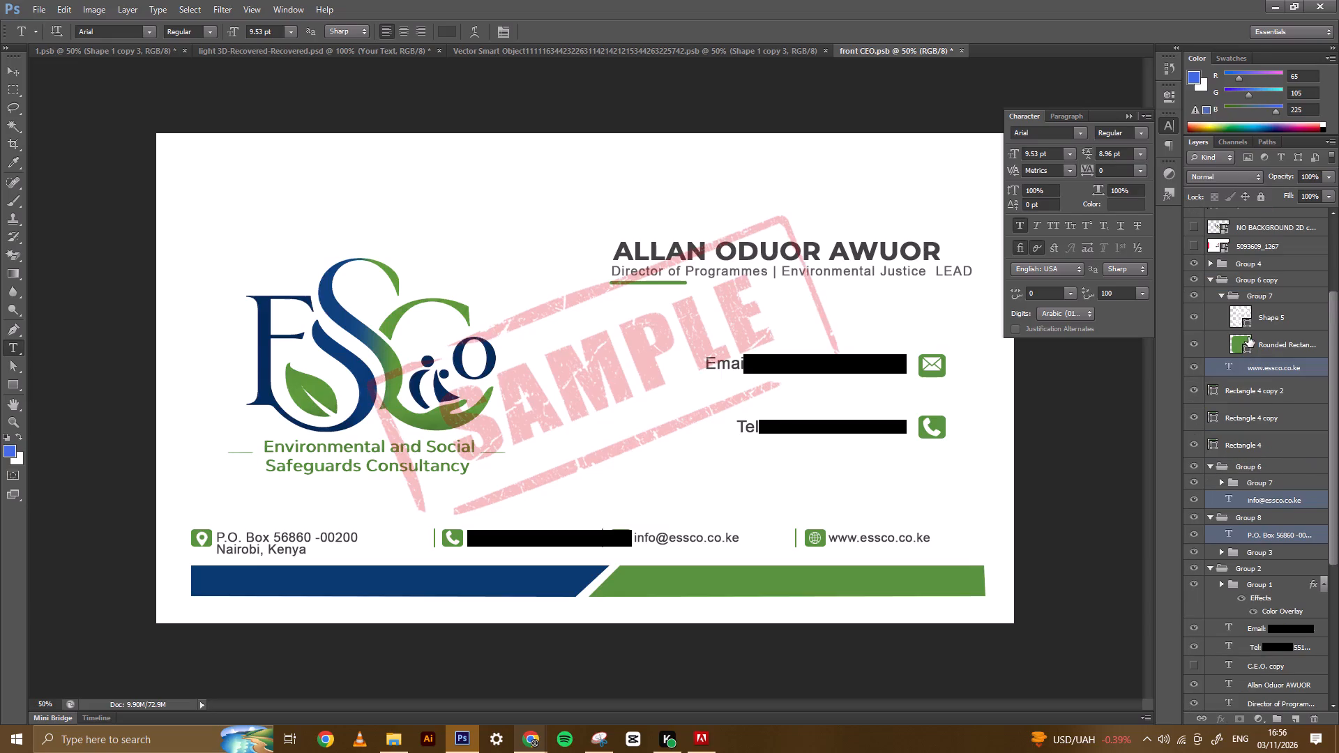
scroll(1248, 337, up, 1)
scroll(1247, 414, down, 1)
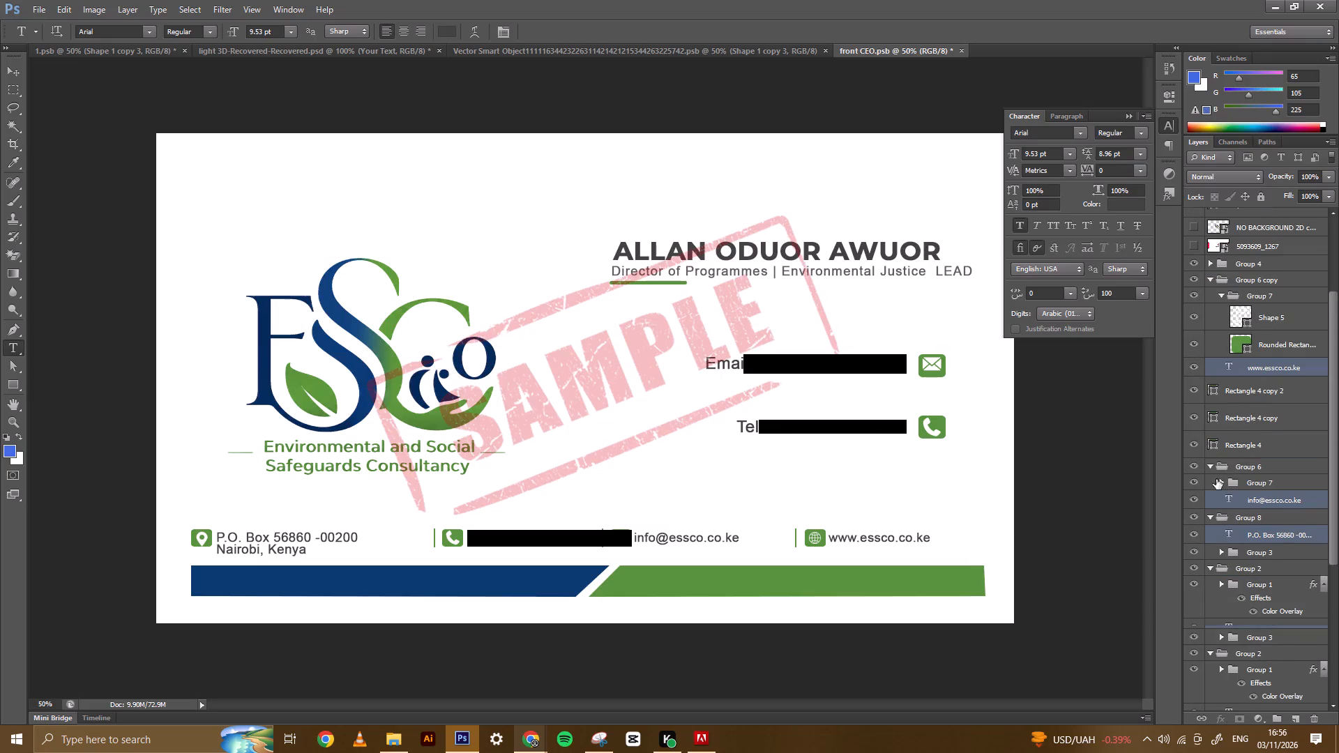
click(1221, 481)
click(1221, 481)
scroll(1247, 503, down, 1)
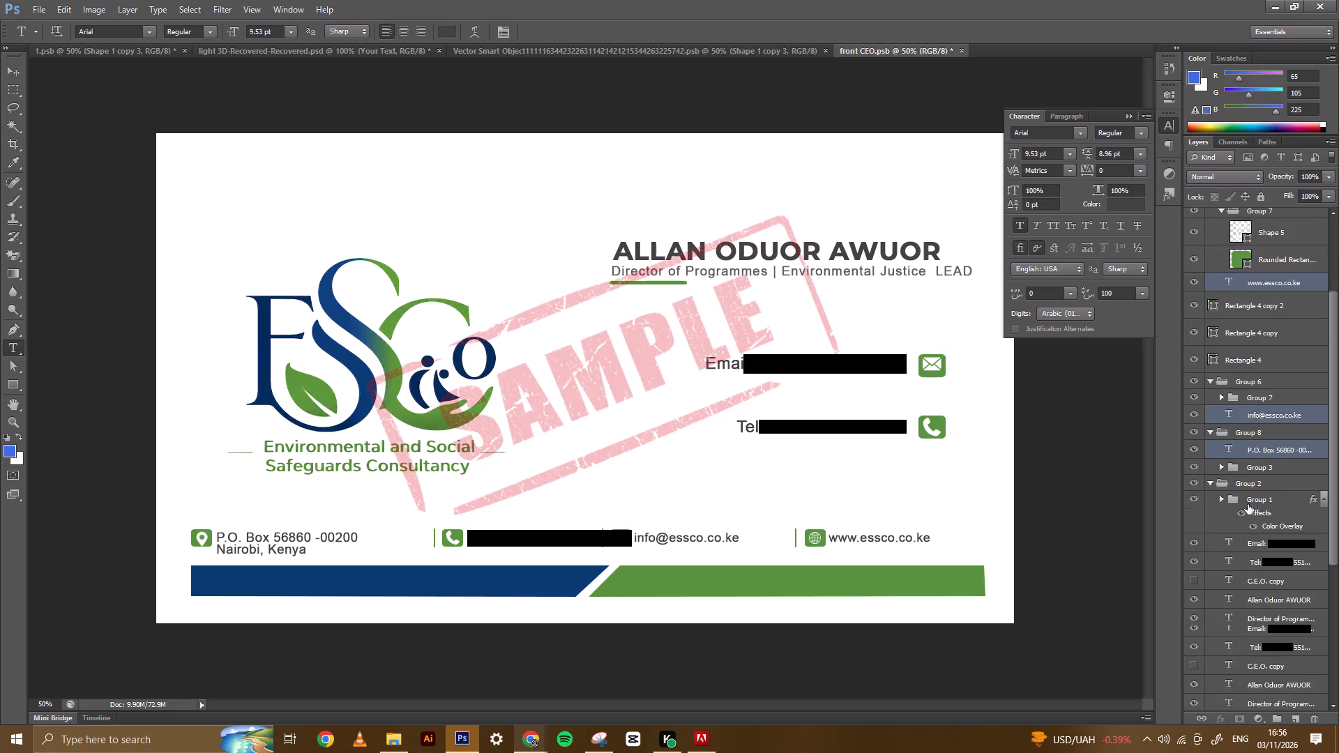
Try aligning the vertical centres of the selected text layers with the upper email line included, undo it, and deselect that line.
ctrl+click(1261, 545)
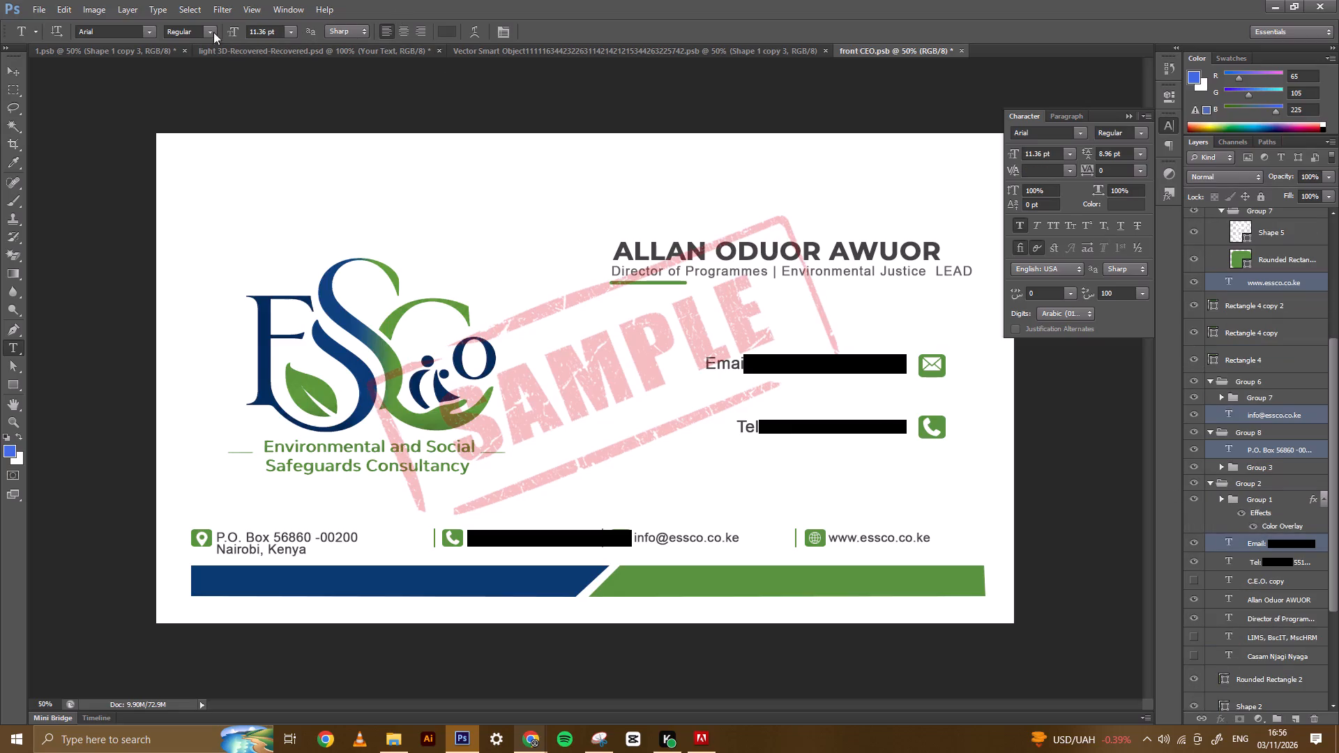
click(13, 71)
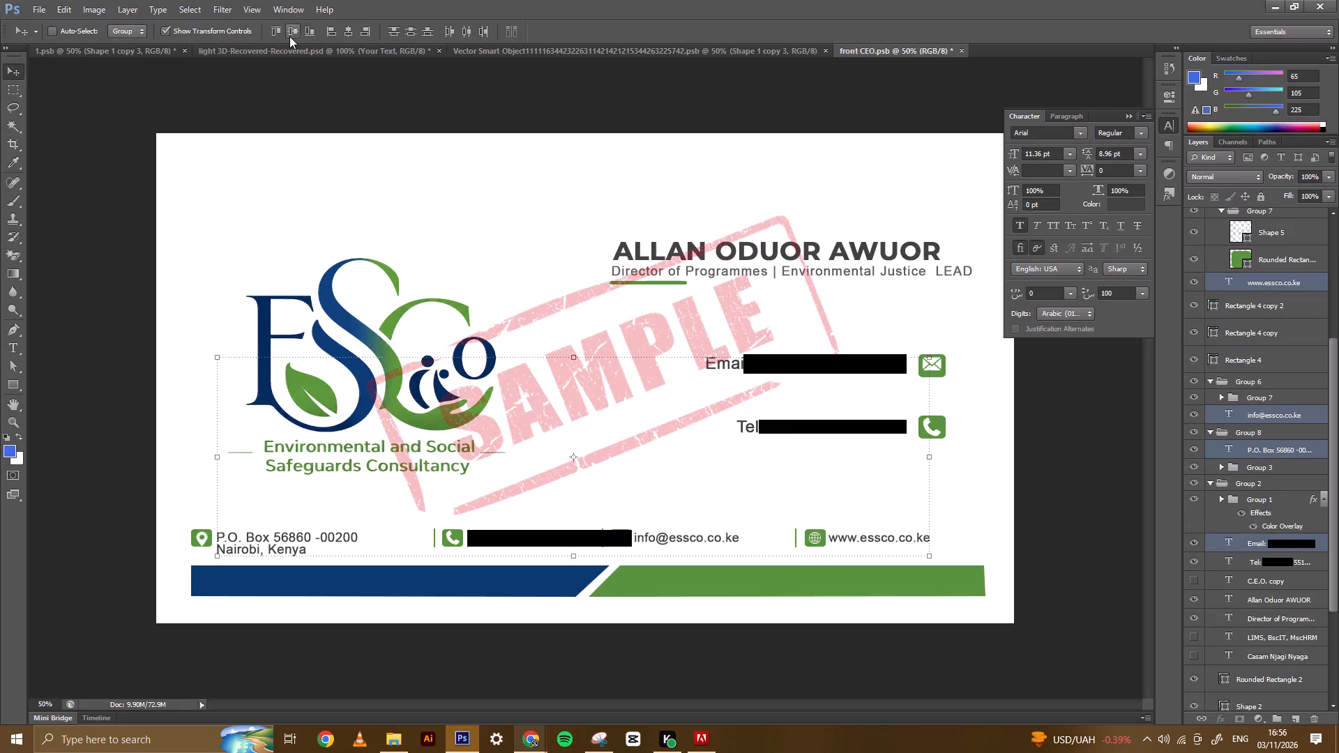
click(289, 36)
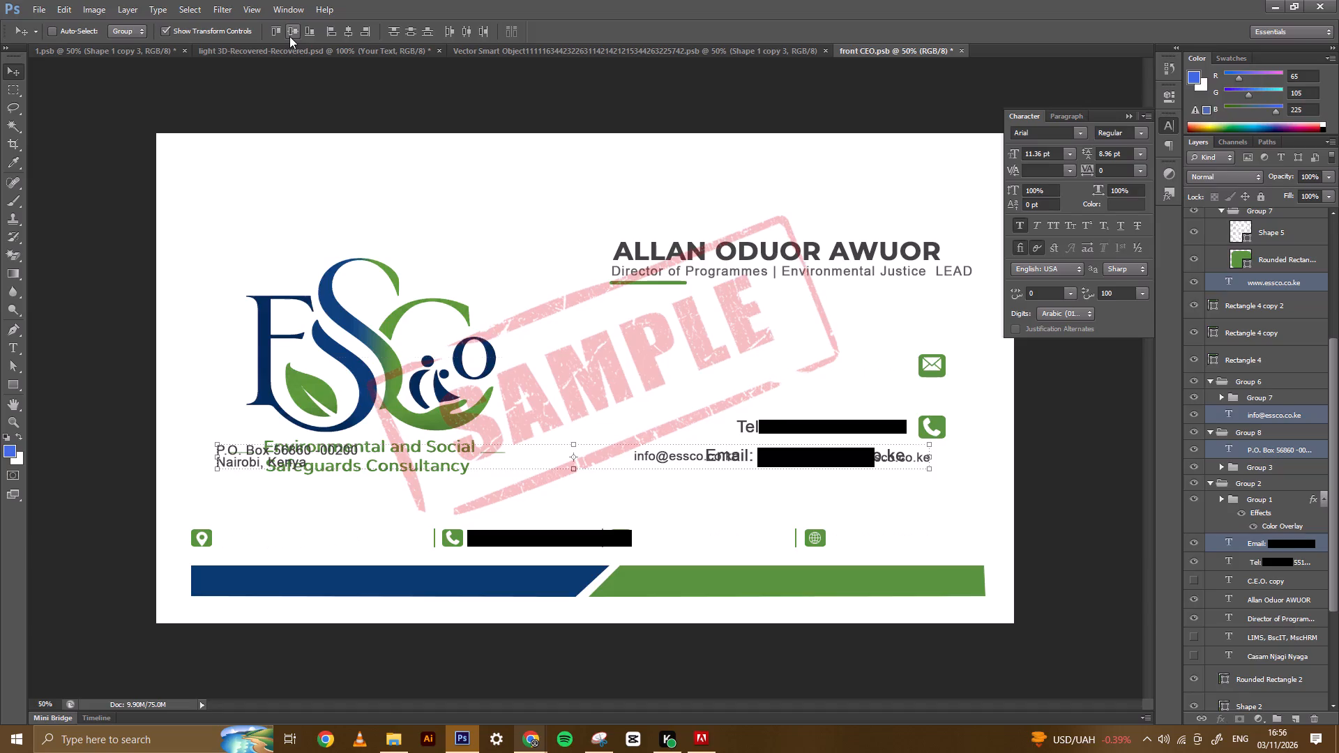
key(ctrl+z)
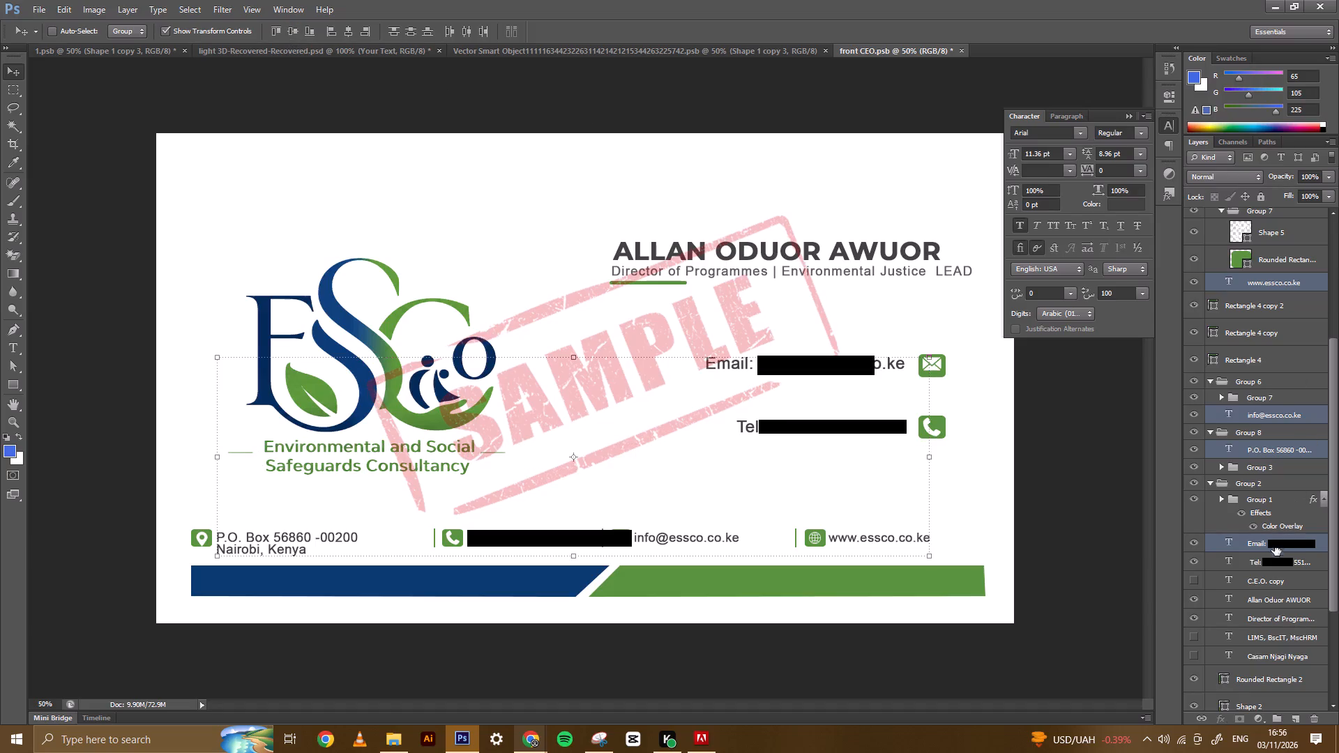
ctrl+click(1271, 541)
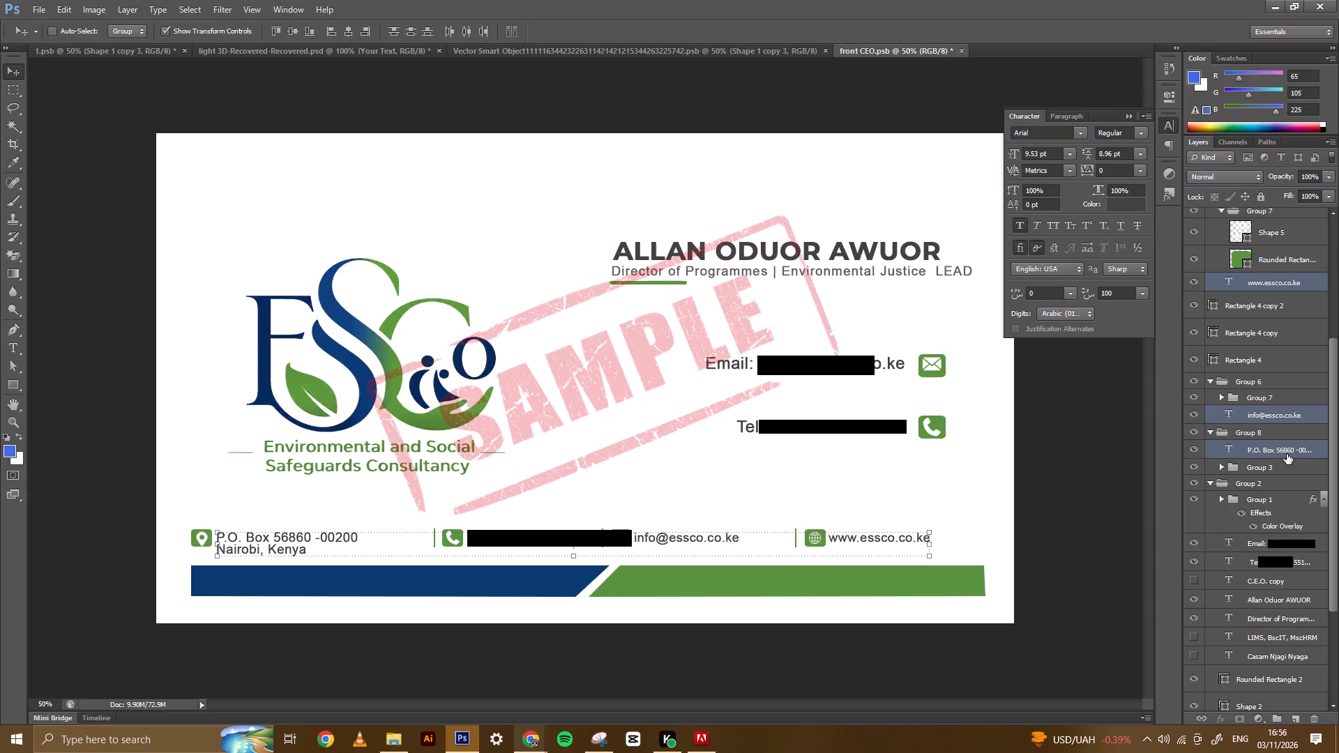
Find which layer group holds the bottom-row phone line by checking candidate layers and toggling group visibility.
scroll(1289, 452, up, 1)
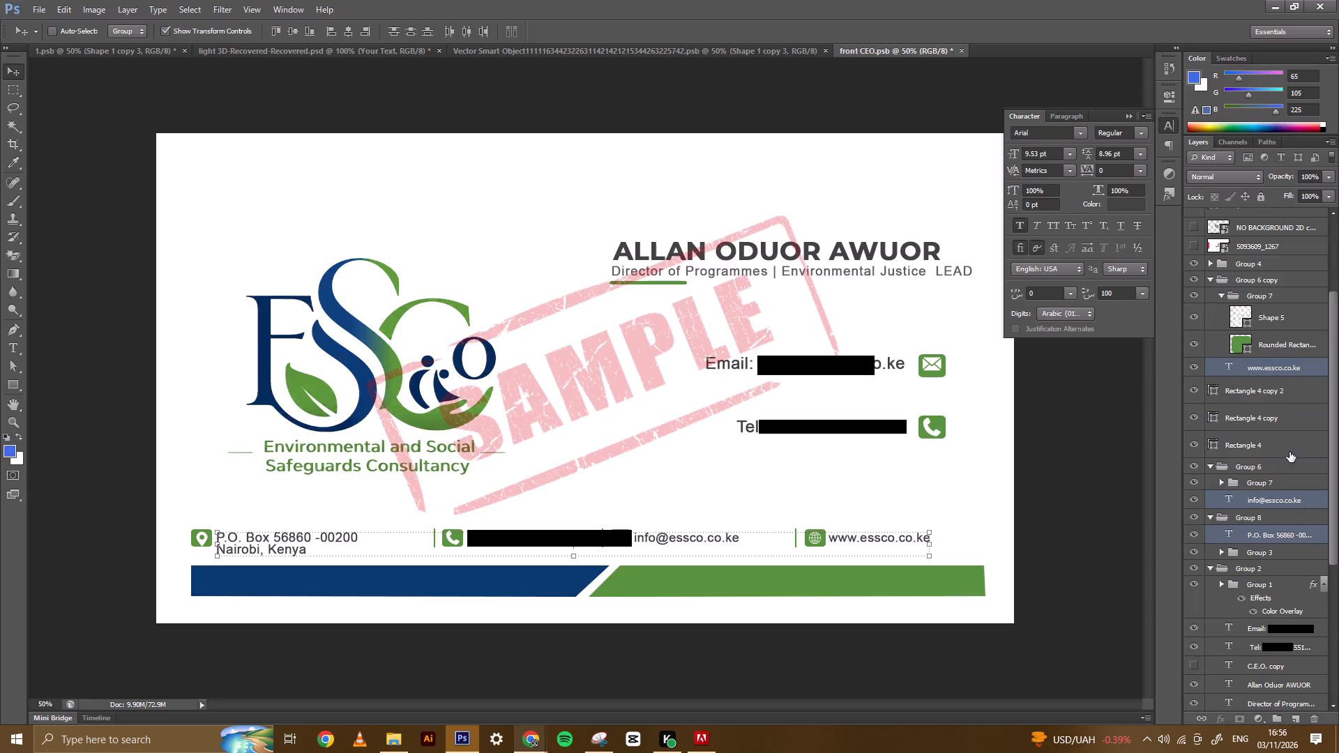
scroll(1288, 477, down, 1)
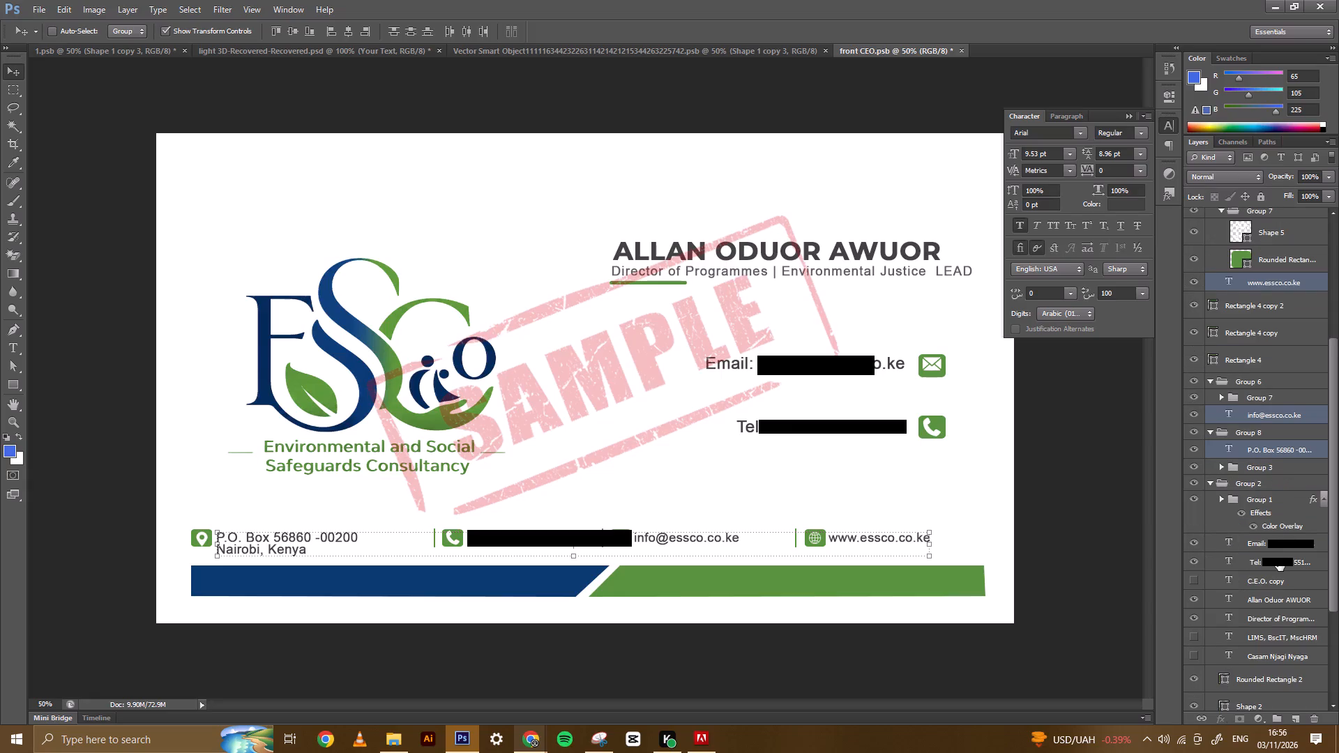
ctrl+click(1273, 564)
ctrl+click(1273, 564)
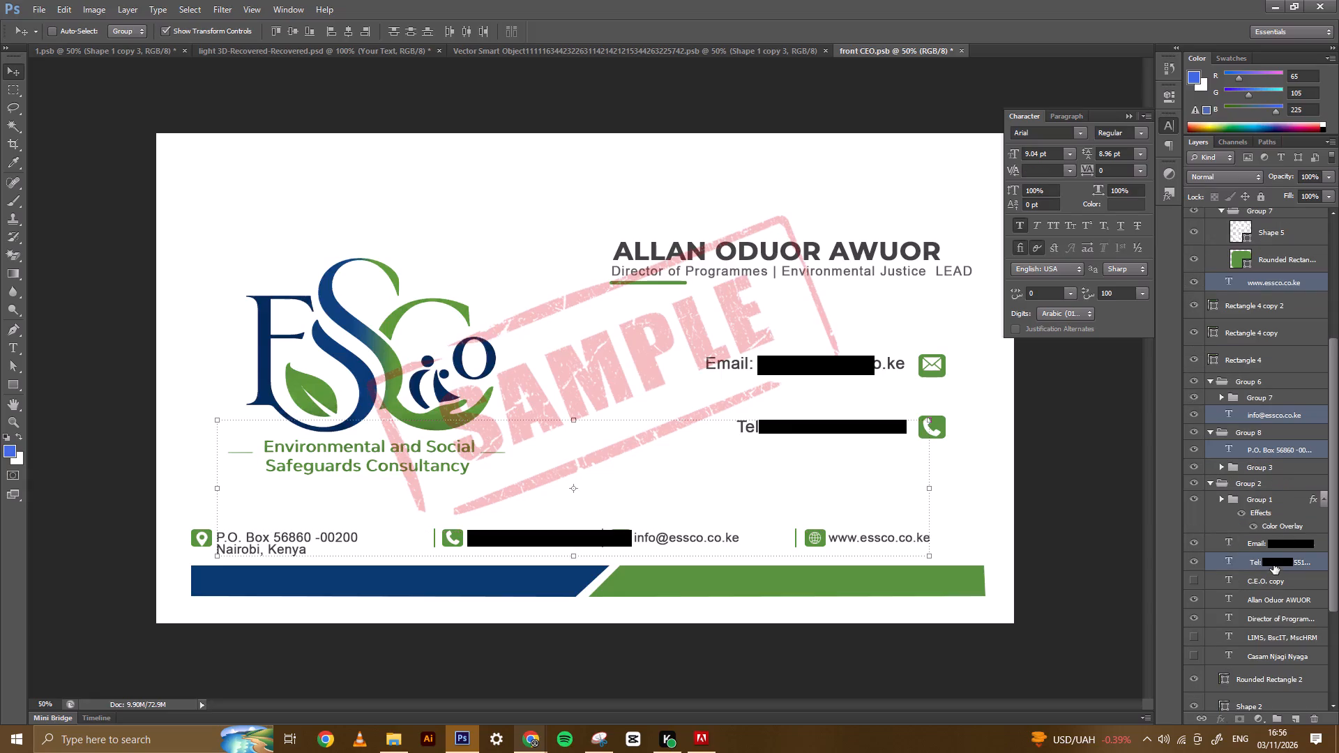
scroll(1282, 583, down, 1)
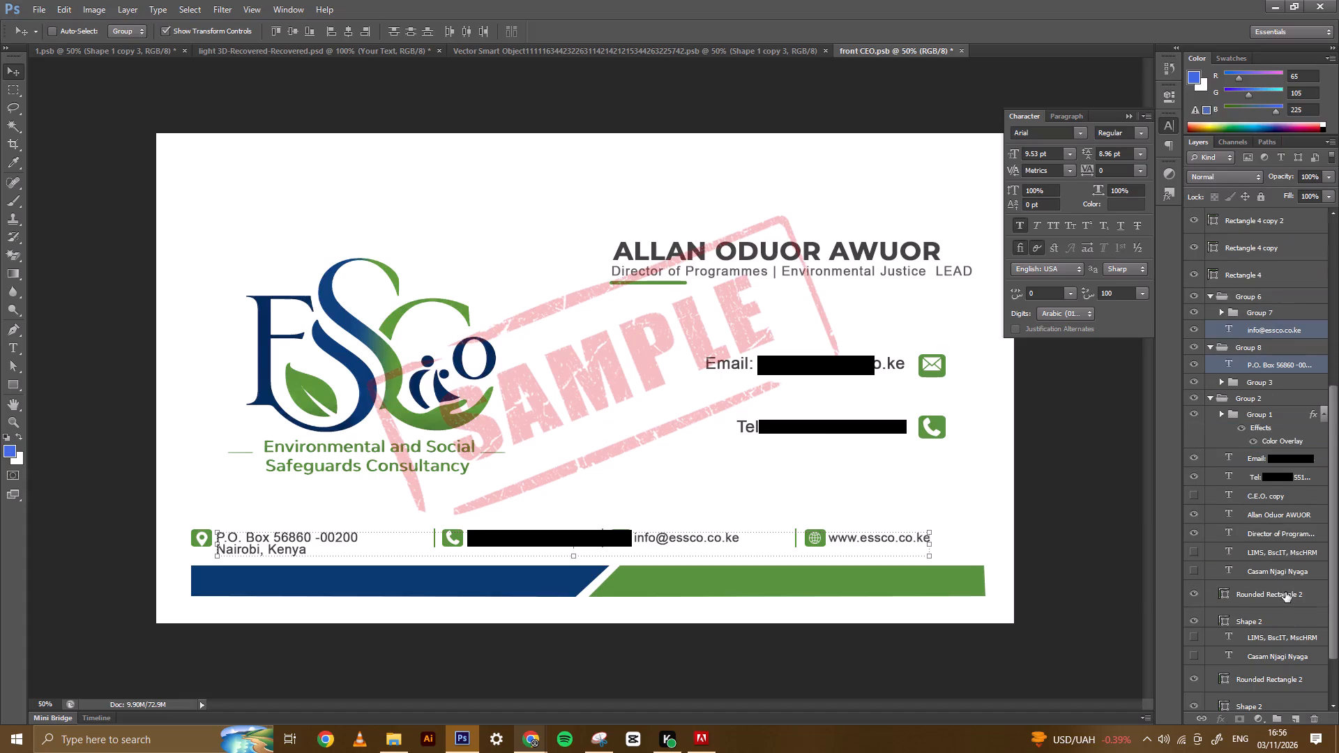
scroll(1285, 592, down, 4)
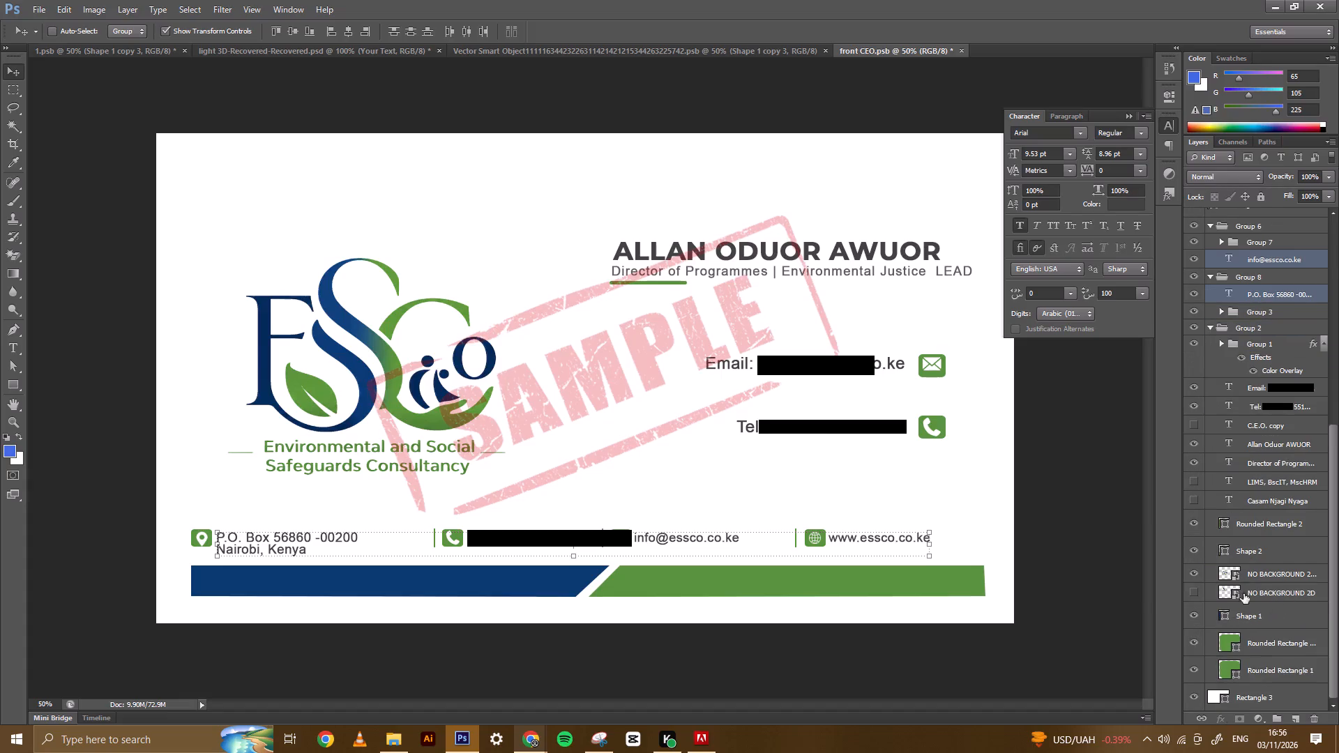
scroll(1248, 566, up, 1)
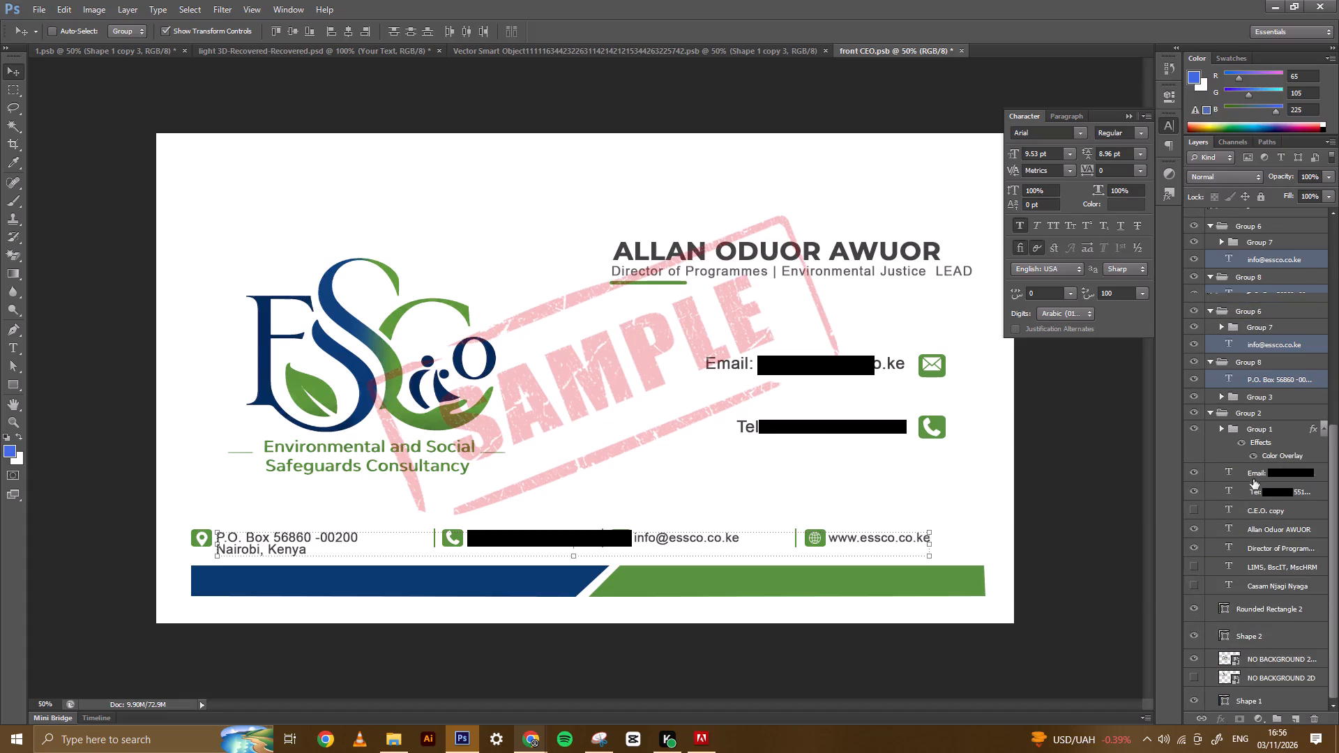
click(1221, 428)
click(1221, 428)
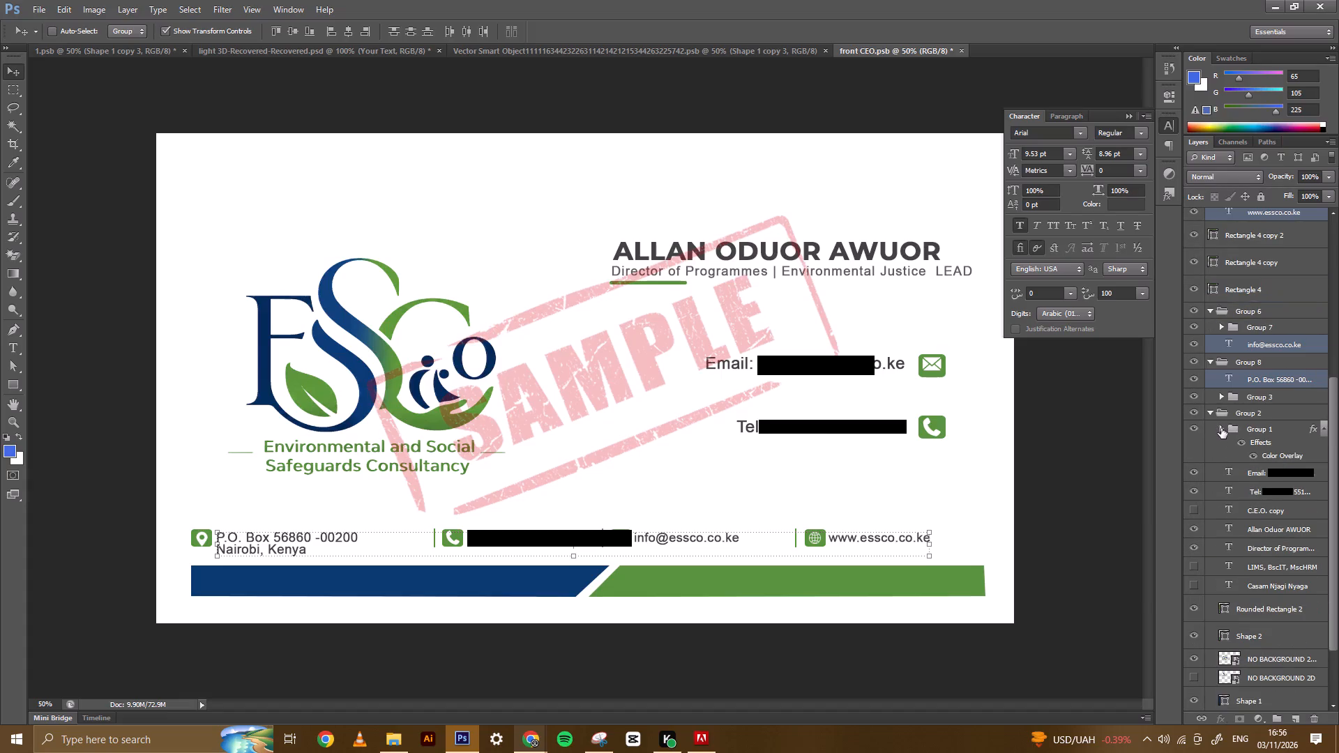
click(1193, 433)
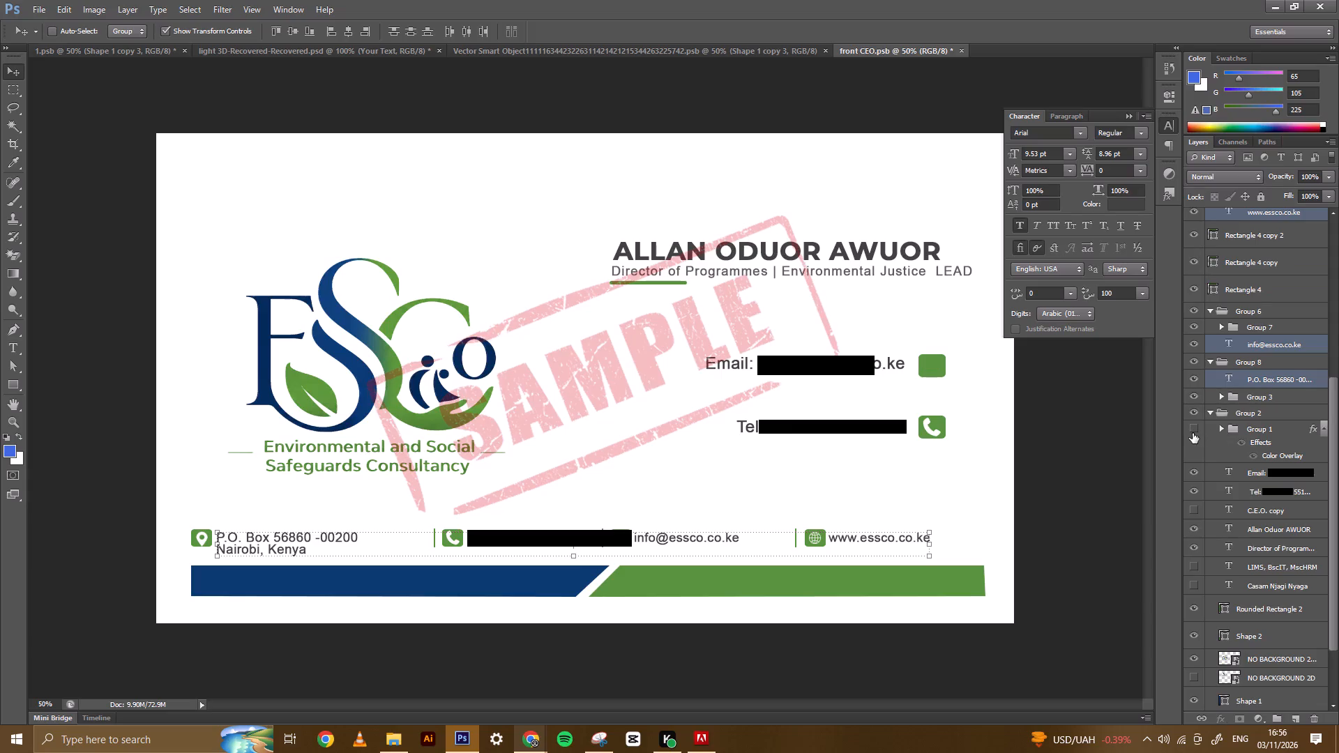
click(1193, 433)
click(1196, 393)
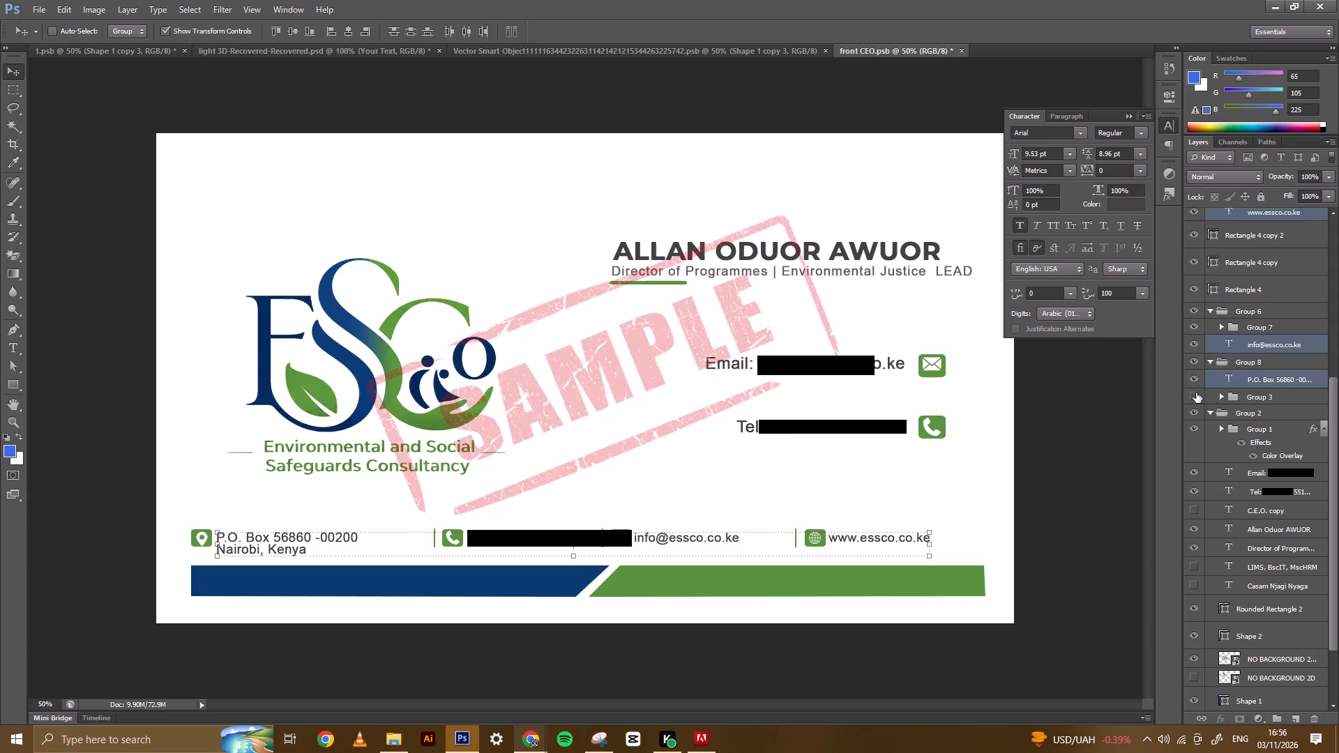
click(1196, 393)
scroll(1195, 291, up, 1)
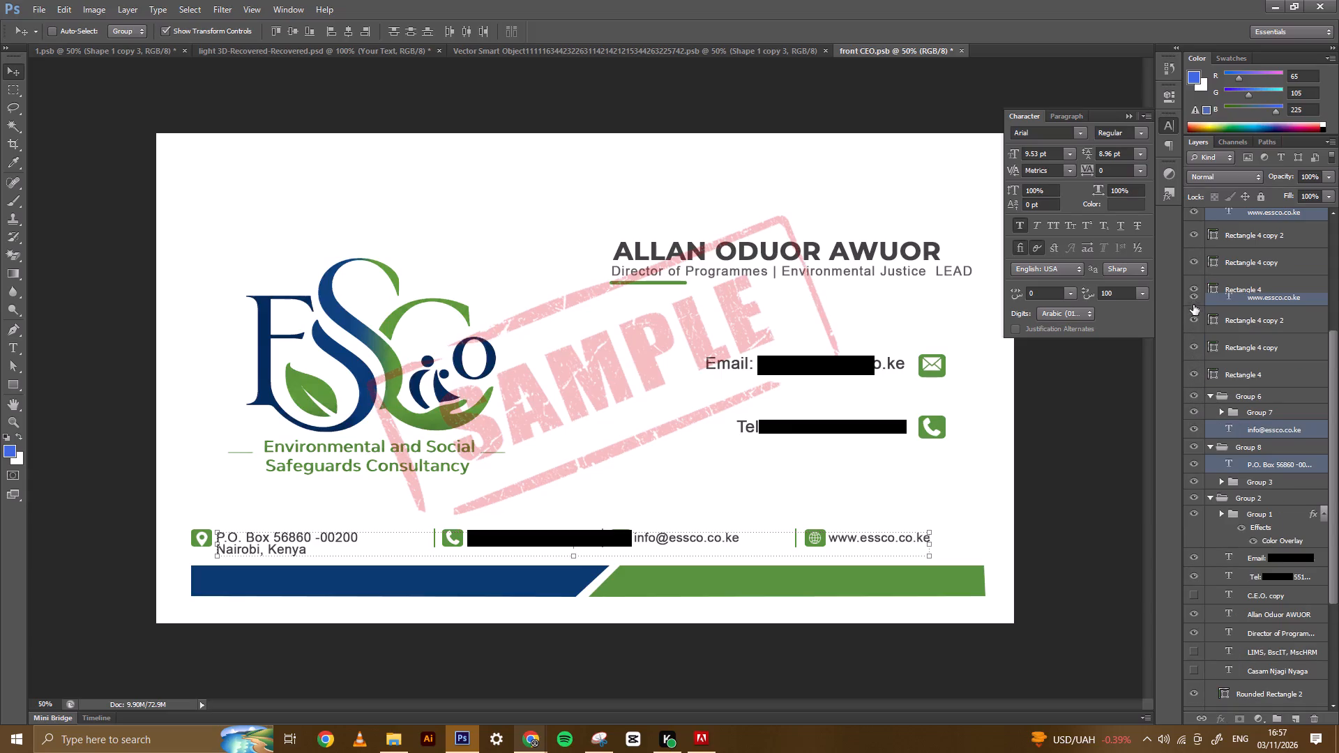
scroll(1194, 307, up, 1)
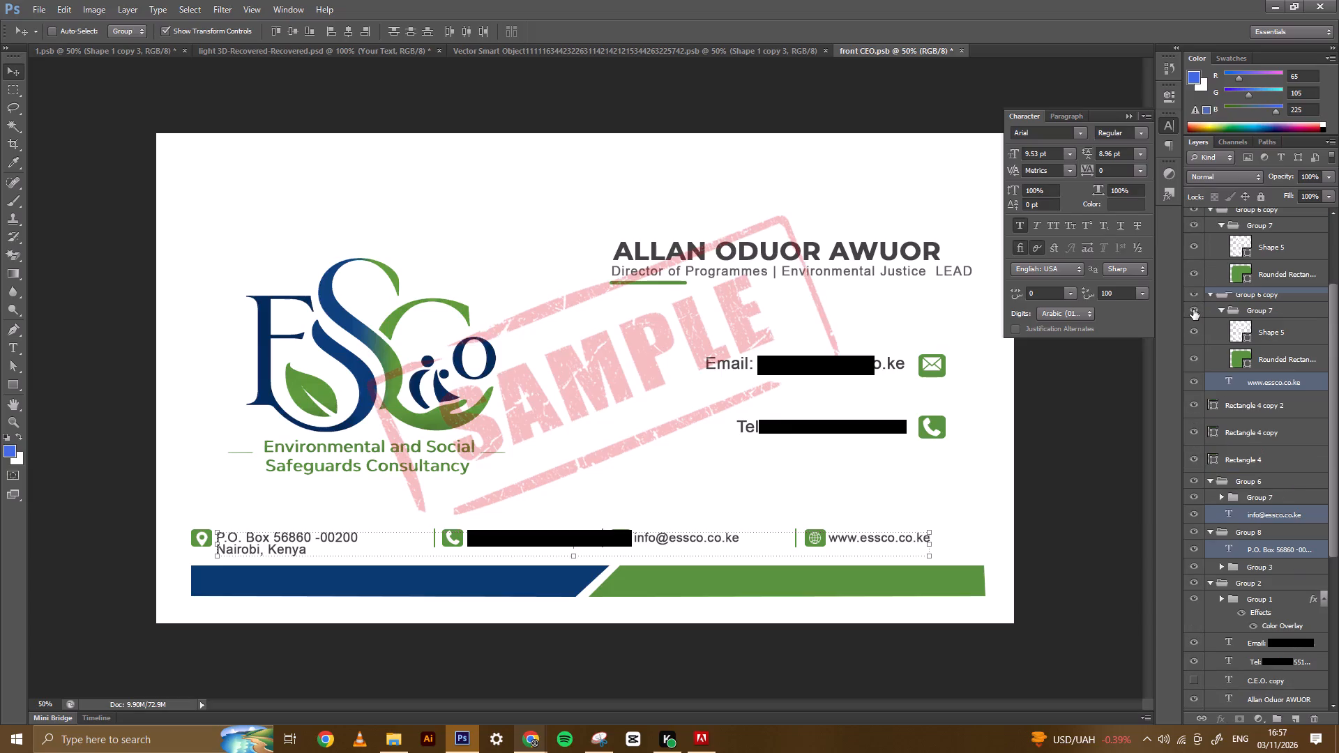
click(1193, 279)
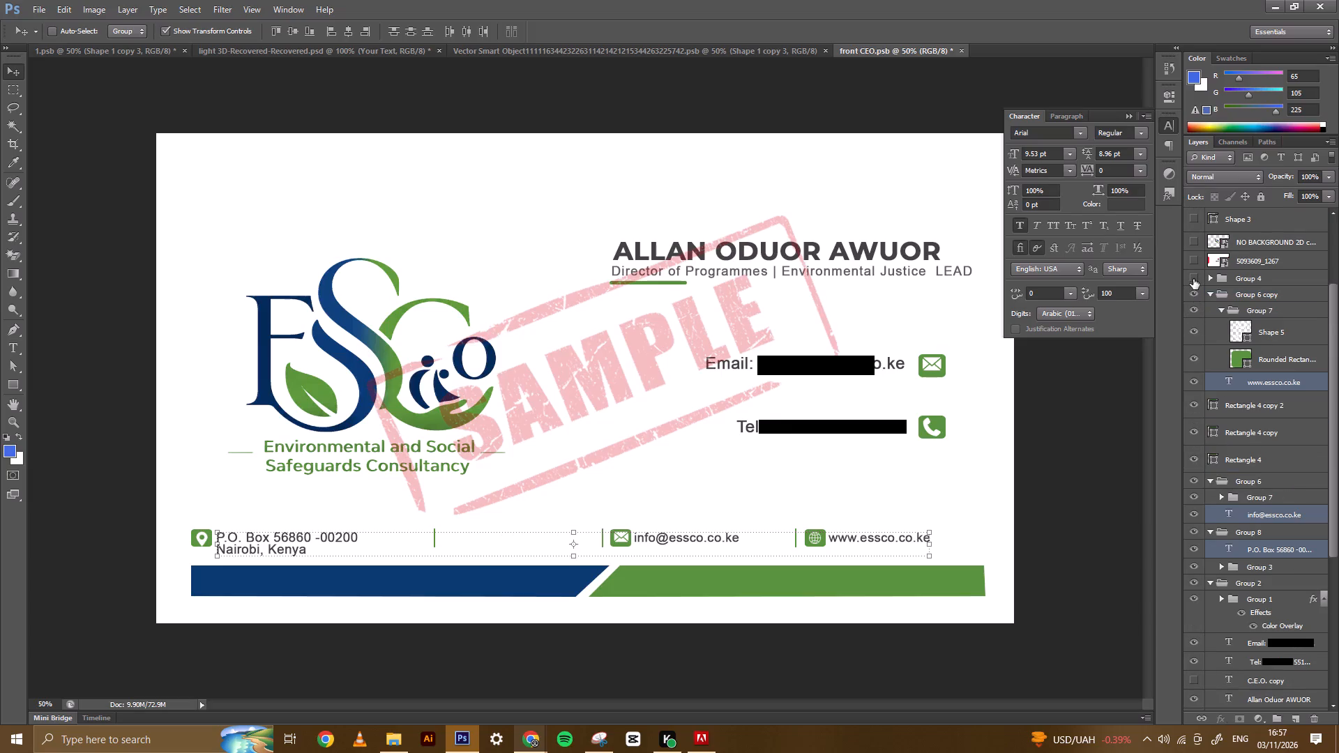
click(1193, 279)
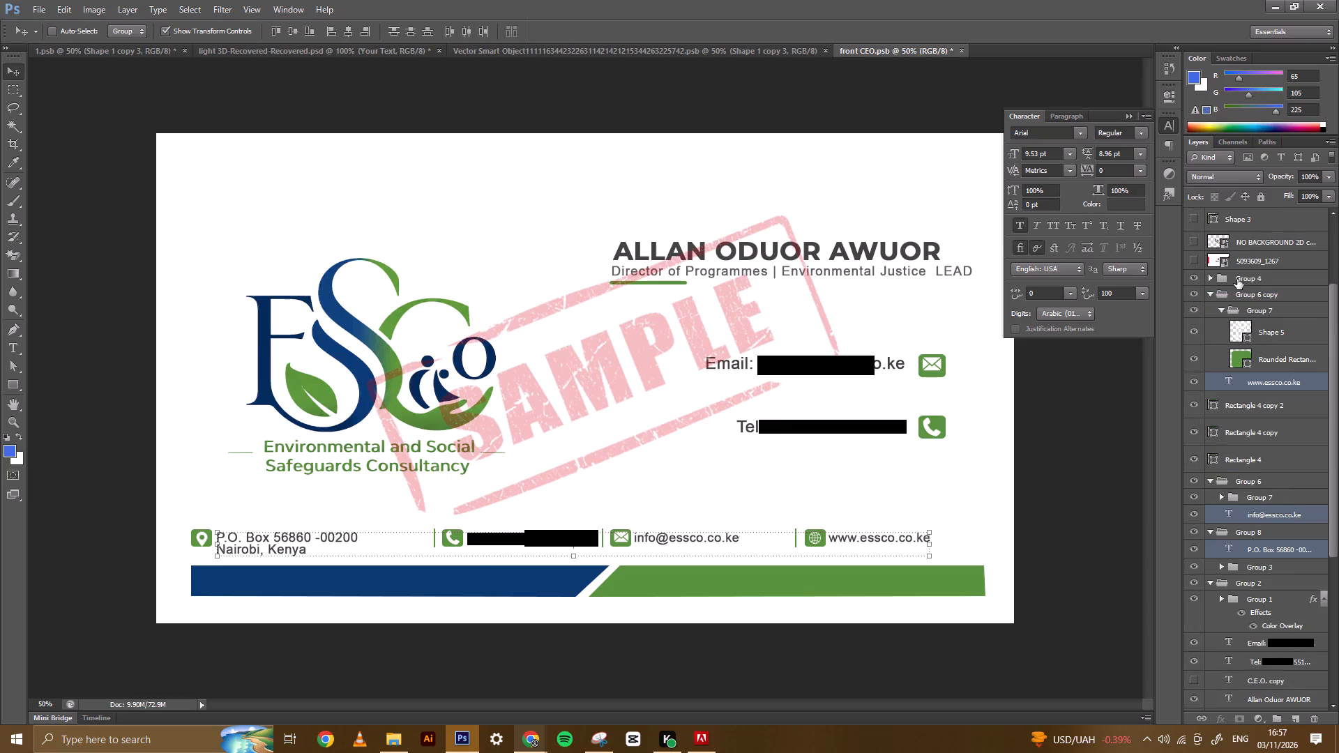
Align the vertical centres of the bottom-row phone text in Group 4 with the address, email and website text.
ctrl+click(1237, 279)
click(292, 24)
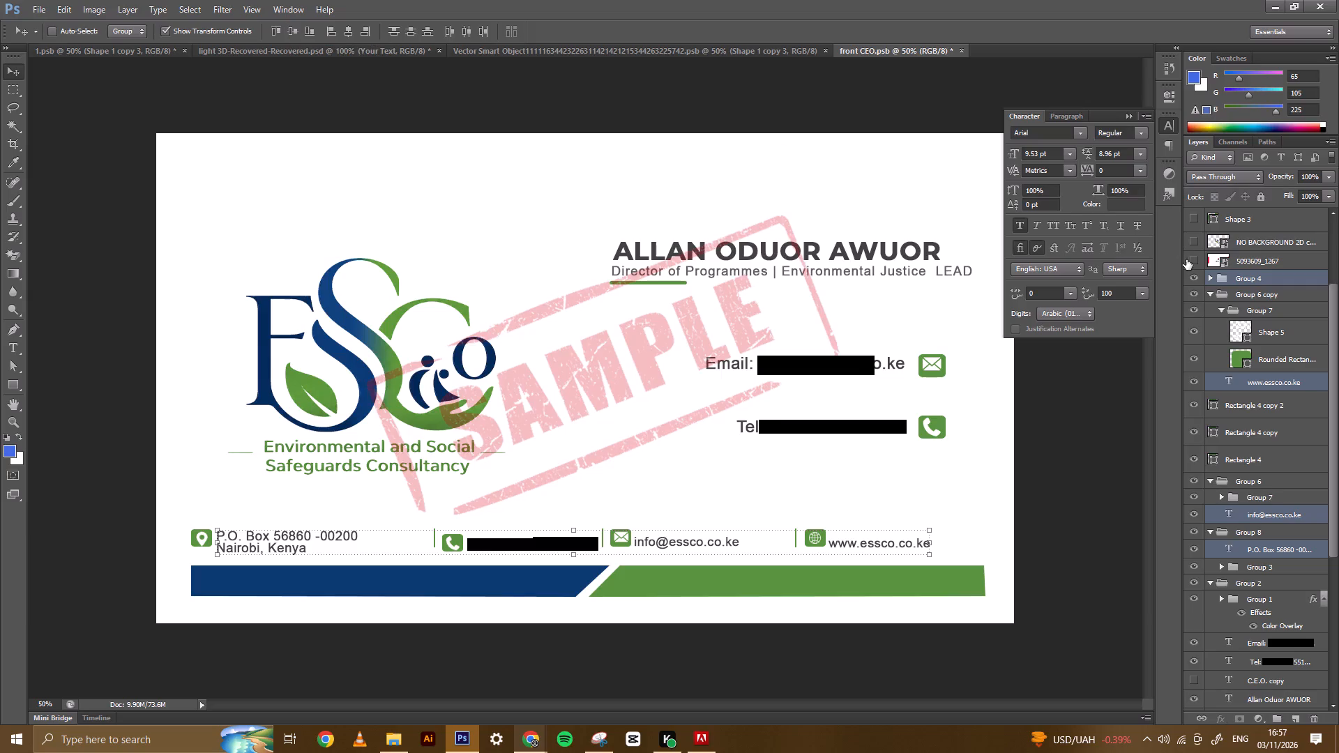
ctrl+click(1245, 278)
click(1211, 278)
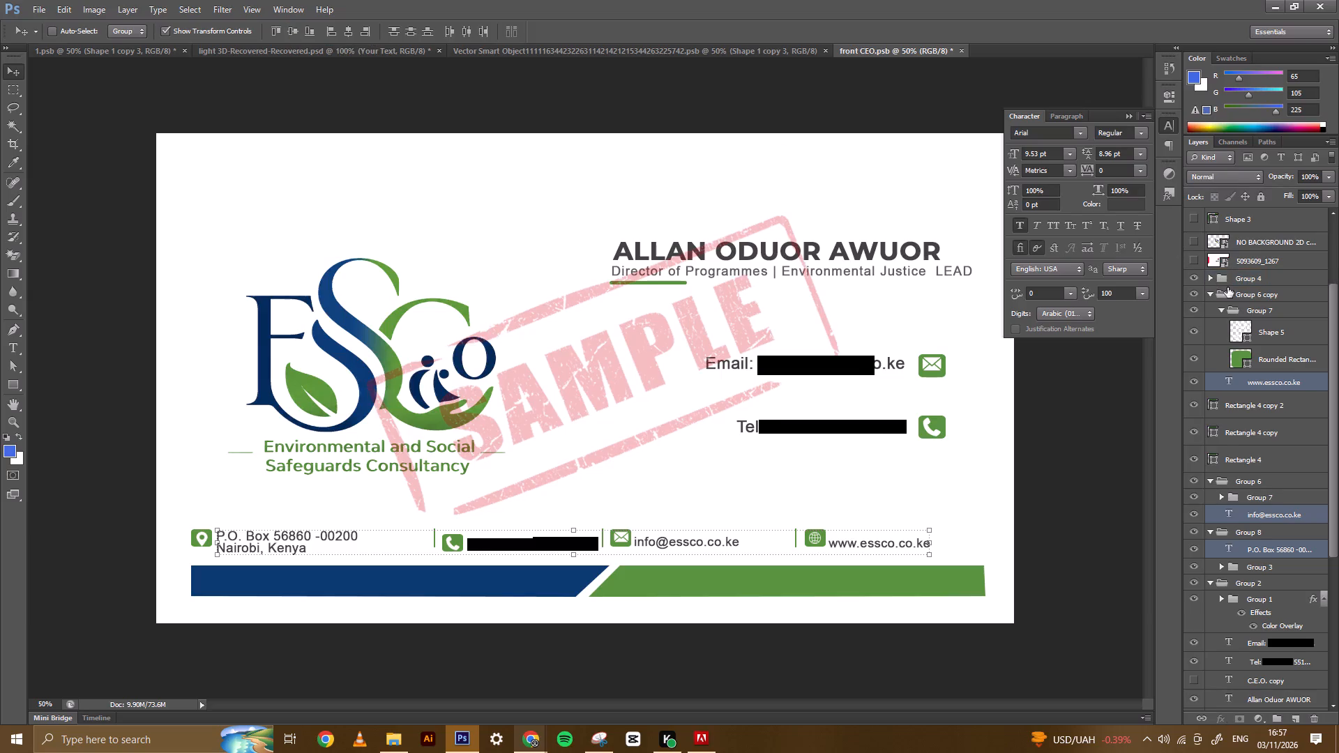
ctrl+click(1259, 309)
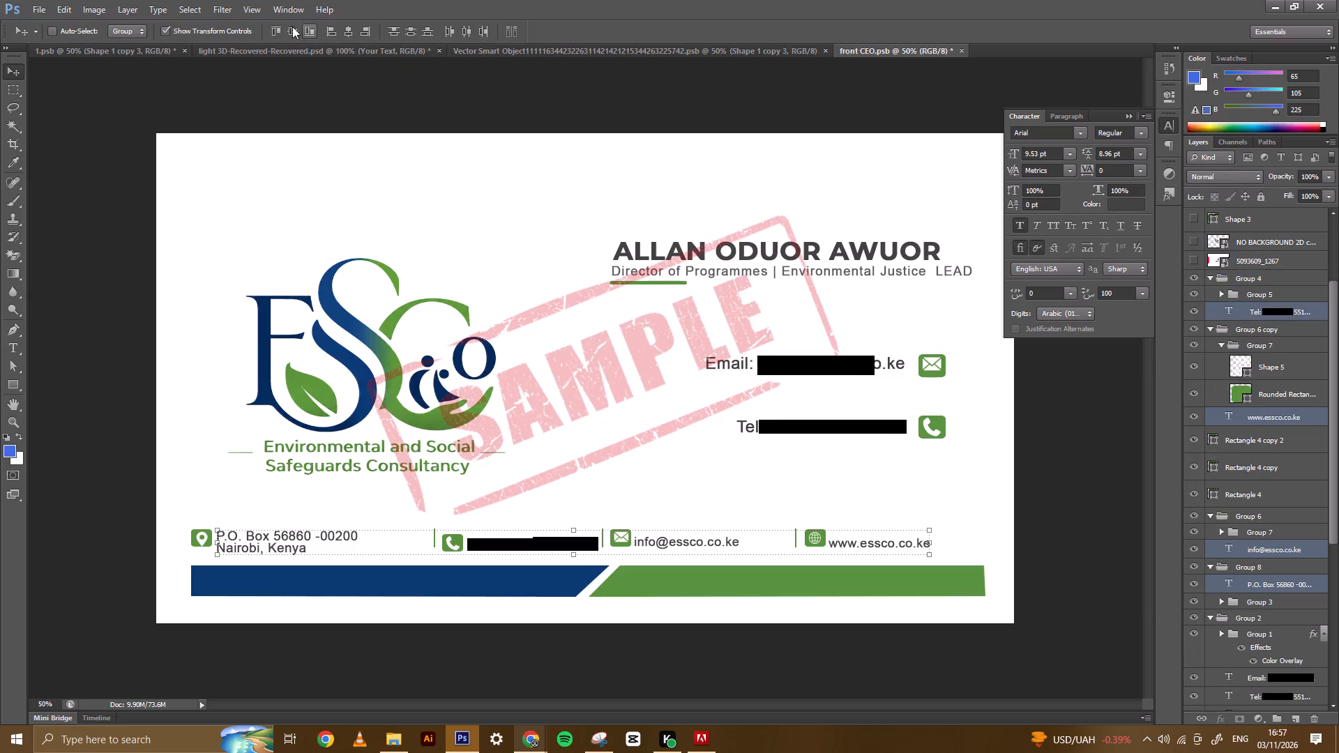
click(296, 26)
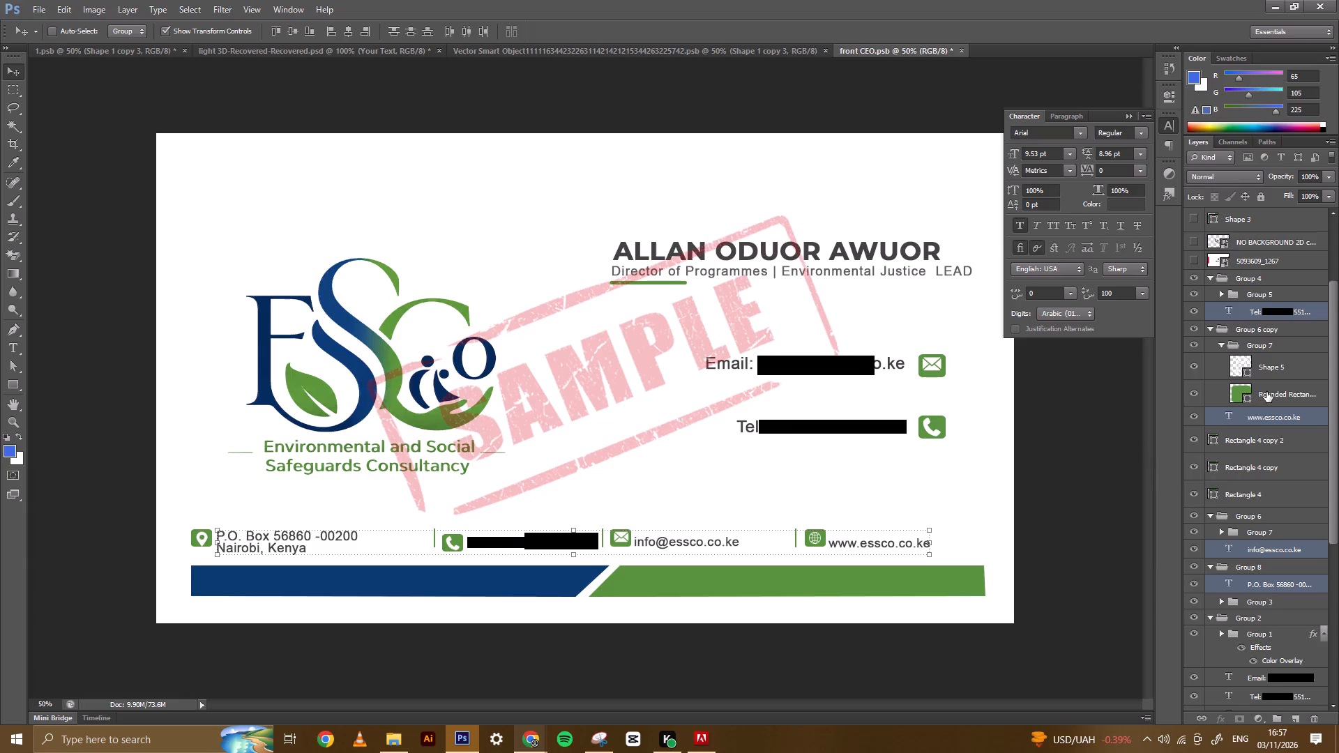
Align the vertical centres of the four bottom-row icon groups: location pin, phone, envelope and globe.
click(1221, 342)
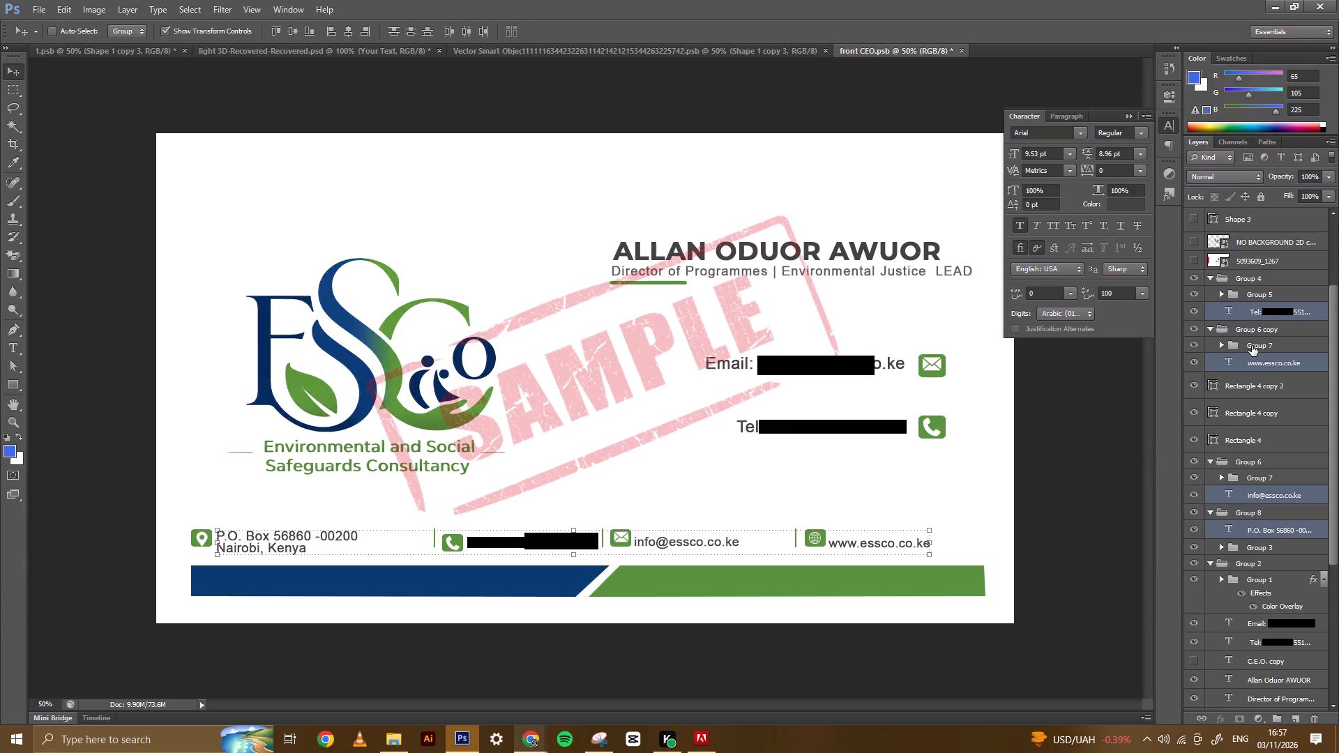
click(1252, 346)
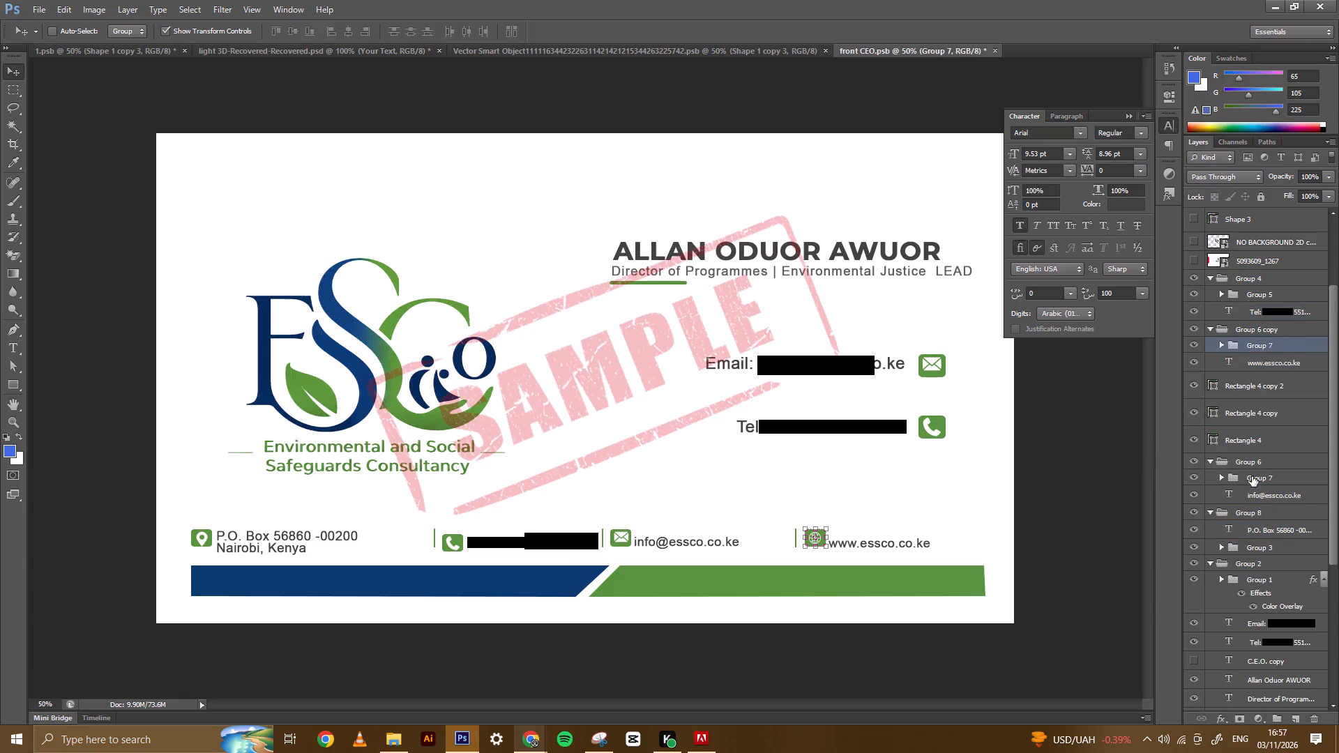
ctrl+click(1252, 476)
ctrl+click(1261, 545)
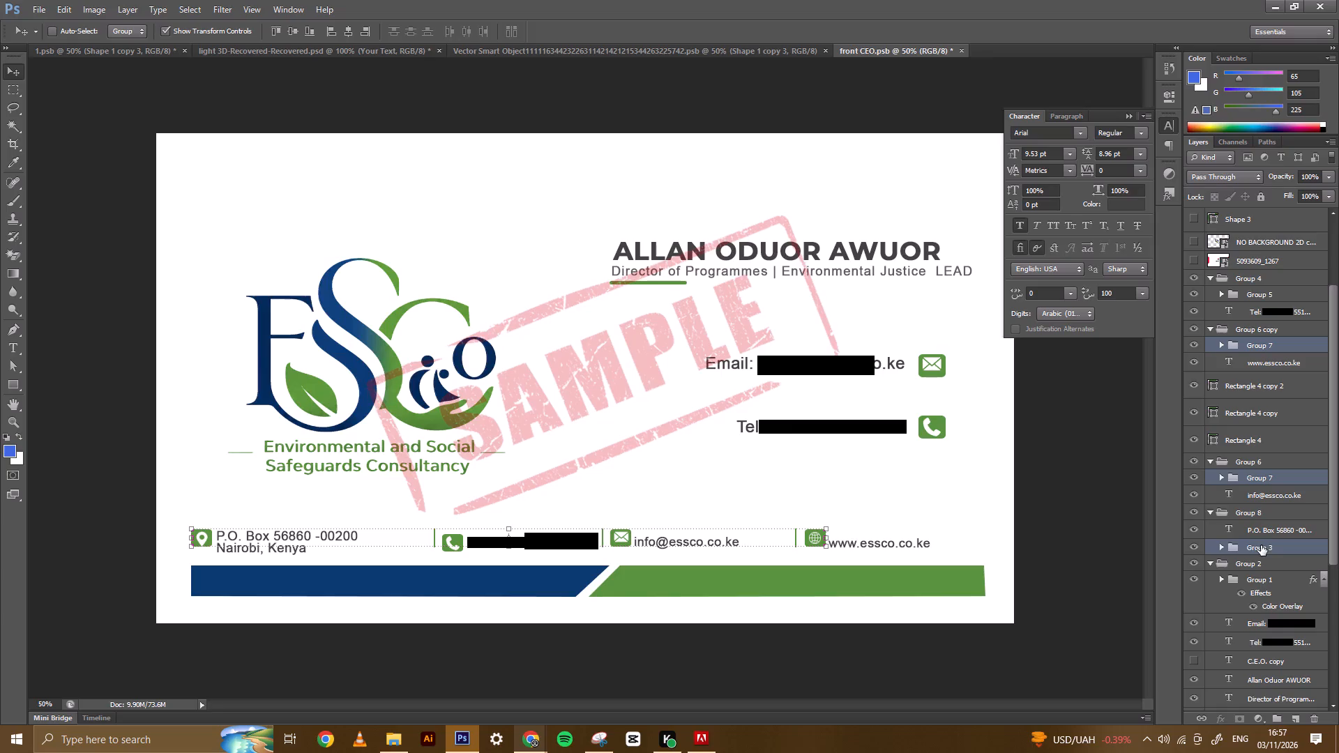
click(1193, 545)
click(1193, 545)
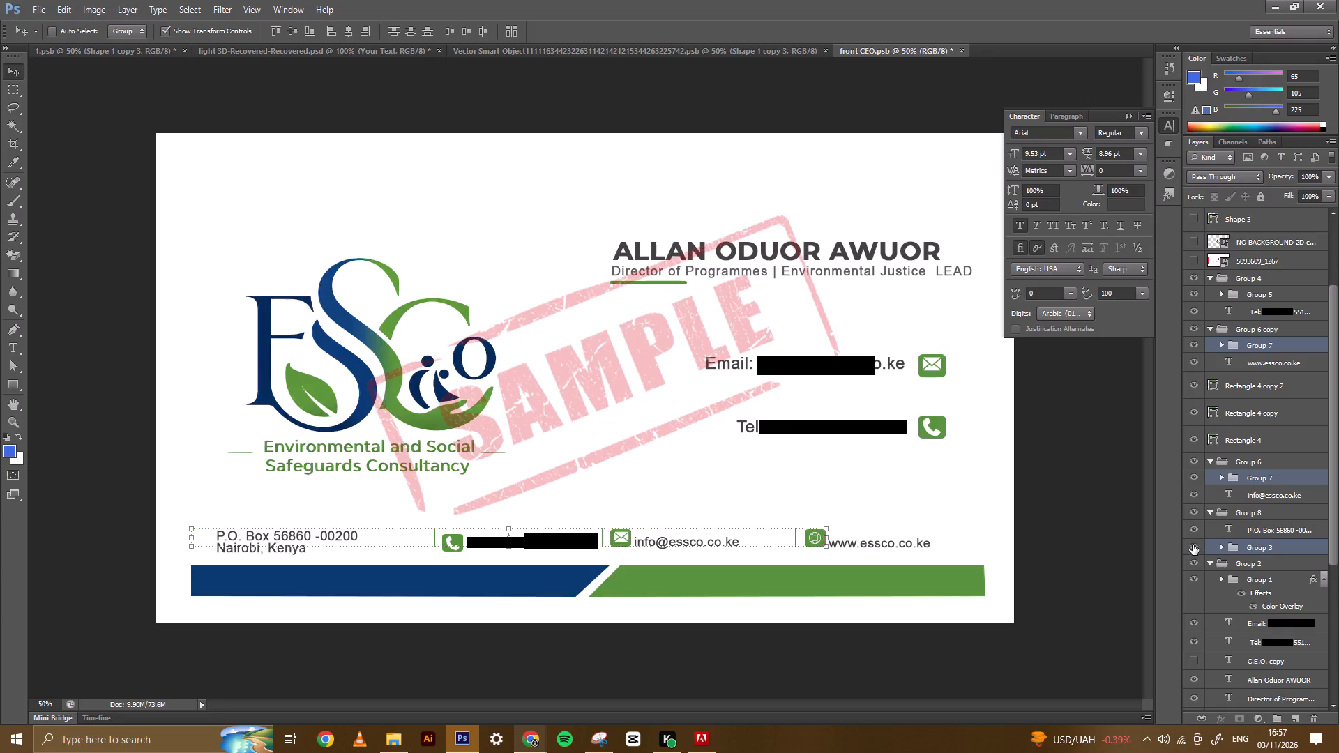
ctrl+click(1255, 580)
ctrl+click(1255, 580)
scroll(1265, 607, down, 2)
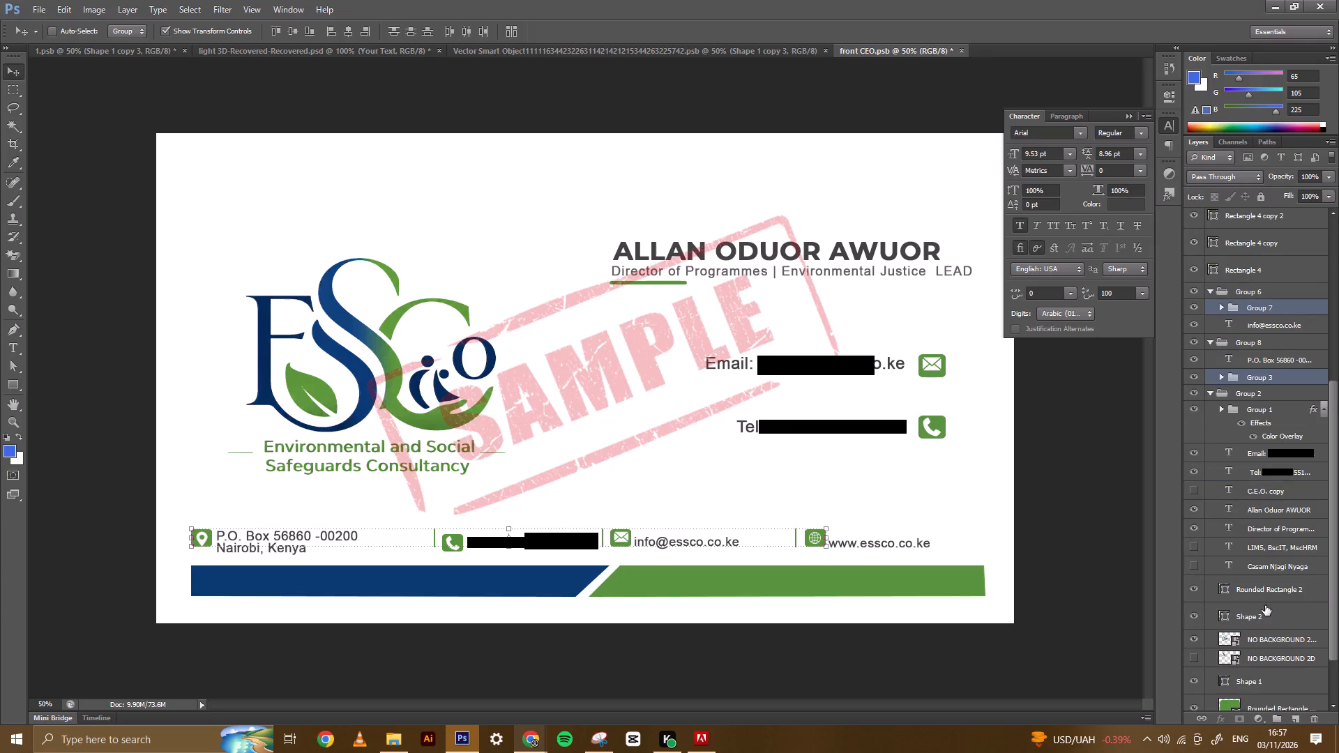
ctrl+scroll(1259, 660, down, 1)
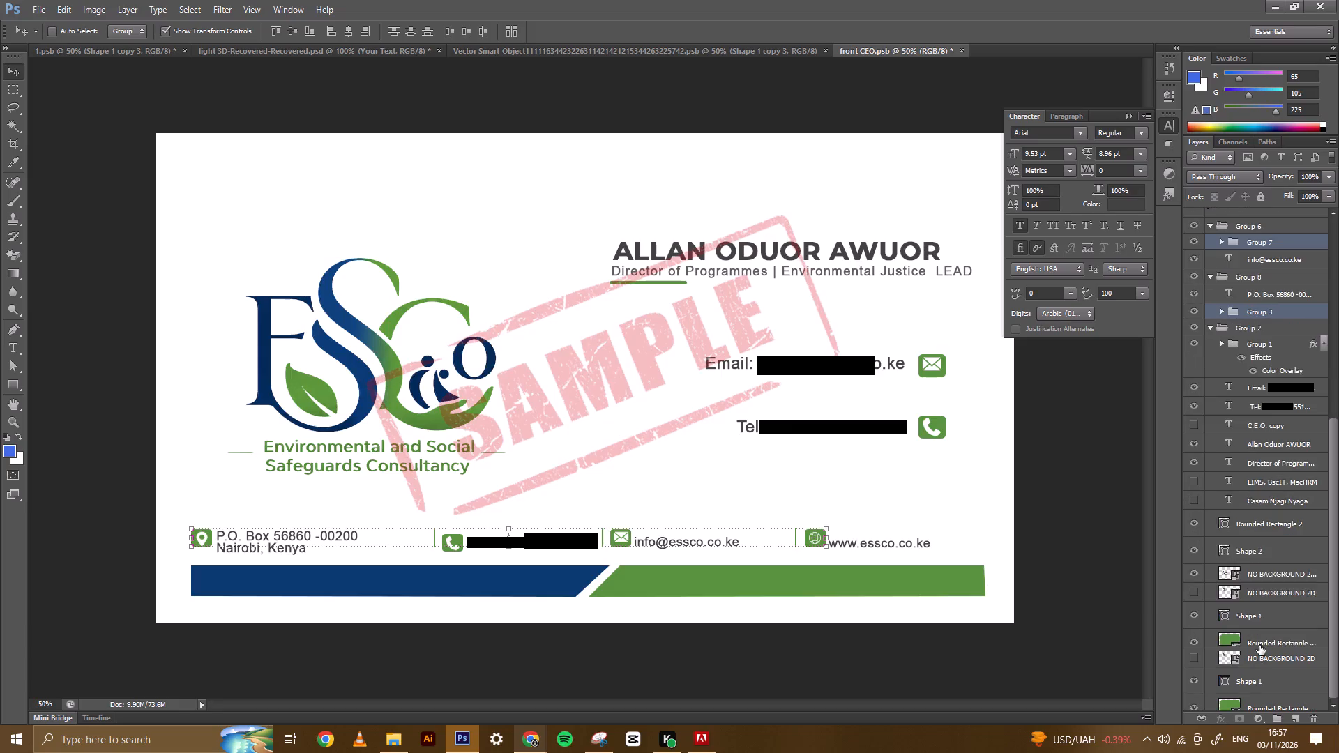
ctrl+scroll(1247, 573, up, 3)
scroll(1244, 337, up, 1)
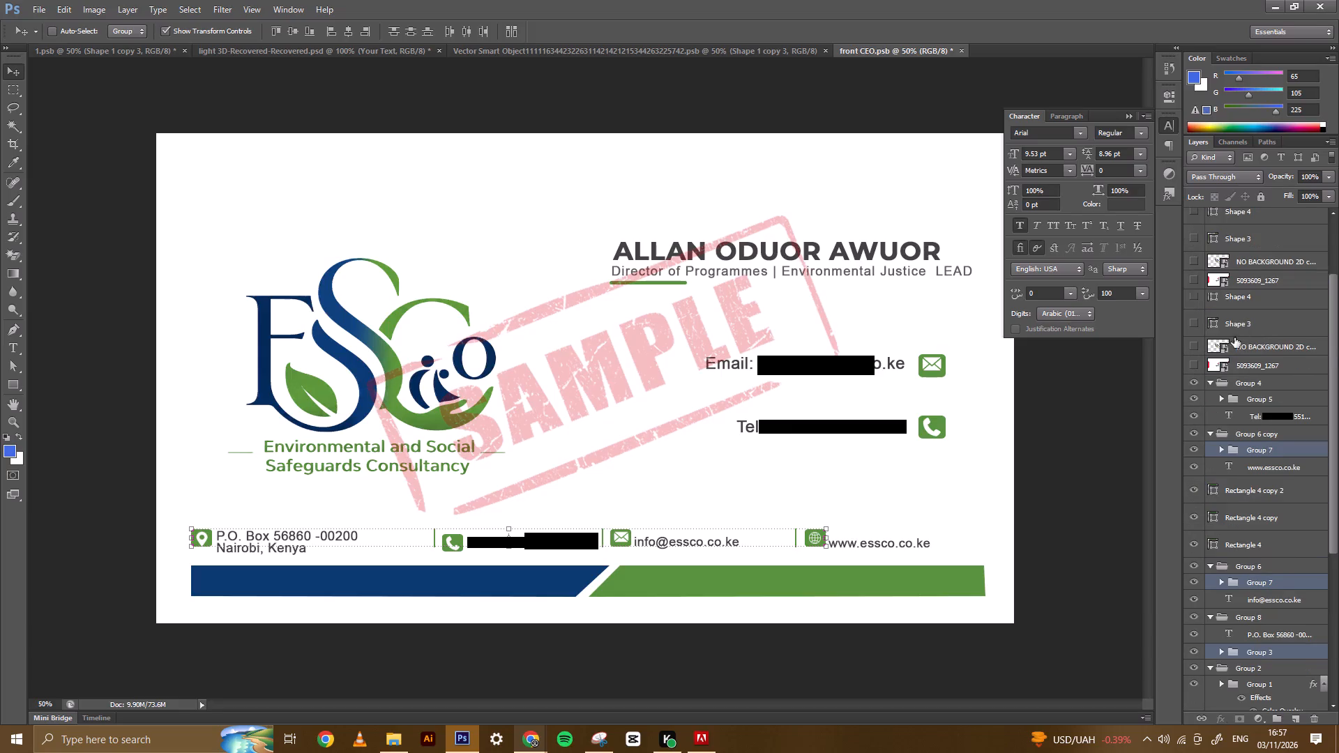
ctrl+click(1246, 398)
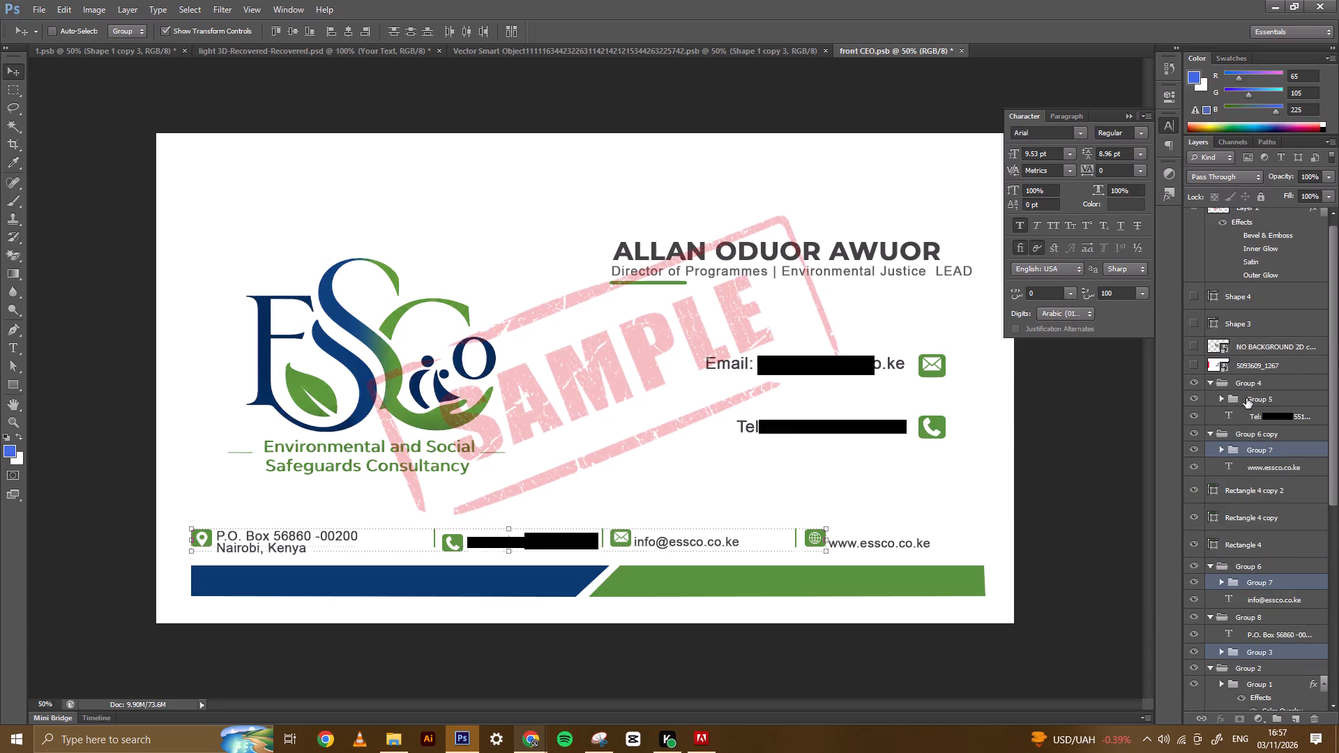
click(291, 36)
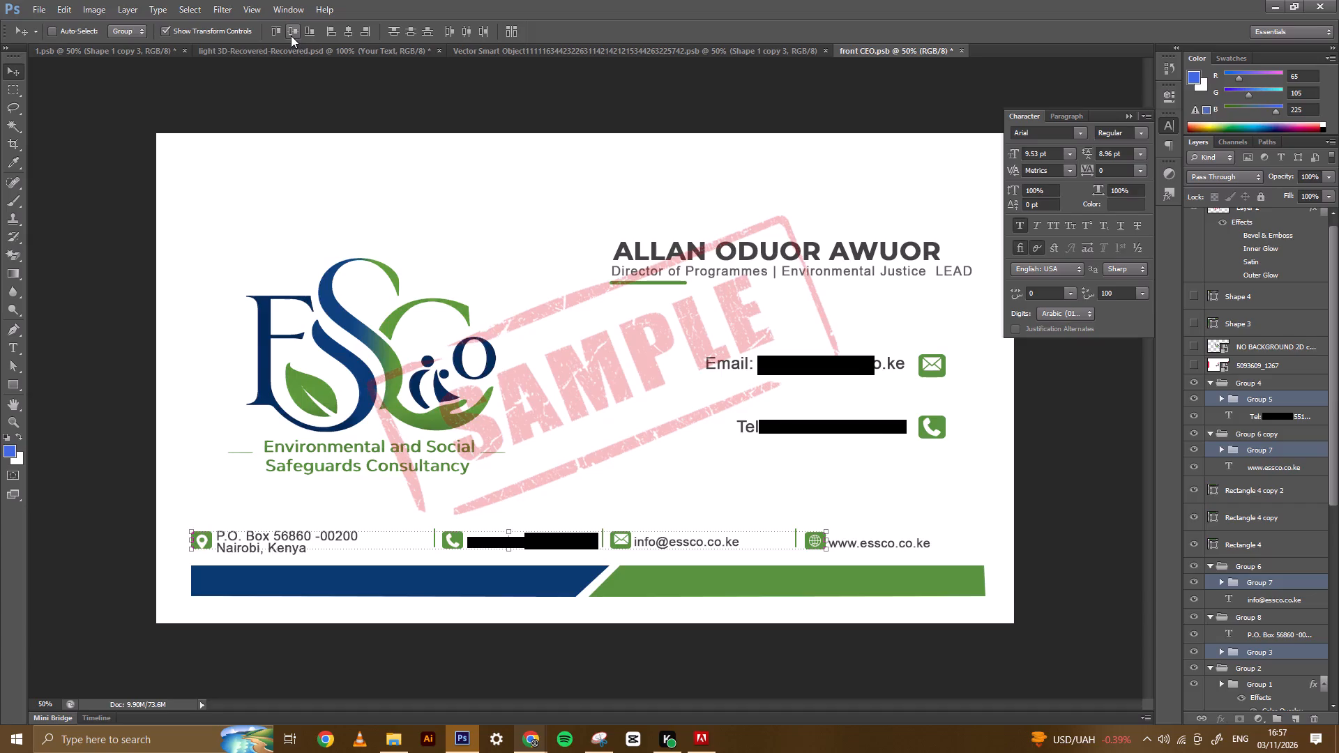
Nudge the four bottom-row icon groups slightly down together to line up with their contact text.
key(Down)
key(Down)
key(Down)
key(Down)
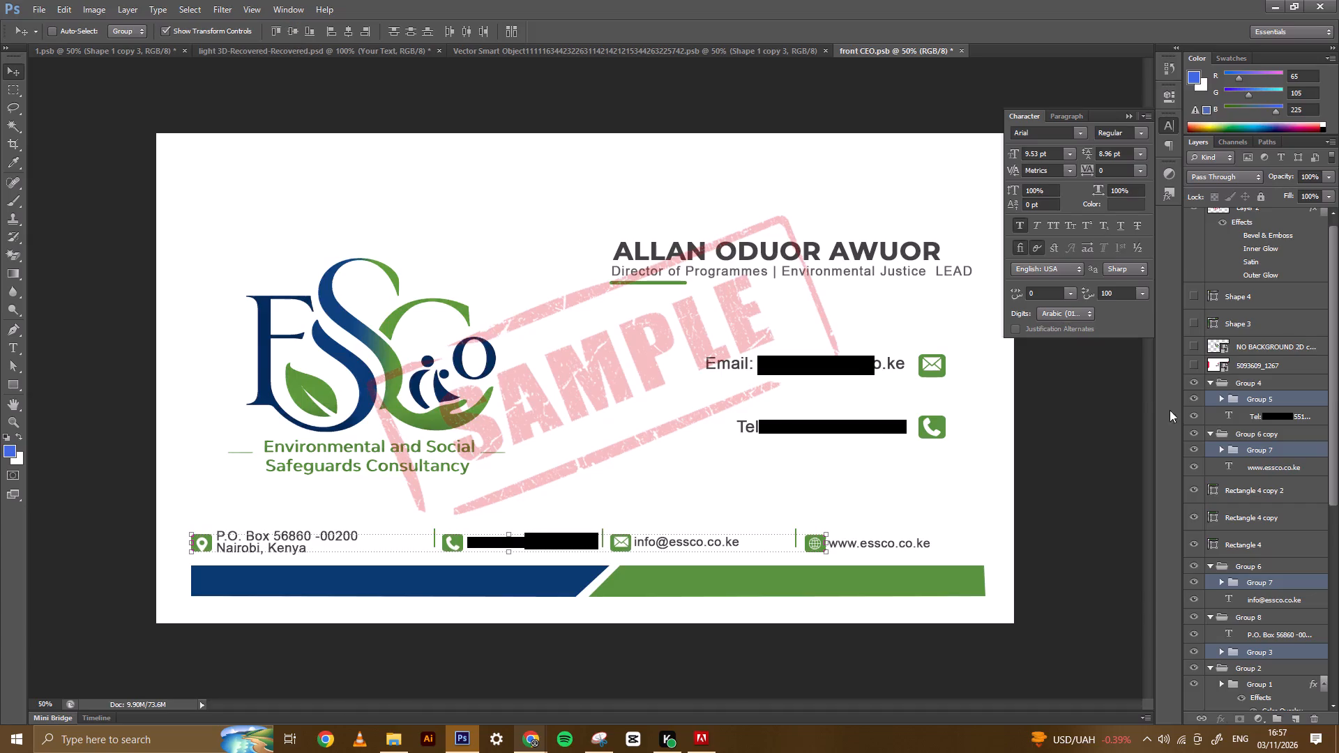
Shift the three thin green divider rectangles in the bottom row down together to line up with the icons.
click(1261, 545)
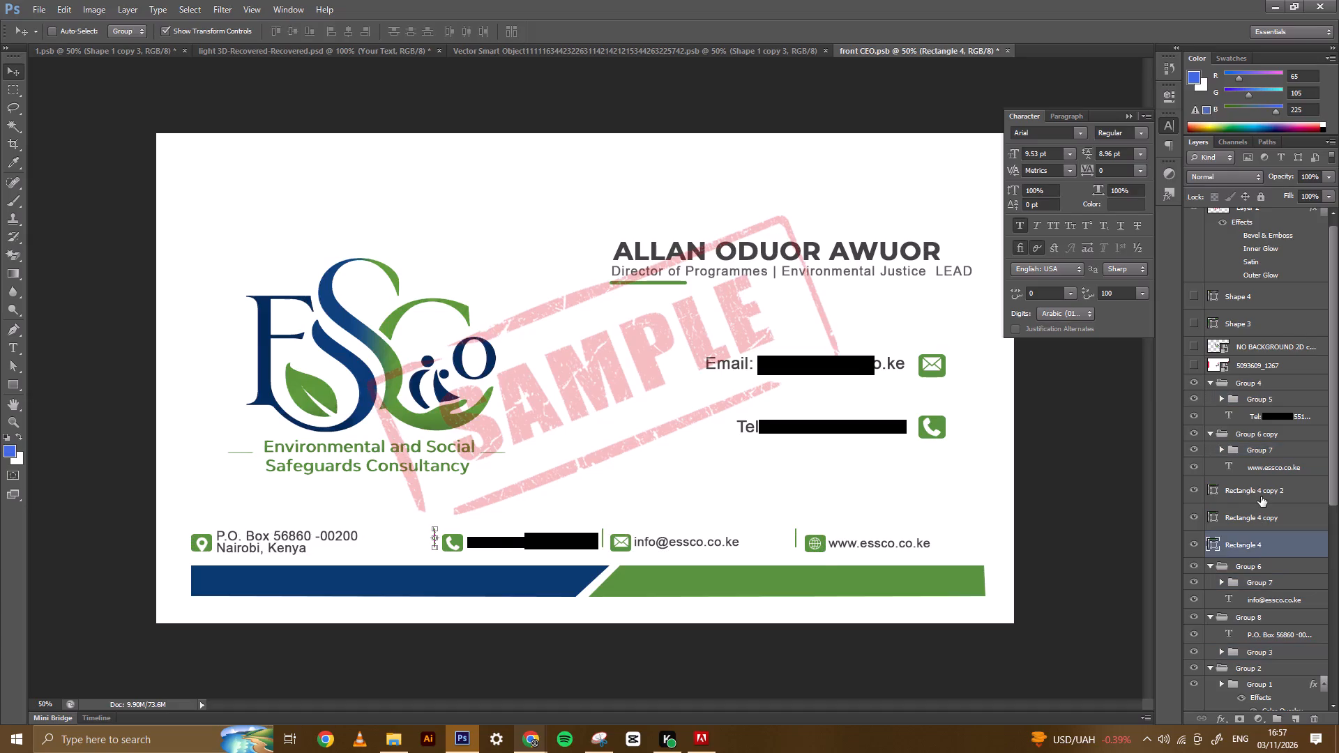
shift+click(1261, 496)
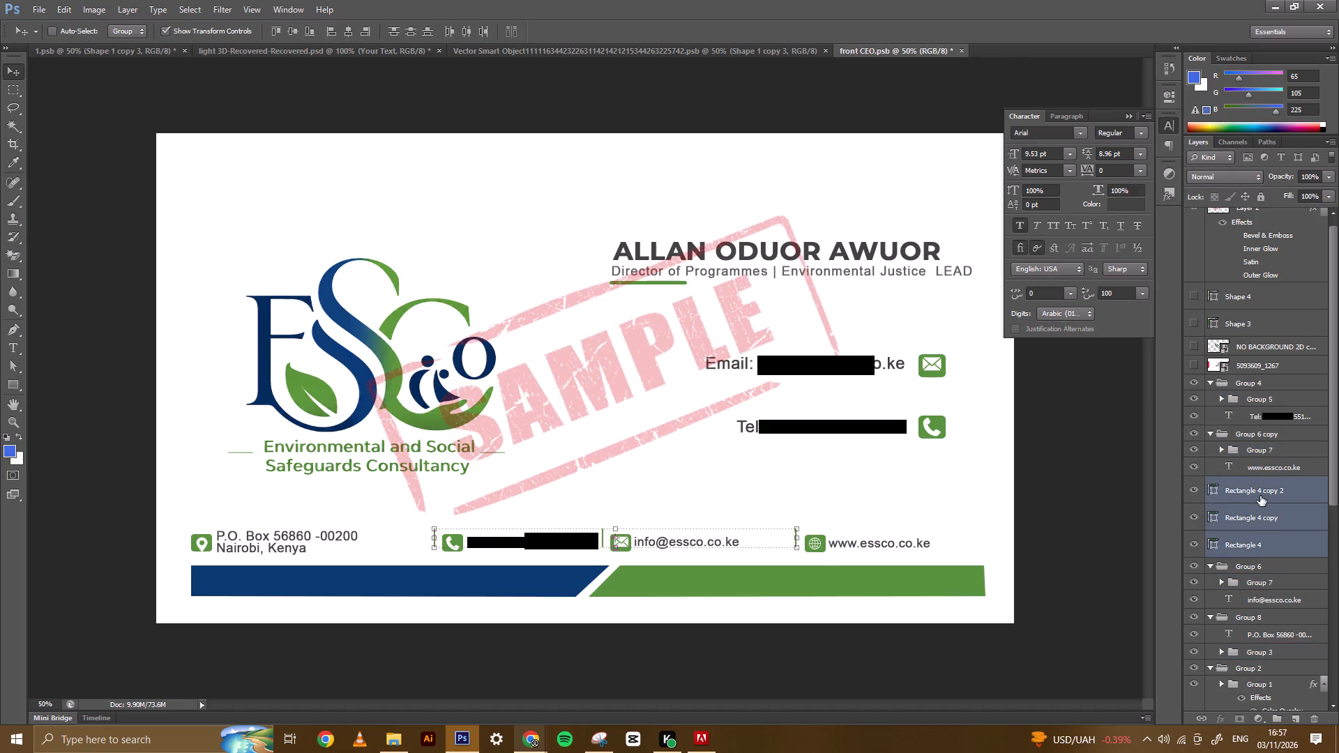
key(Down)
key(Down)
key(Down)
key(Down)
key(Down)
key(Down)
key(Down)
key(Down)
key(Down)
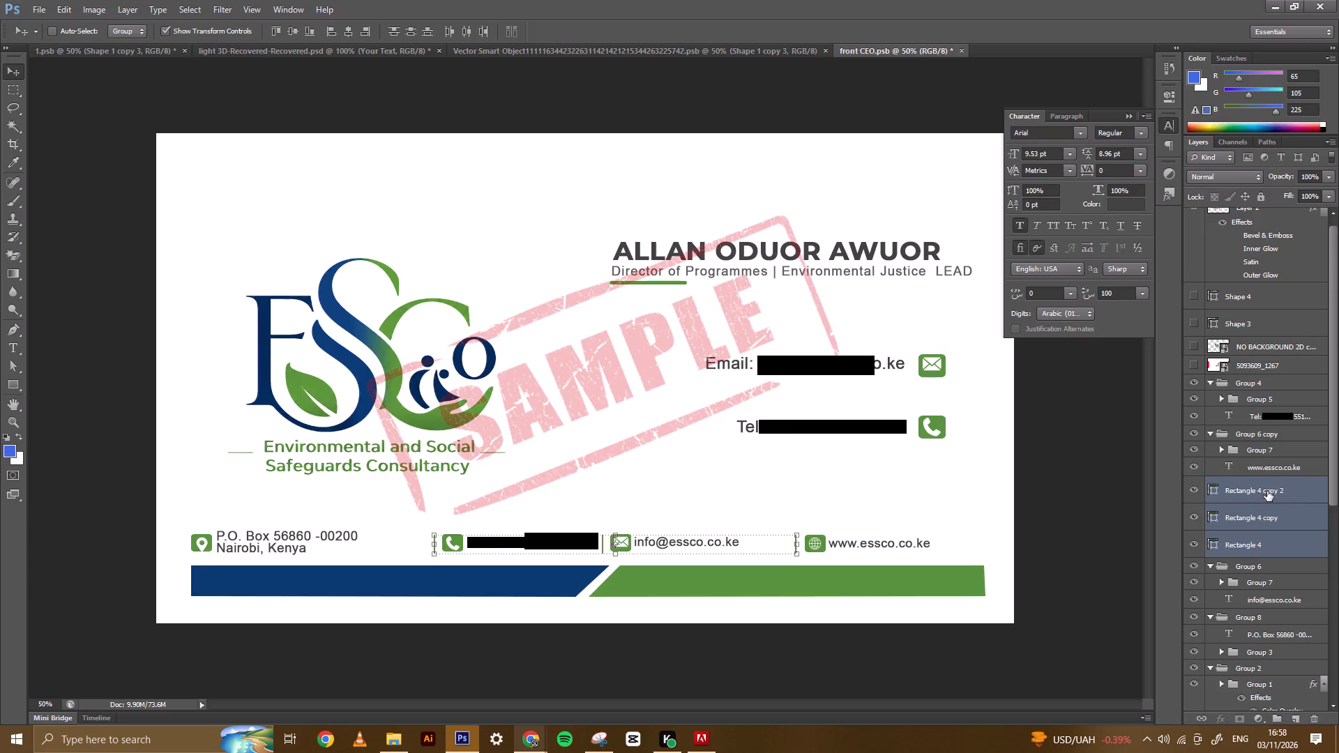
Nudge the bottom-row email group, Group 6 with envelope icon and text, rightward to sit more centrally between its two green dividers.
click(1250, 453)
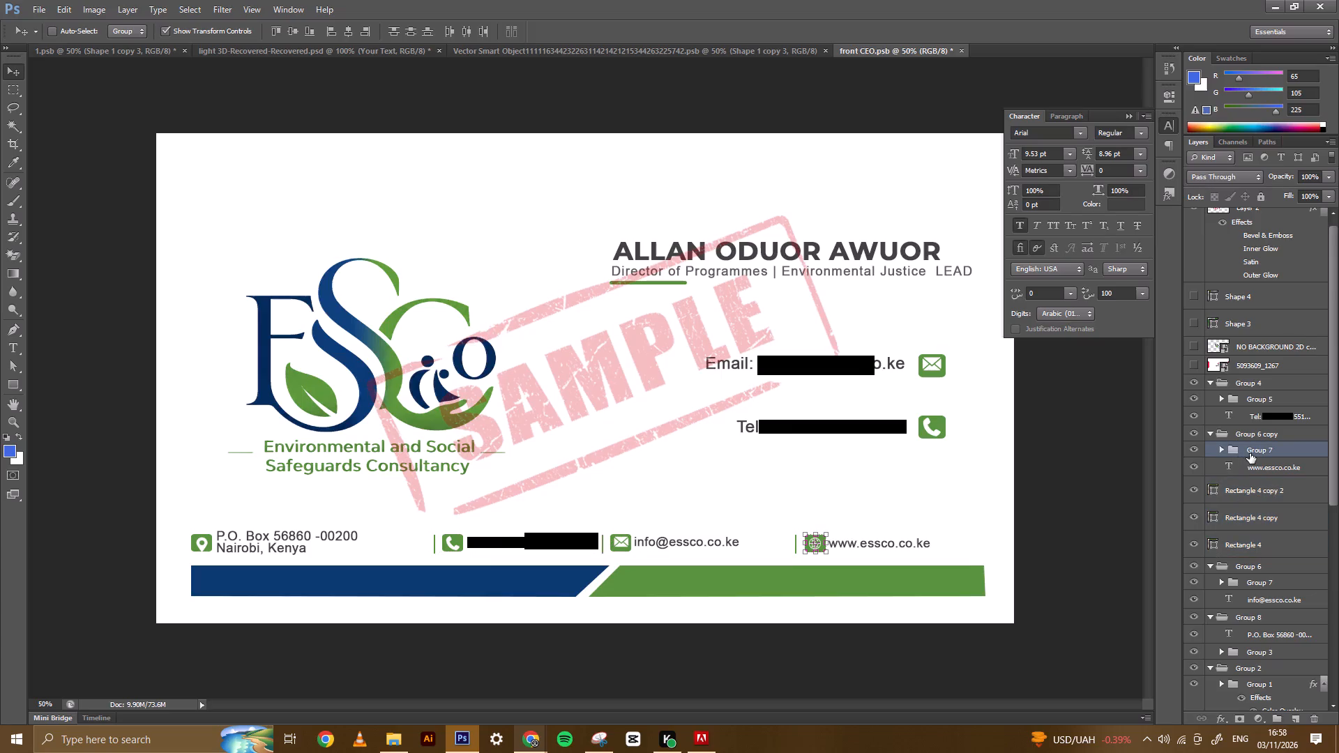
click(1248, 435)
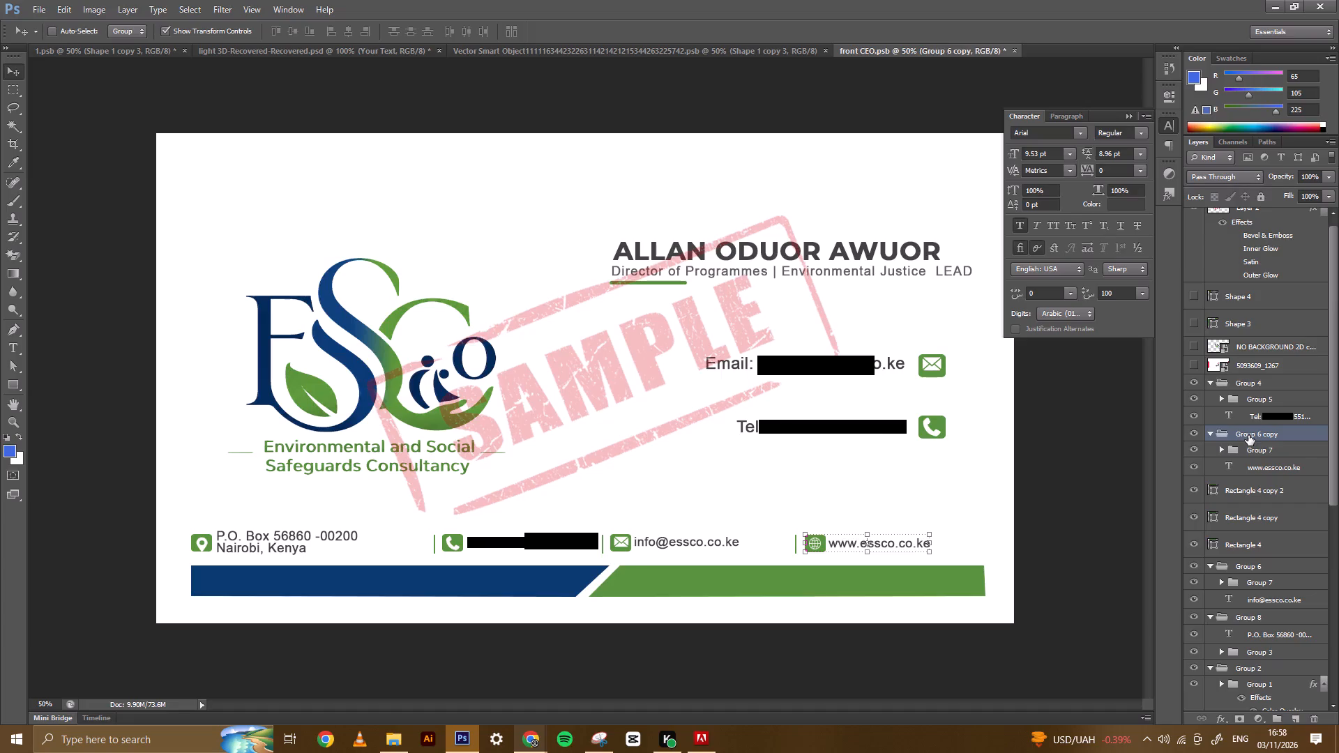
click(1244, 381)
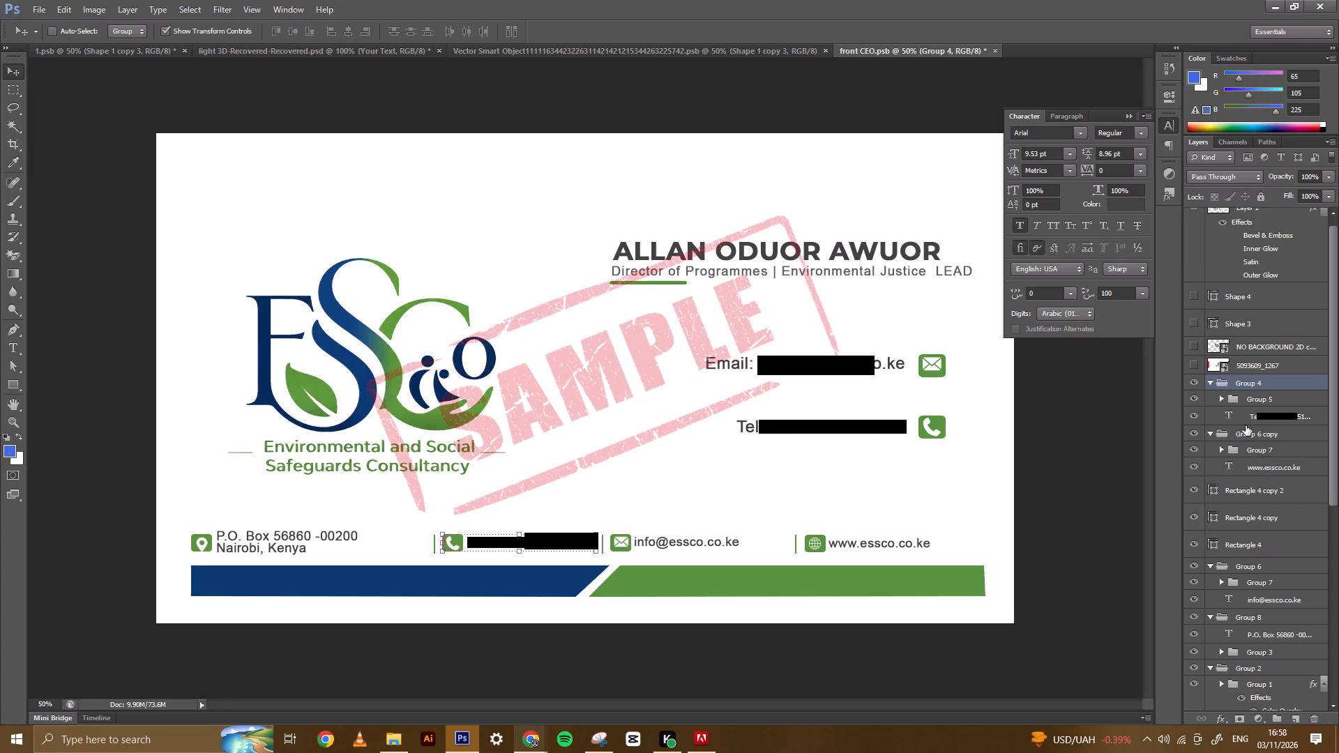
click(1246, 563)
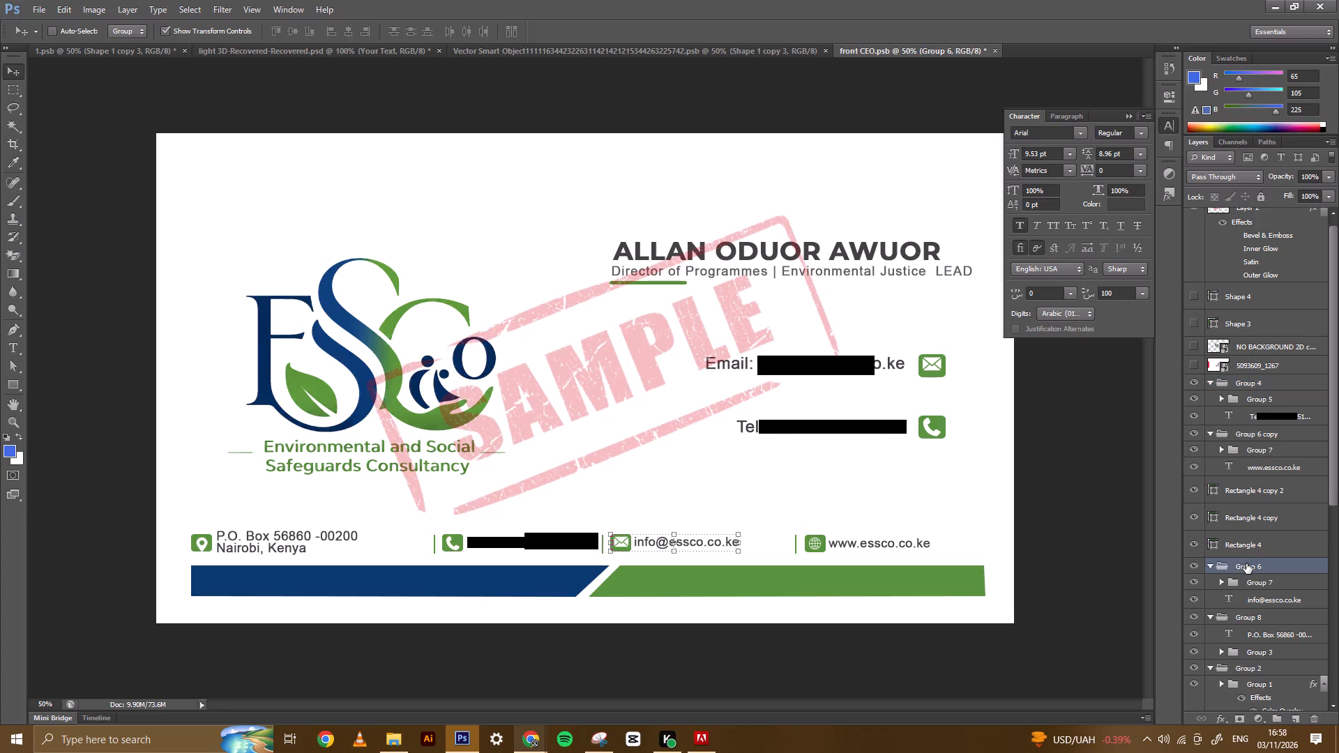
key(Right)
key(Right)
key(Right)
key(Right)
key(Right)
key(Right)
key(Right)
key(Right)
key(Right)
key(Right)
key(Right)
key(Right)
key(Right)
key(Right)
key(Right)
key(Right)
key(Right)
key(Right)
key(Right)
key(Right)
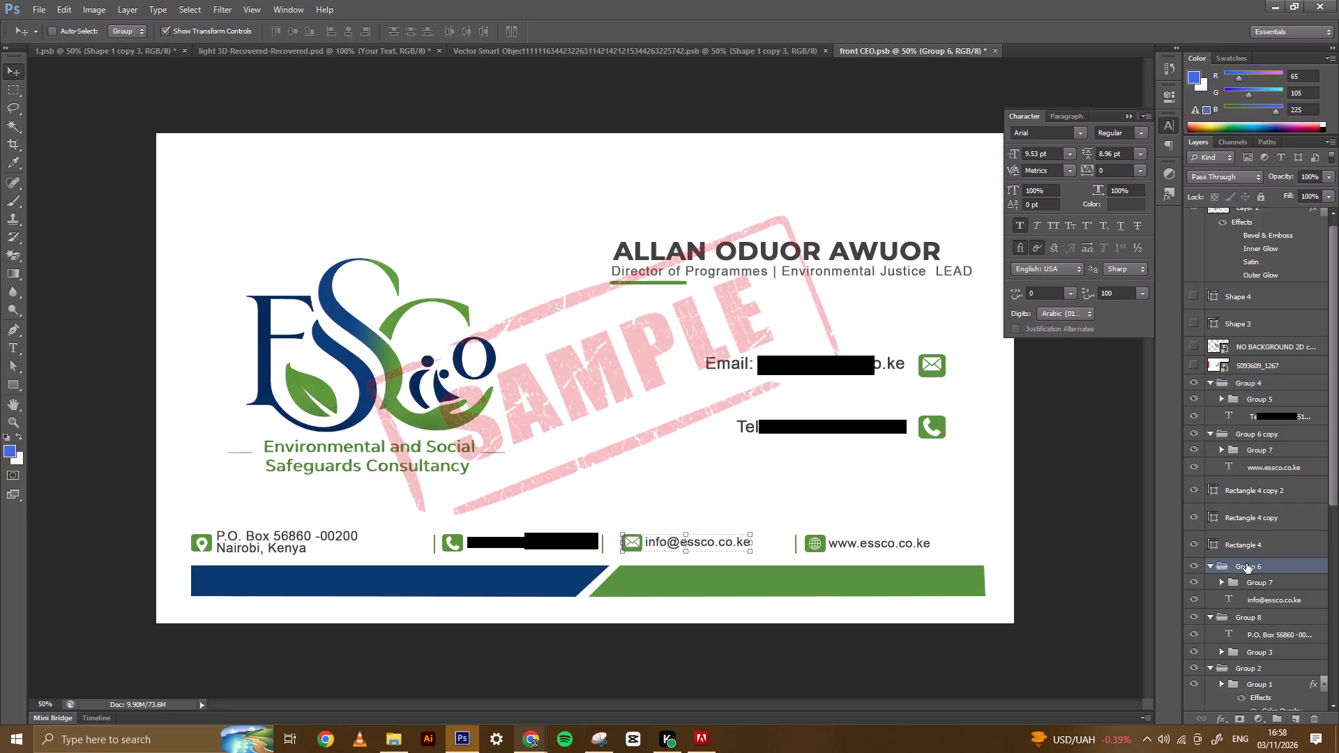
key(Right)
key(Right)
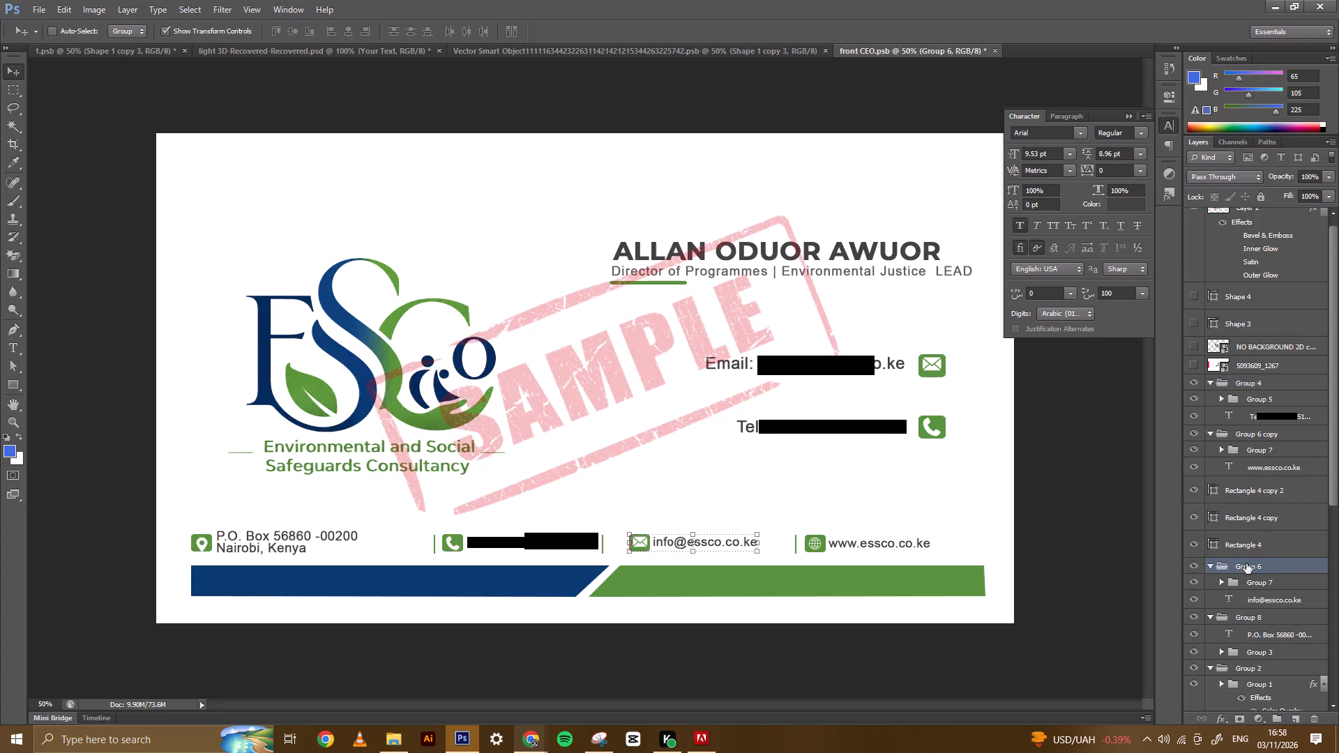
key(Right)
Nudge the bottom-row address group, Group 8 with location pin and P.O. Box text, rightward, closer to the first green divider.
click(1257, 620)
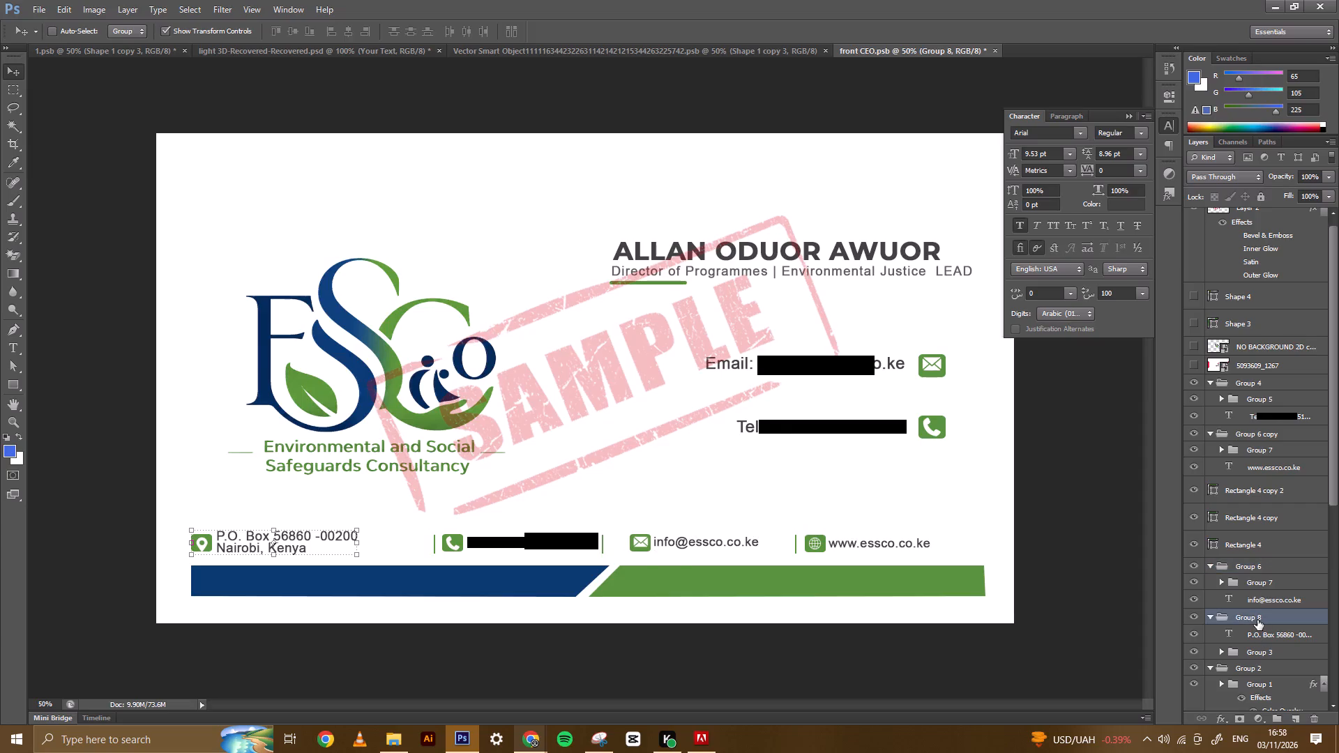
key(Right)
key(Right)
key(Right)
key(Right)
key(Right)
key(Right)
key(Right)
key(Right)
key(Right)
key(Right)
key(Right)
key(Right)
key(Right)
key(Right)
key(Right)
key(Right)
key(Right)
key(Right)
key(Right)
key(Right)
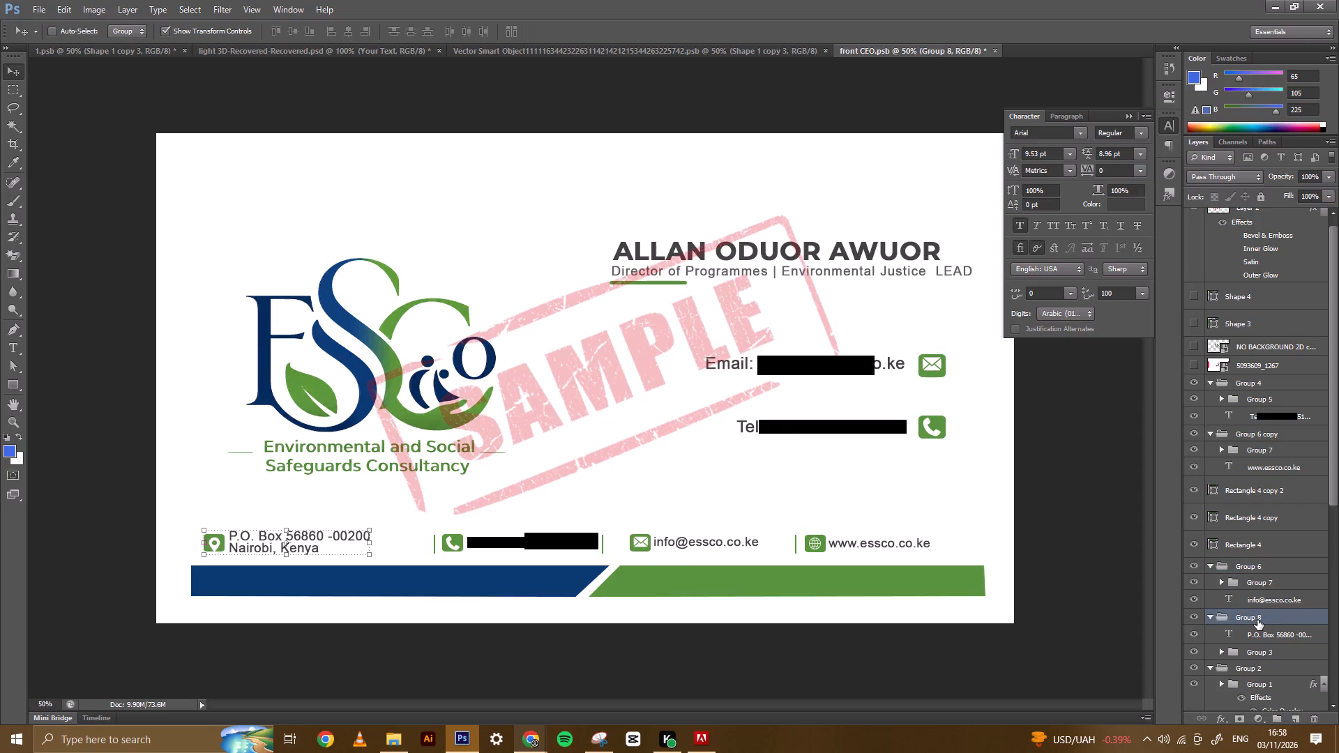
key(Right)
key(Right)
key(Right)
key(Right)
key(Right)
key(Right)
key(Right)
key(Right)
key(Right)
key(Right)
key(Right)
key(Right)
key(Right)
key(Right)
key(Right)
key(Right)
key(Right)
key(Right)
key(Right)
key(Right)
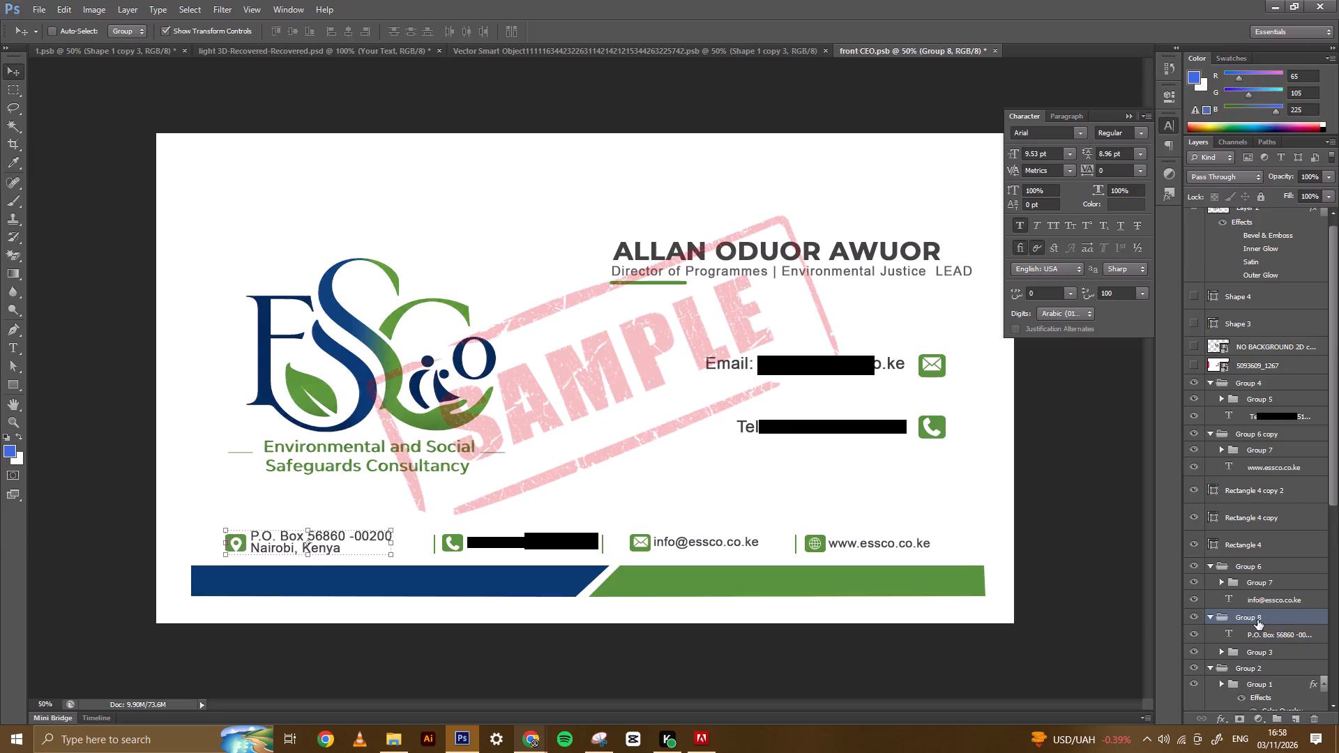
key(Right)
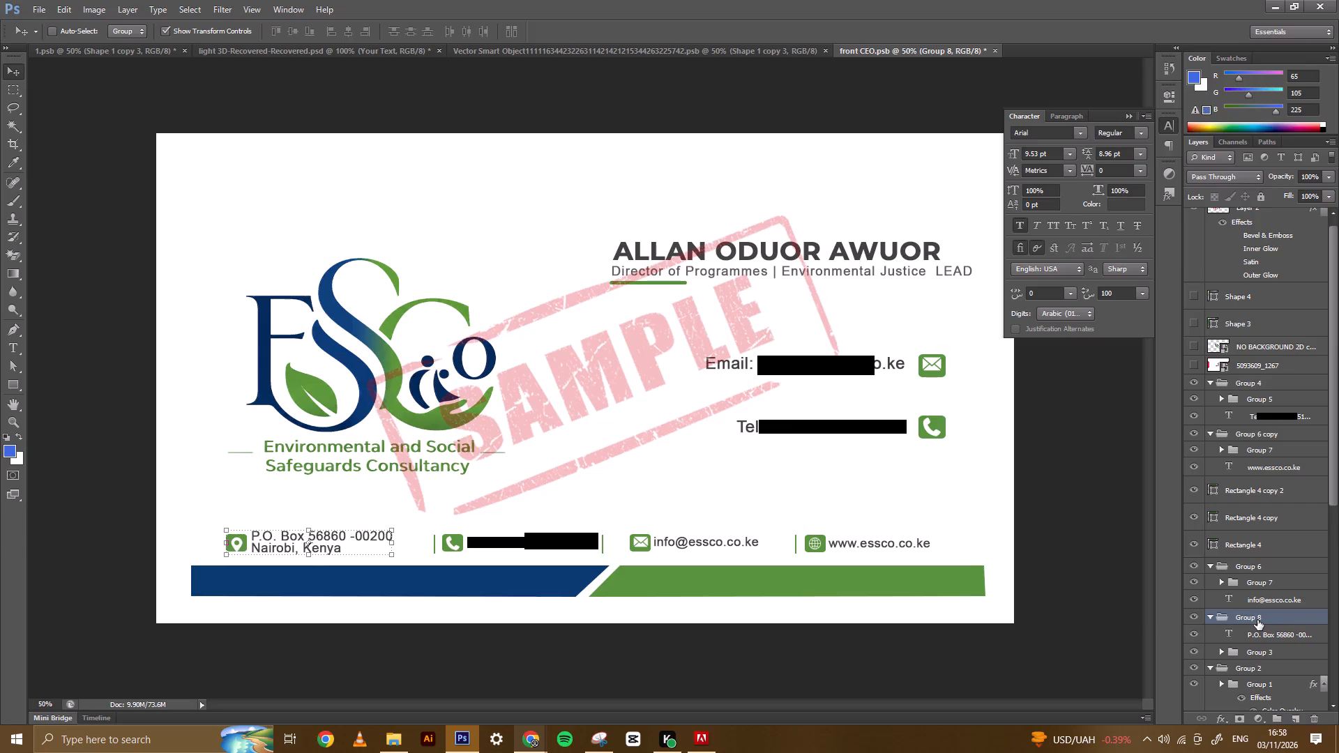
Nudge the bottom-row address group, Group 8, slightly further rightward toward the first green divider.
key(Right)
key(Right)
key(Right)
key(Right)
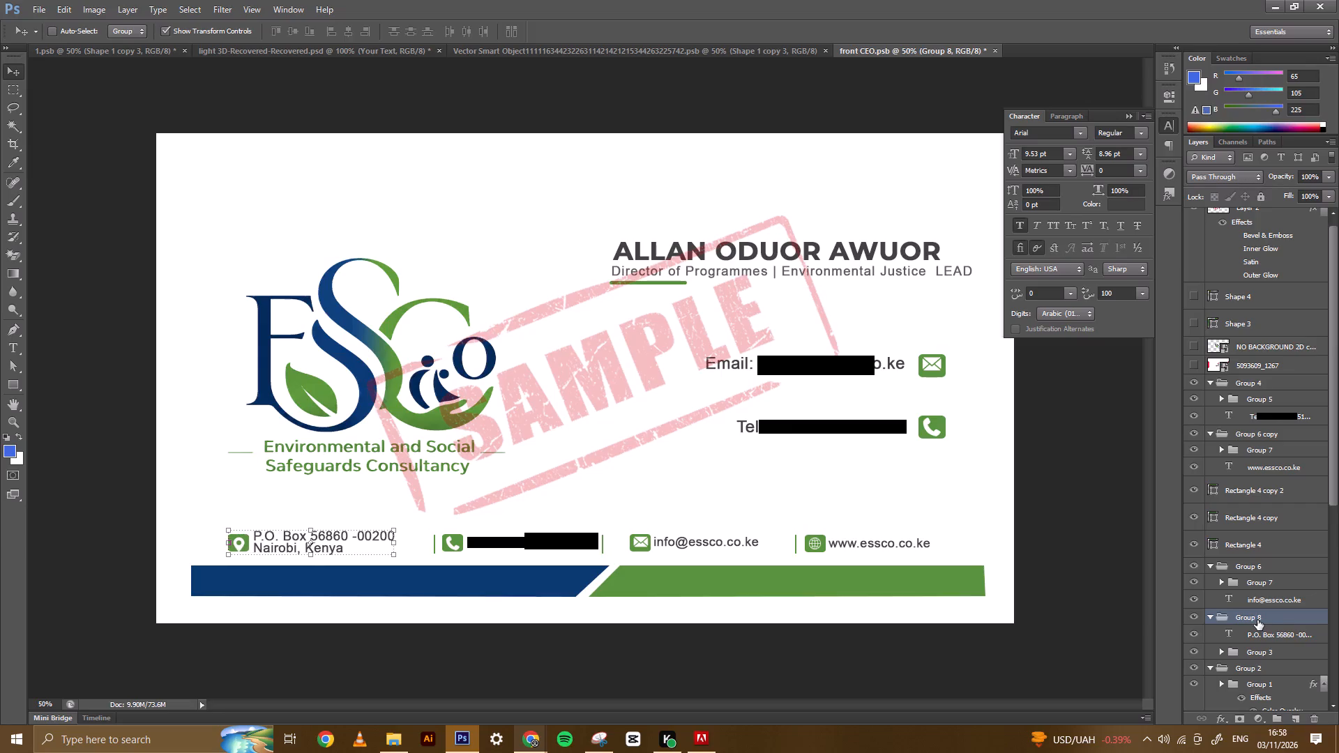
key(Right)
key(Right)
key(Right)
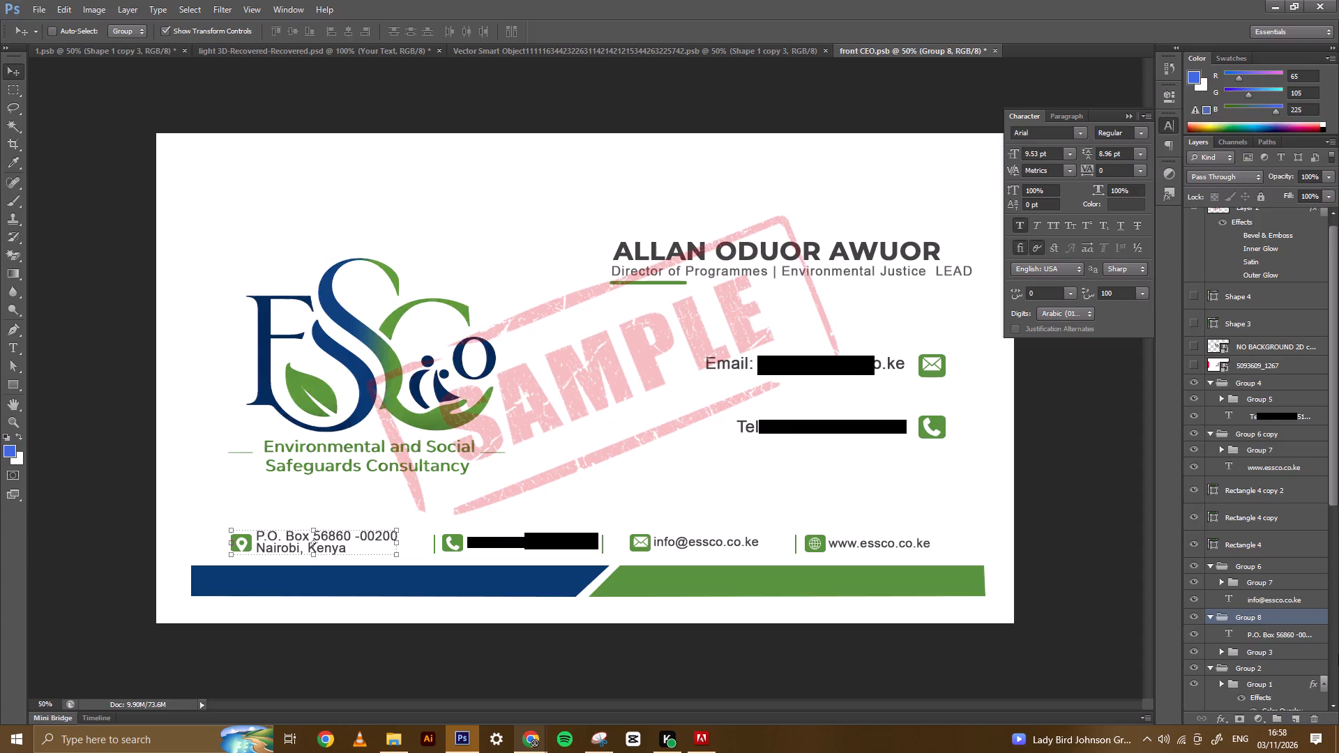
Nudge the P.O. Box address text alone rightward to widen the gap between it and the location pin icon.
click(1272, 637)
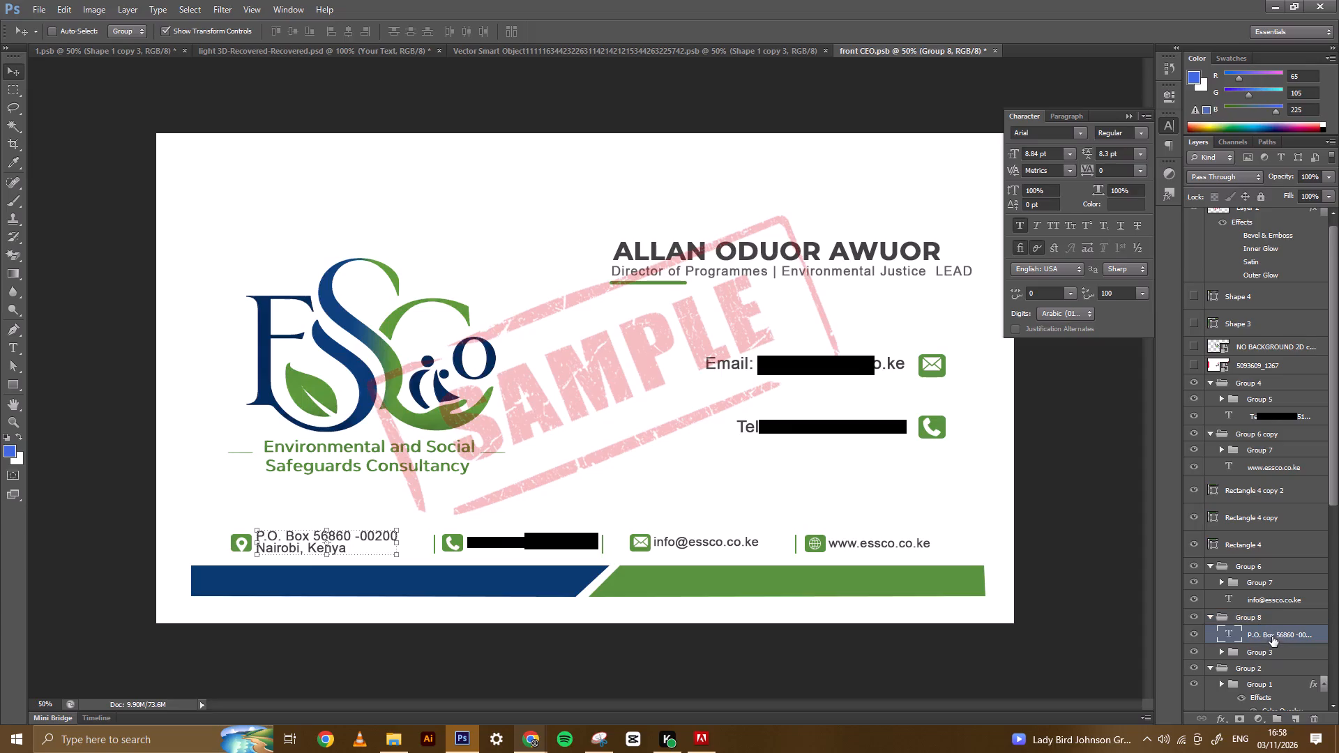
key(Right)
key(Right)
key(Right)
key(Right)
key(Right)
key(Right)
key(Right)
key(Right)
key(Right)
key(Right)
key(Right)
key(Right)
key(Right)
key(Right)
key(Right)
key(Right)
key(Right)
key(Right)
key(Right)
key(Right)
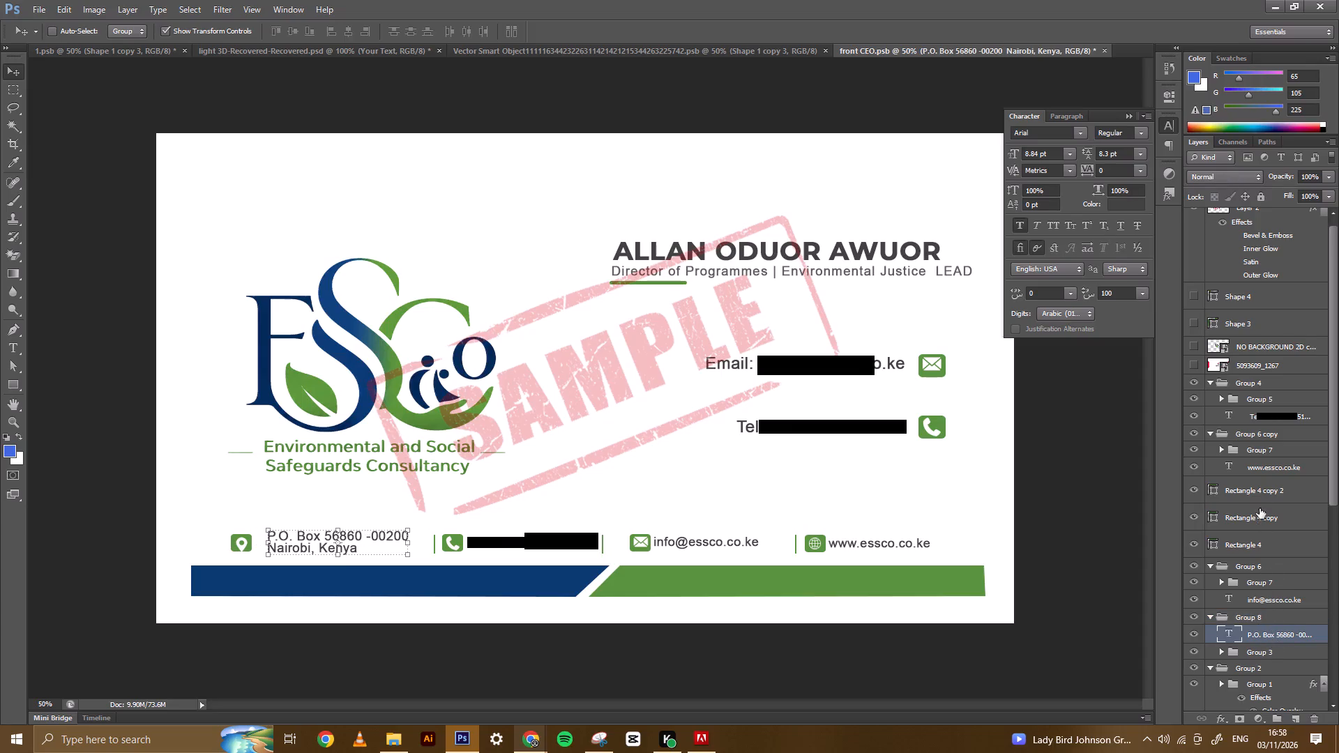
Nudge the bottom-row phone number text in Group 4 rightward, away from its phone icon.
click(1258, 413)
key(Right)
key(Right)
key(Right)
key(Right)
key(Right)
key(Right)
key(Right)
key(Right)
key(Right)
key(Right)
key(Right)
key(Right)
key(Right)
key(Right)
key(Right)
key(Right)
key(Right)
key(Right)
key(Right)
key(Right)
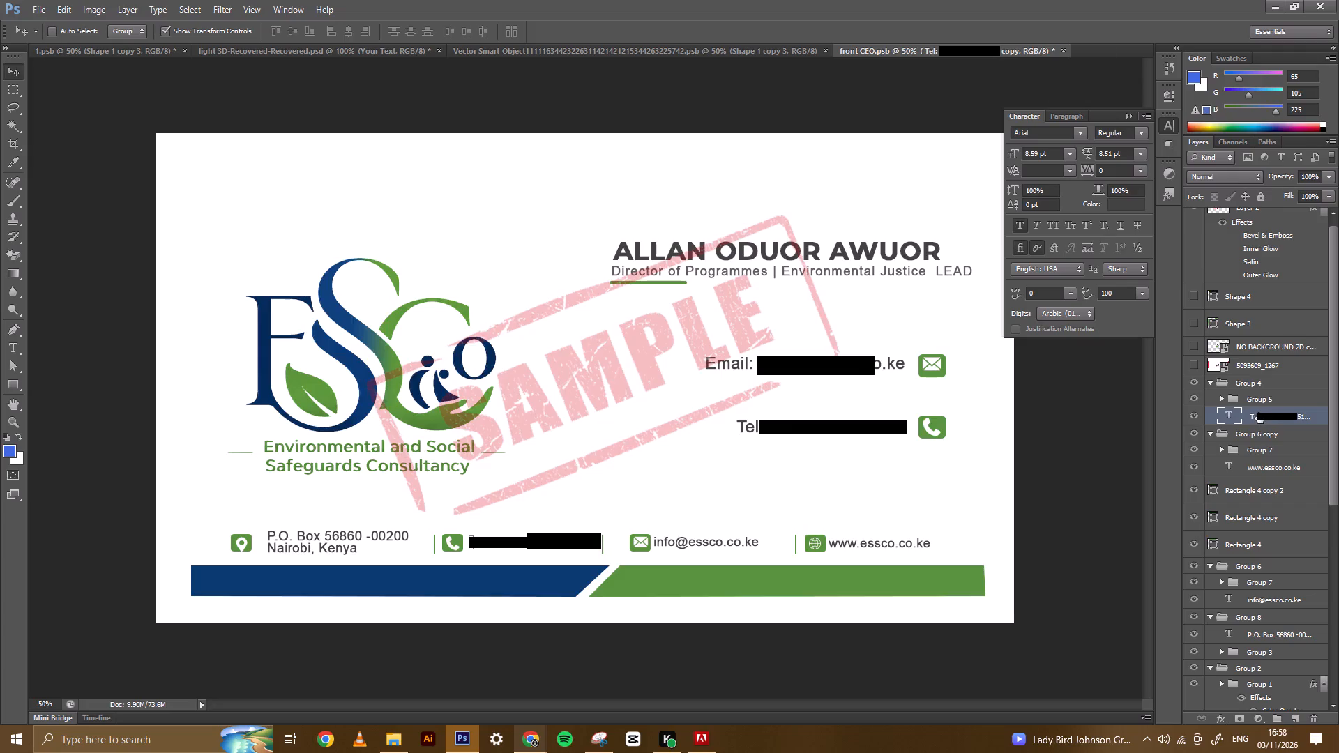
key(Left)
key(Right)
Shift the divider Rectangle 4 copy 2 leftward so it sits midway between the general email text and the website icon.
click(1263, 502)
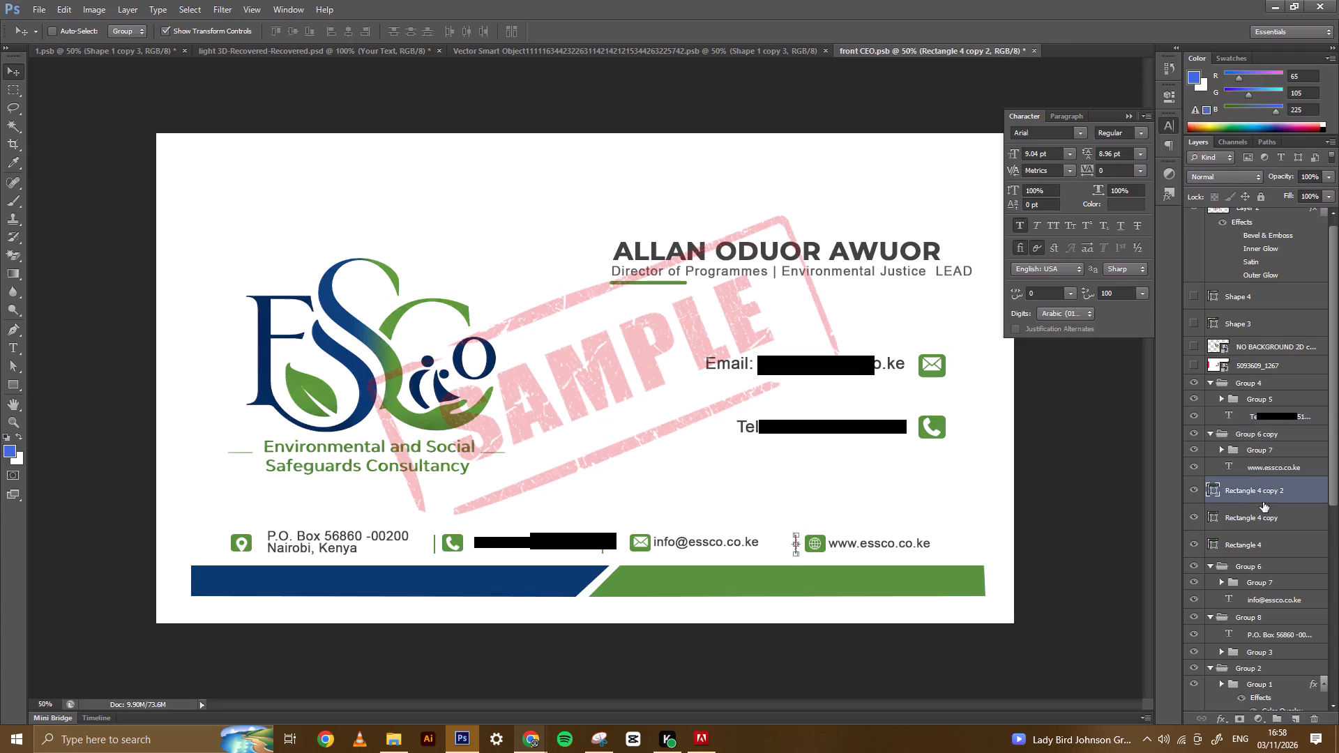
key(Left)
key(Left)
key(Left)
key(Left)
key(Left)
key(Left)
key(Left)
key(Left)
key(Left)
key(Left)
key(Left)
key(Left)
key(Left)
key(Left)
key(Left)
key(Left)
key(Left)
key(Left)
key(Left)
key(Left)
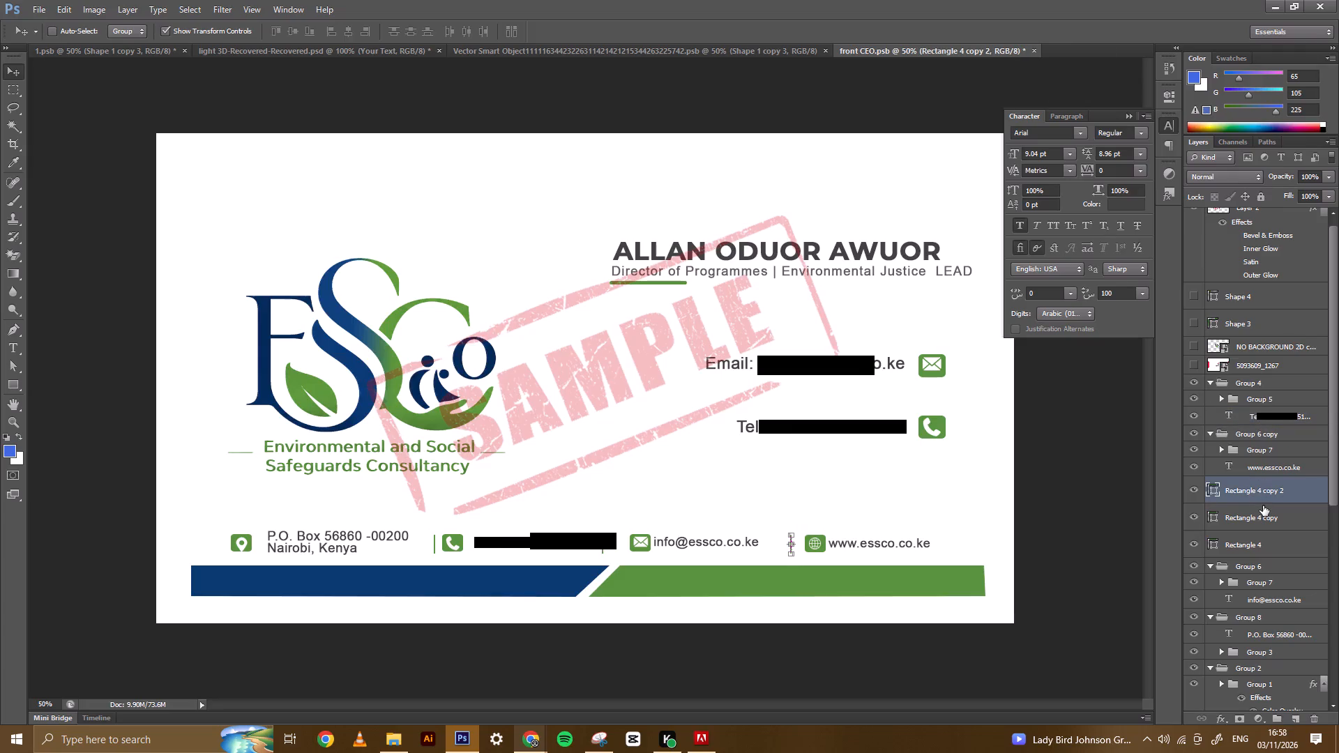
key(Left)
key(Left)
key(Left)
key(Left)
key(Left)
key(Left)
key(Left)
key(Left)
key(Left)
key(Left)
key(Left)
key(Left)
key(Left)
key(Left)
key(Left)
key(Left)
key(Left)
key(Left)
key(Left)
key(Left)
Shift the divider Rectangle 4 copy rightward so it sits between the bottom-row phone number and the envelope icon.
click(1263, 519)
key(Right)
key(Right)
key(Right)
key(Right)
key(Right)
key(Right)
key(Right)
key(Right)
key(Right)
key(Right)
key(Right)
key(Right)
key(Right)
key(Right)
key(Right)
key(Right)
key(Right)
key(Right)
key(Right)
key(Right)
key(Right)
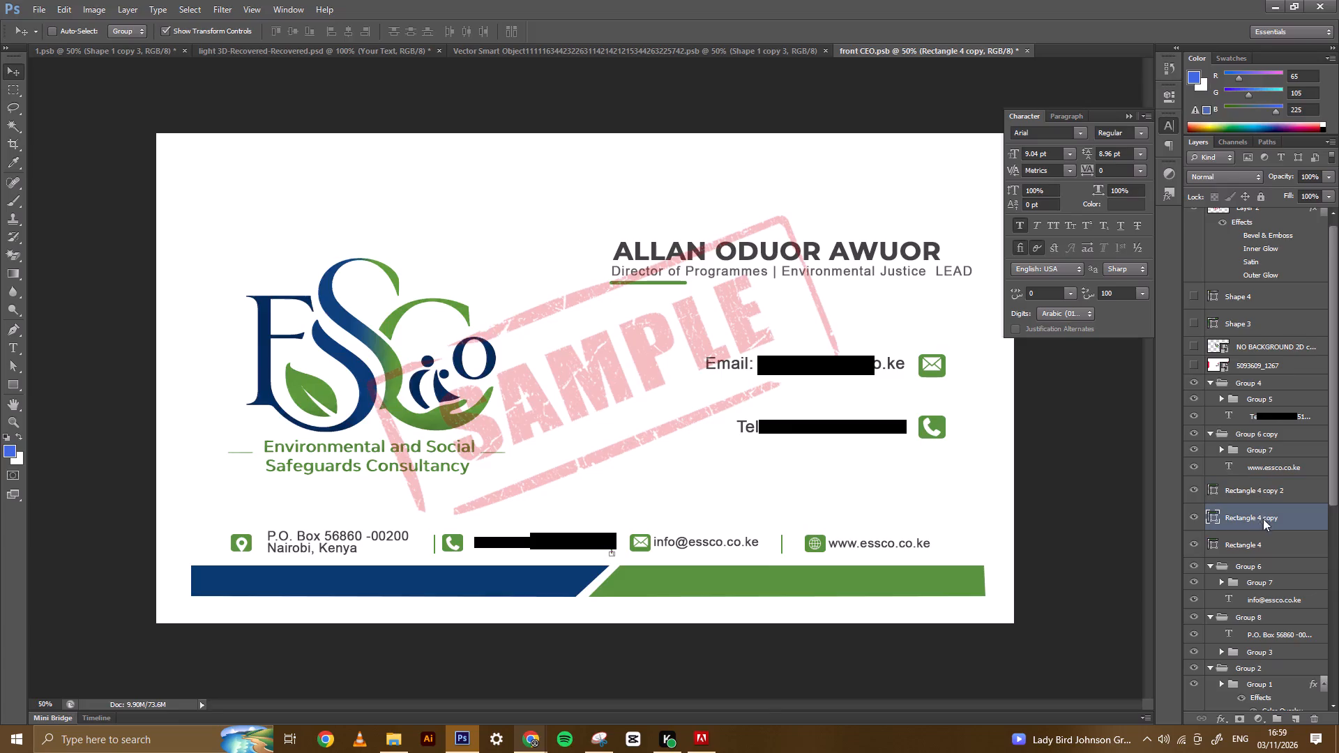
key(Right)
key(Right)
key(Right)
Shift the divider Rectangle 4 leftward so it sits between the address text and the bottom-row phone icon.
click(1258, 549)
key(Left)
key(Left)
key(Left)
key(Left)
key(Left)
key(Left)
key(Left)
key(Left)
key(Left)
key(Left)
key(Left)
key(Left)
key(Left)
key(Left)
key(Left)
key(Left)
key(Left)
key(Left)
key(Left)
key(Left)
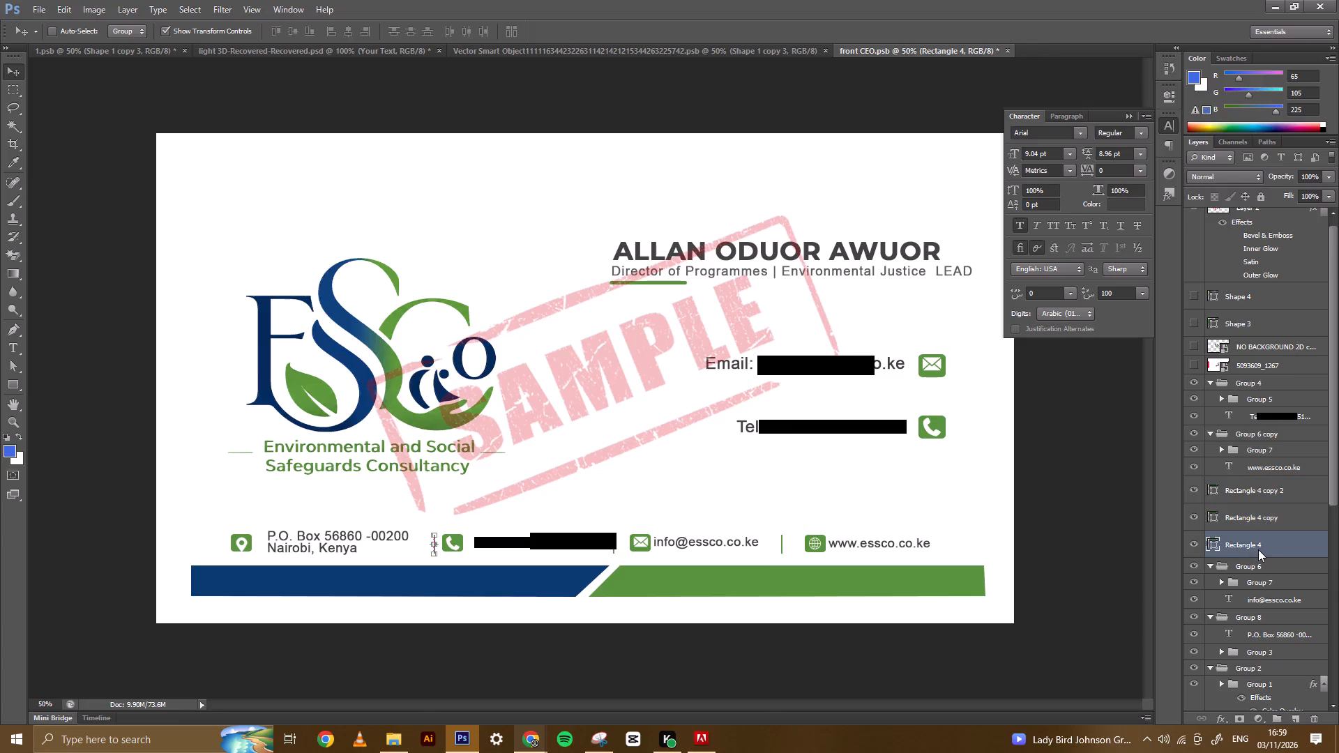
key(Left)
key(Left)
key(Left)
Draw a thin green horizontal rectangle, about 2258 by 6 px, across the card above the bottom contact row.
click(8, 386)
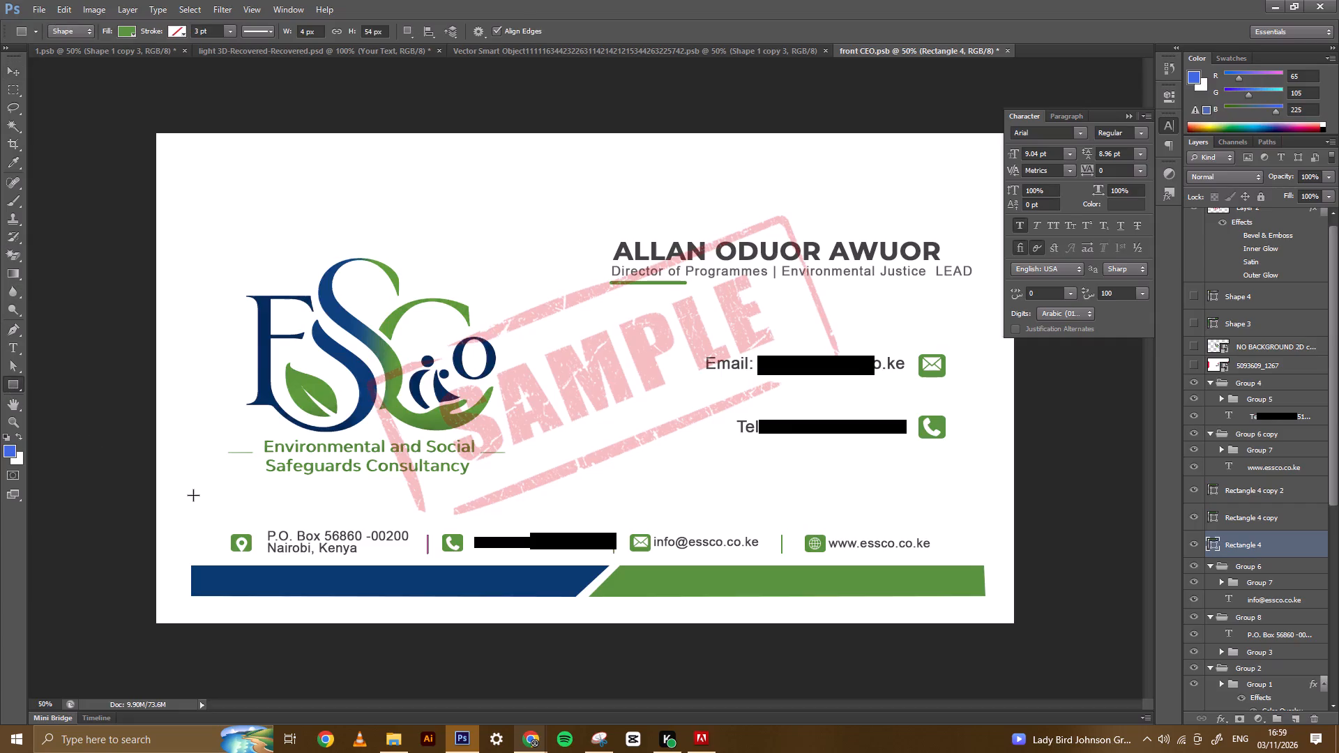
drag(192, 494, 879, 552)
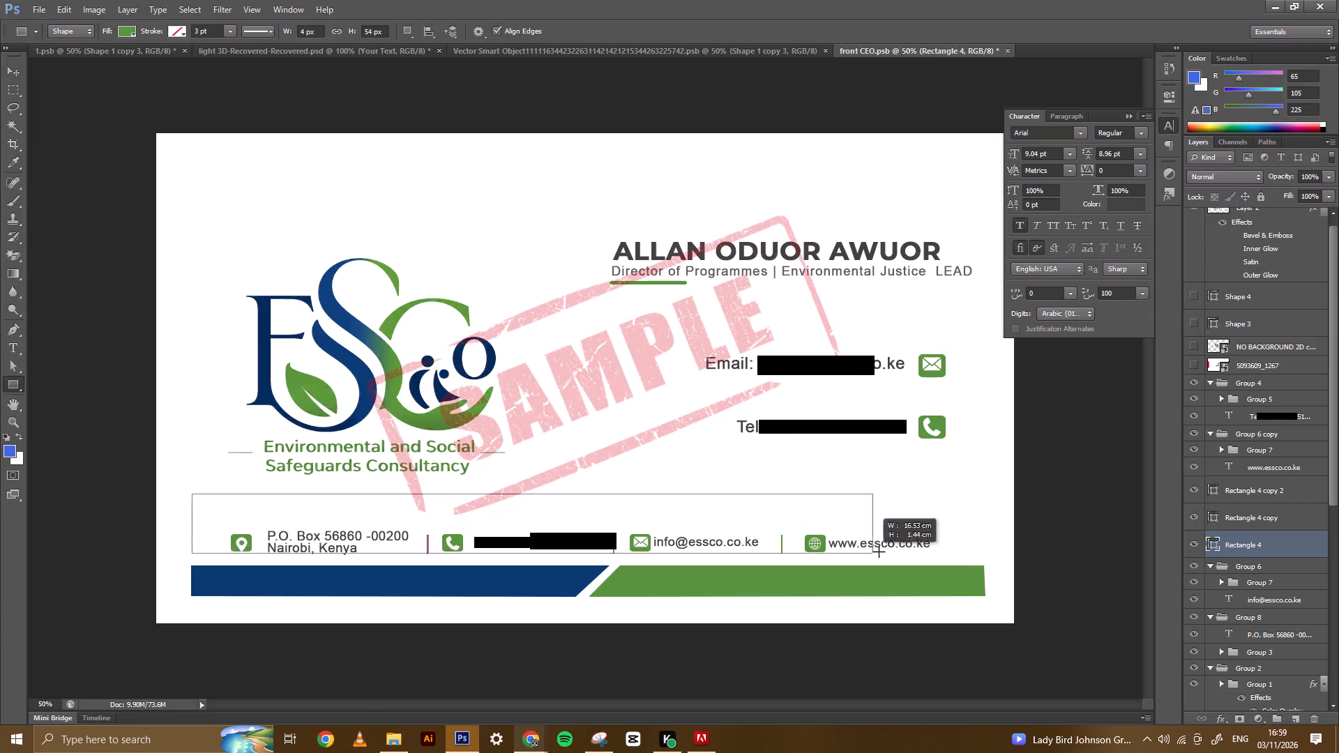
drag(879, 552, 978, 499)
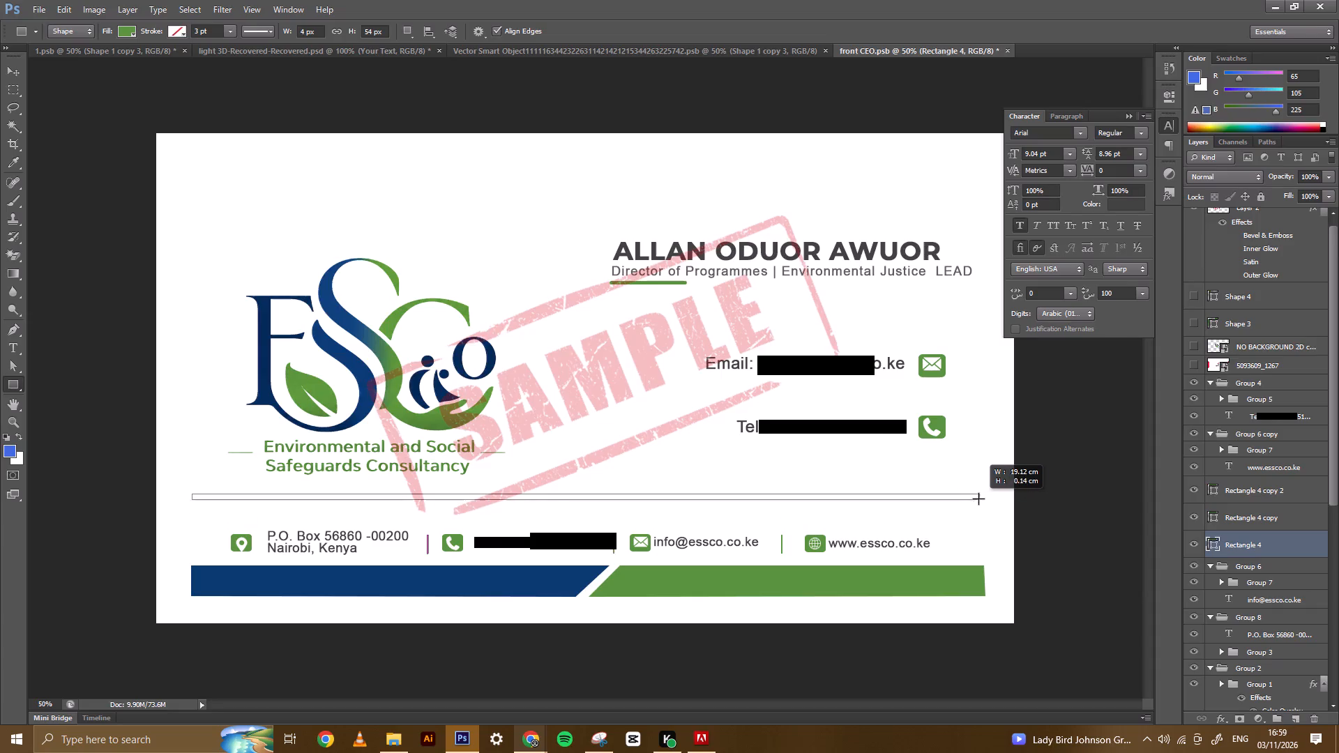
drag(978, 499, 980, 495)
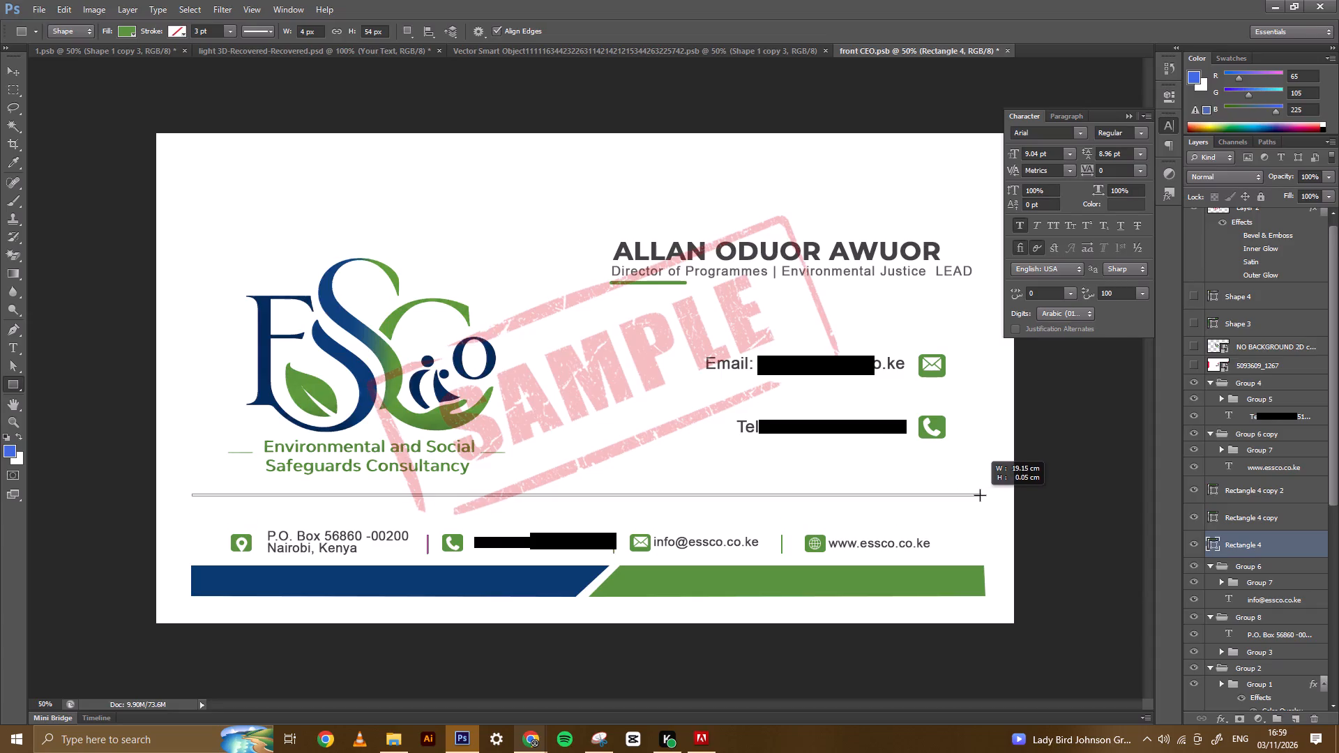
drag(980, 495, 978, 495)
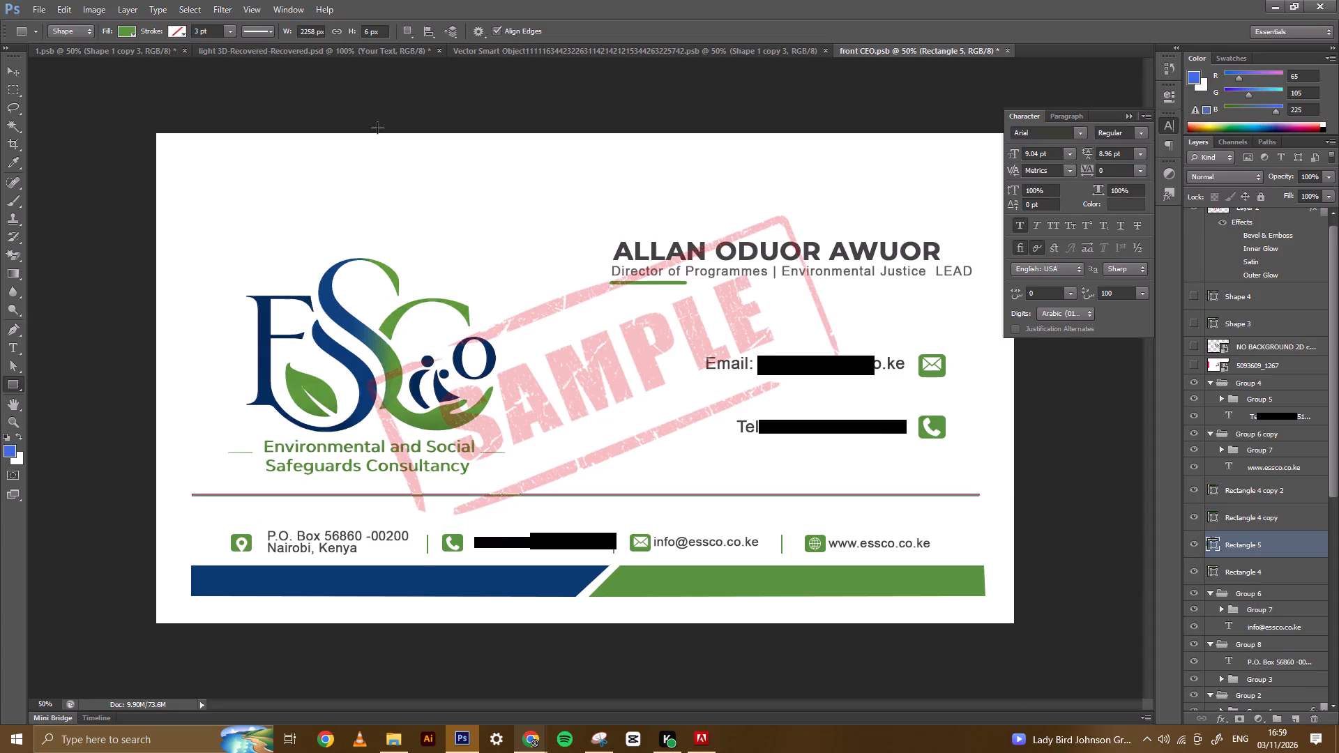
Nudge the new horizontal green line slightly down toward the bottom contact row.
click(12, 68)
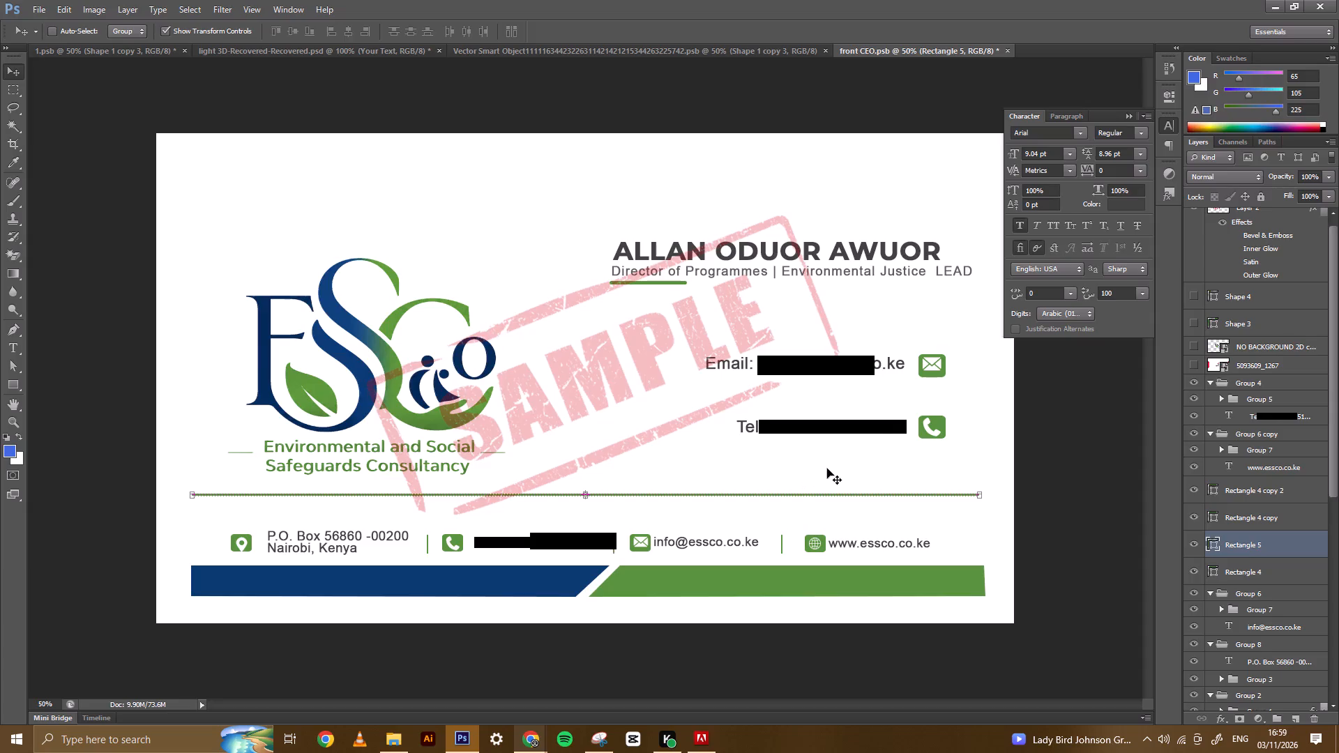
key(Down)
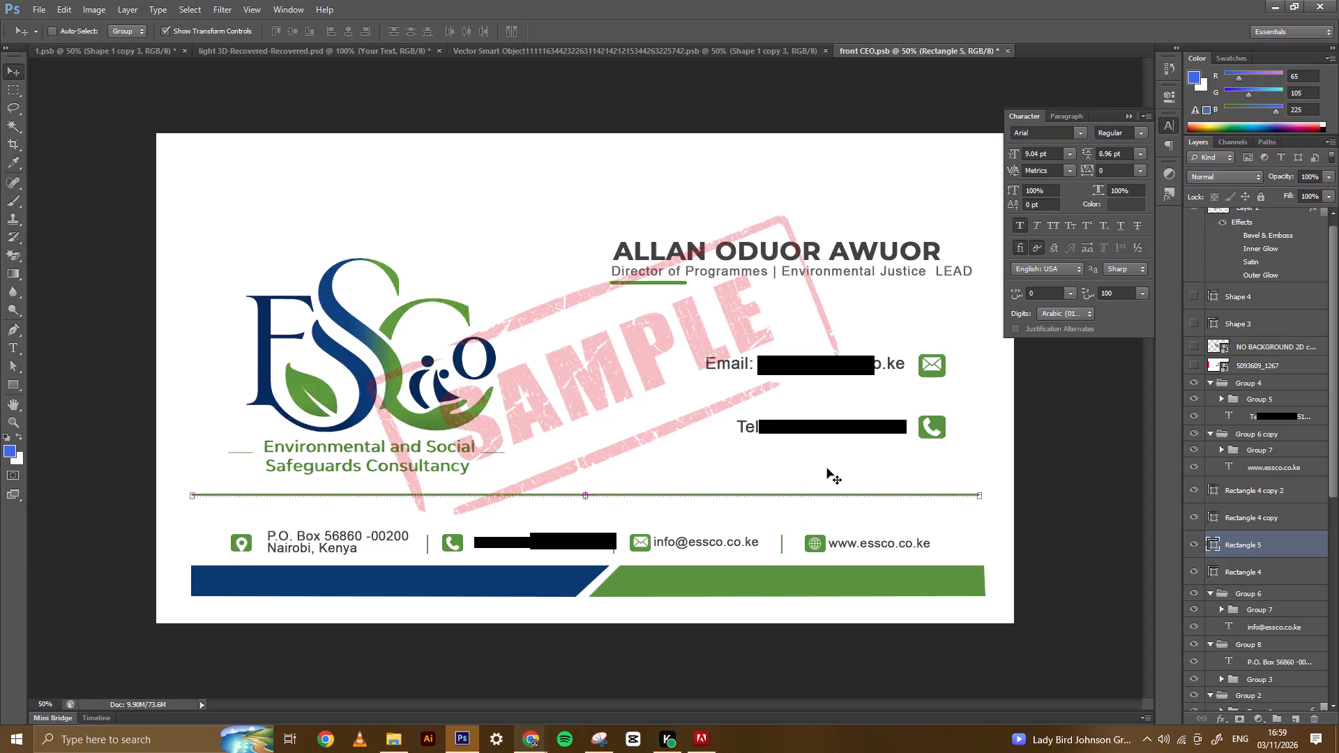
key(Down)
key(Down)
key(Down)
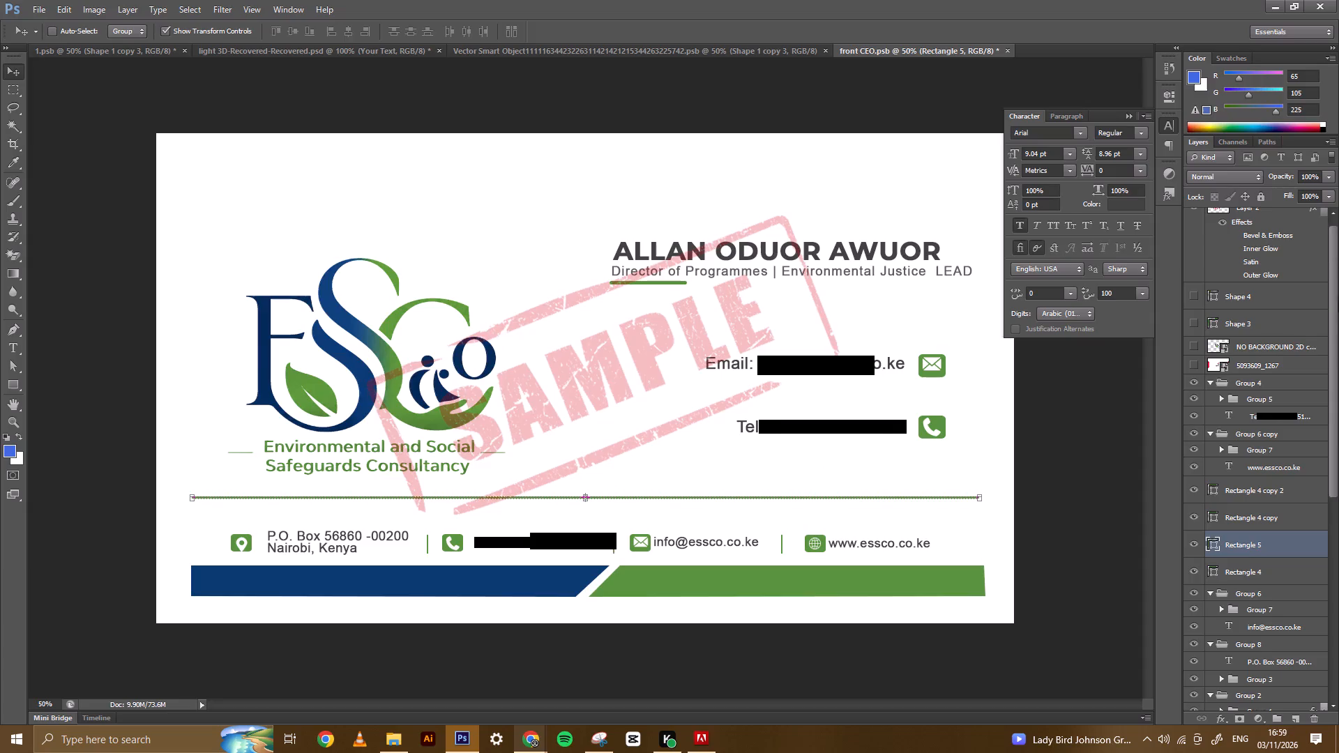
Collapse Group 4 and delete the hidden layers 5093609_1267, NO BACKGROUND 2D, Shape 4 and Shape 3.
click(1211, 383)
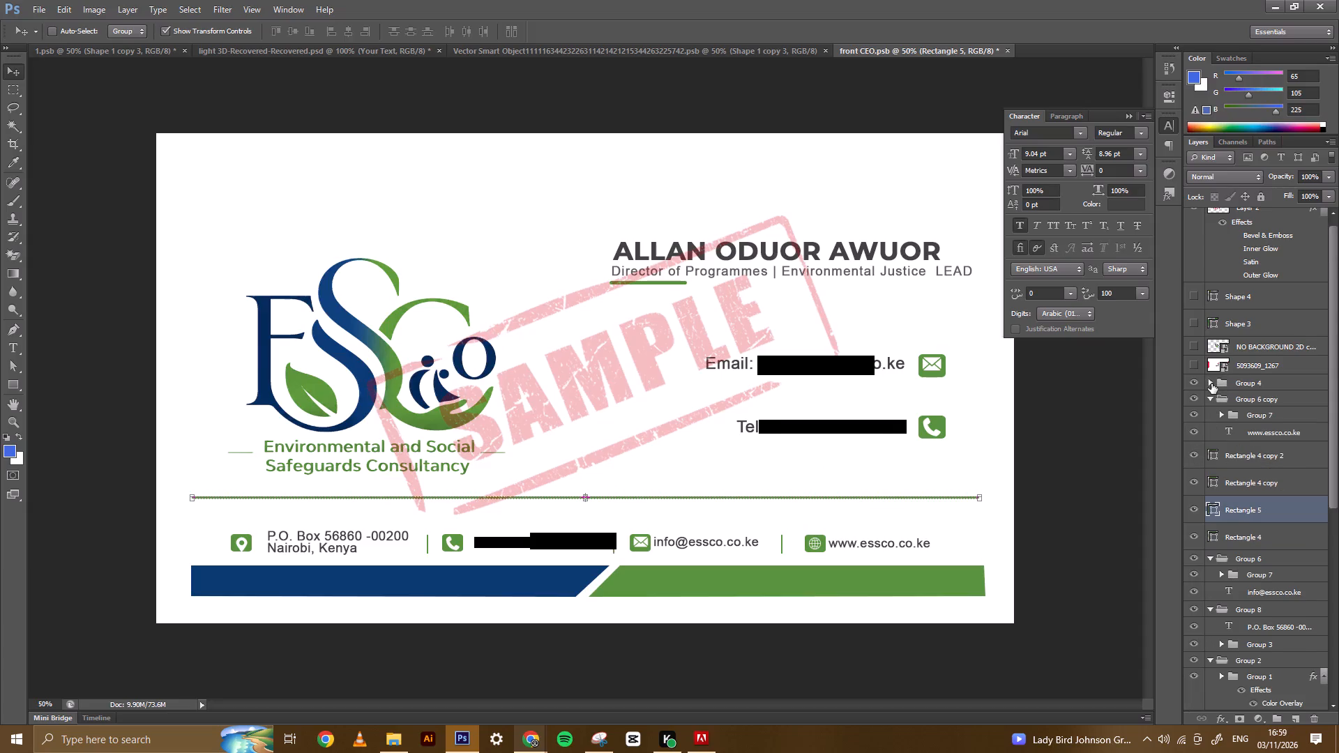
click(1252, 379)
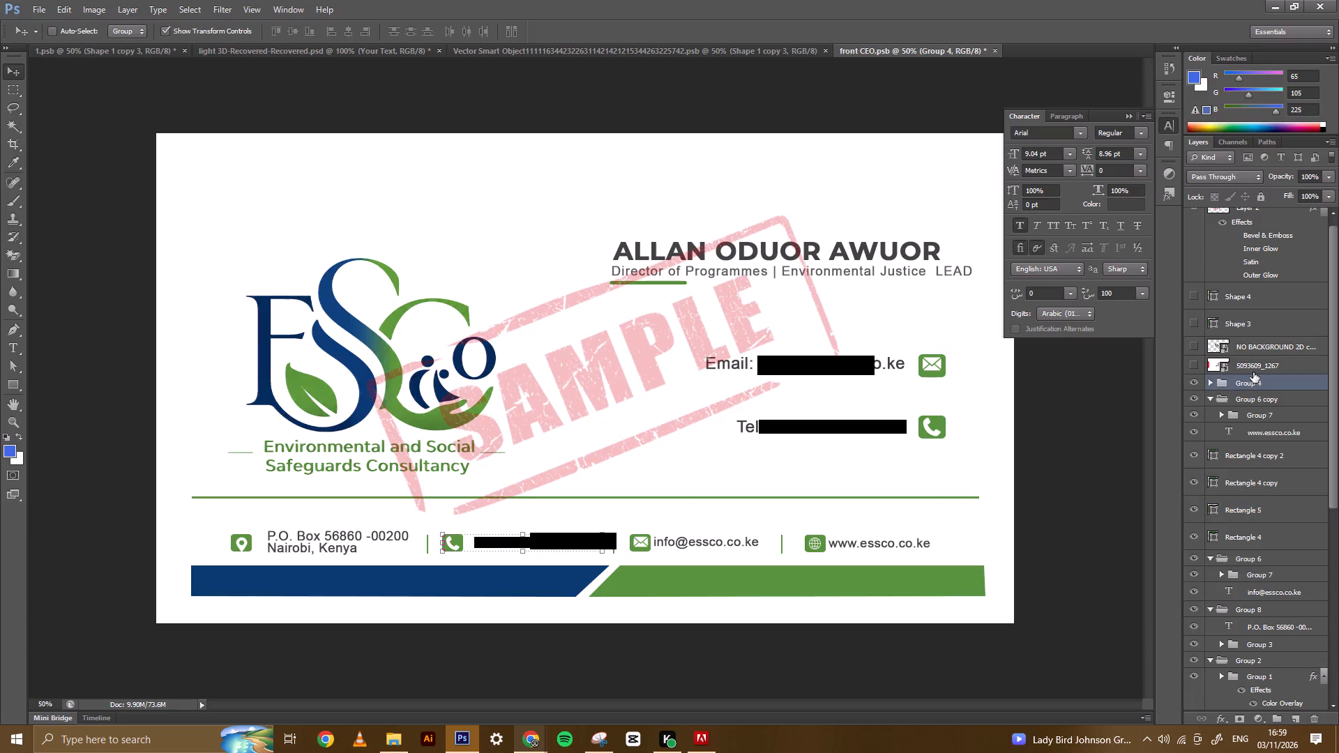
click(1253, 369)
key(Delete)
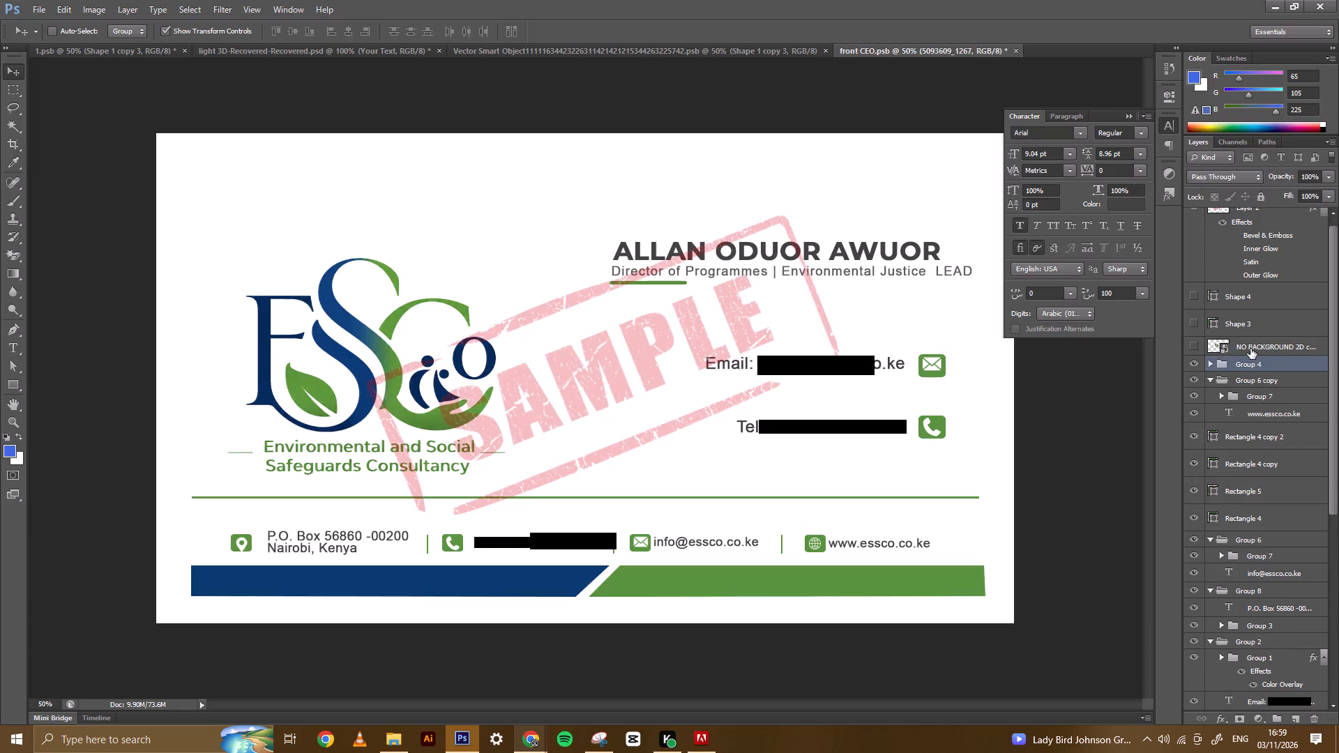
click(1255, 343)
key(Delete)
click(1246, 298)
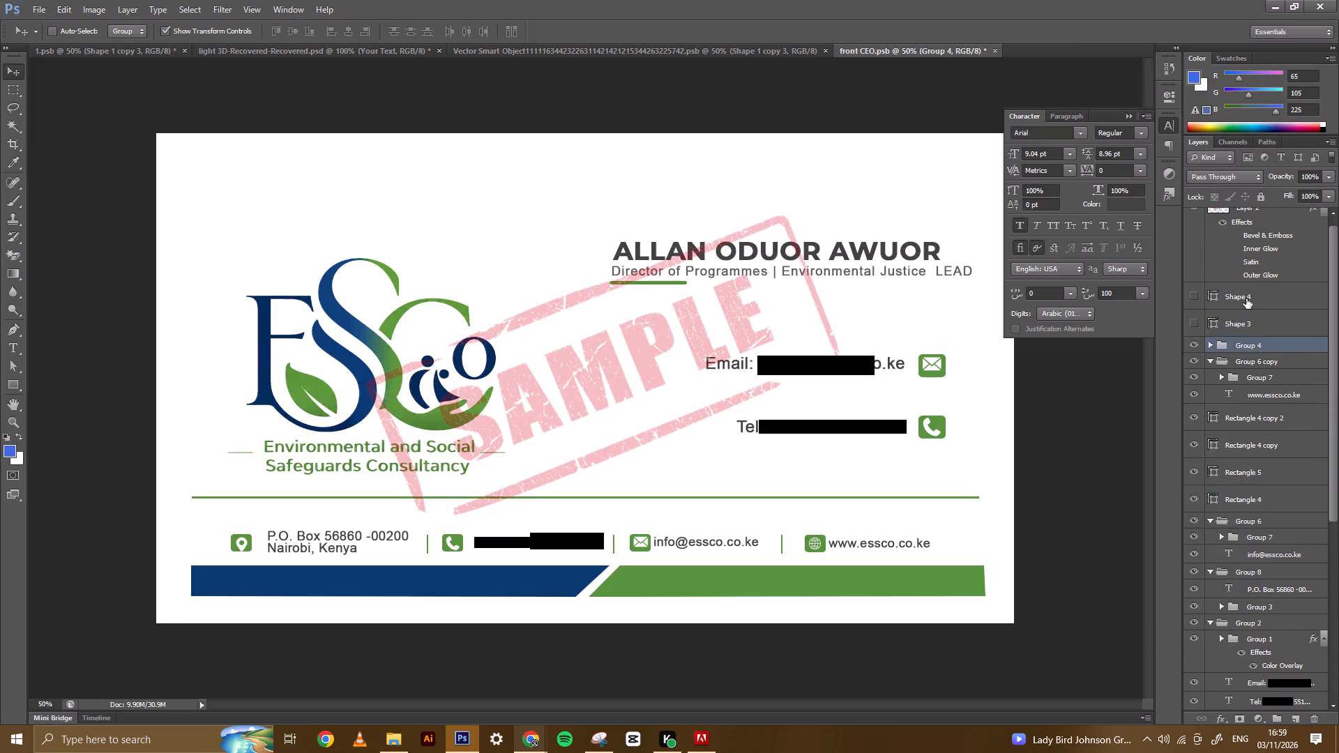
key(Delete)
key(Delete)
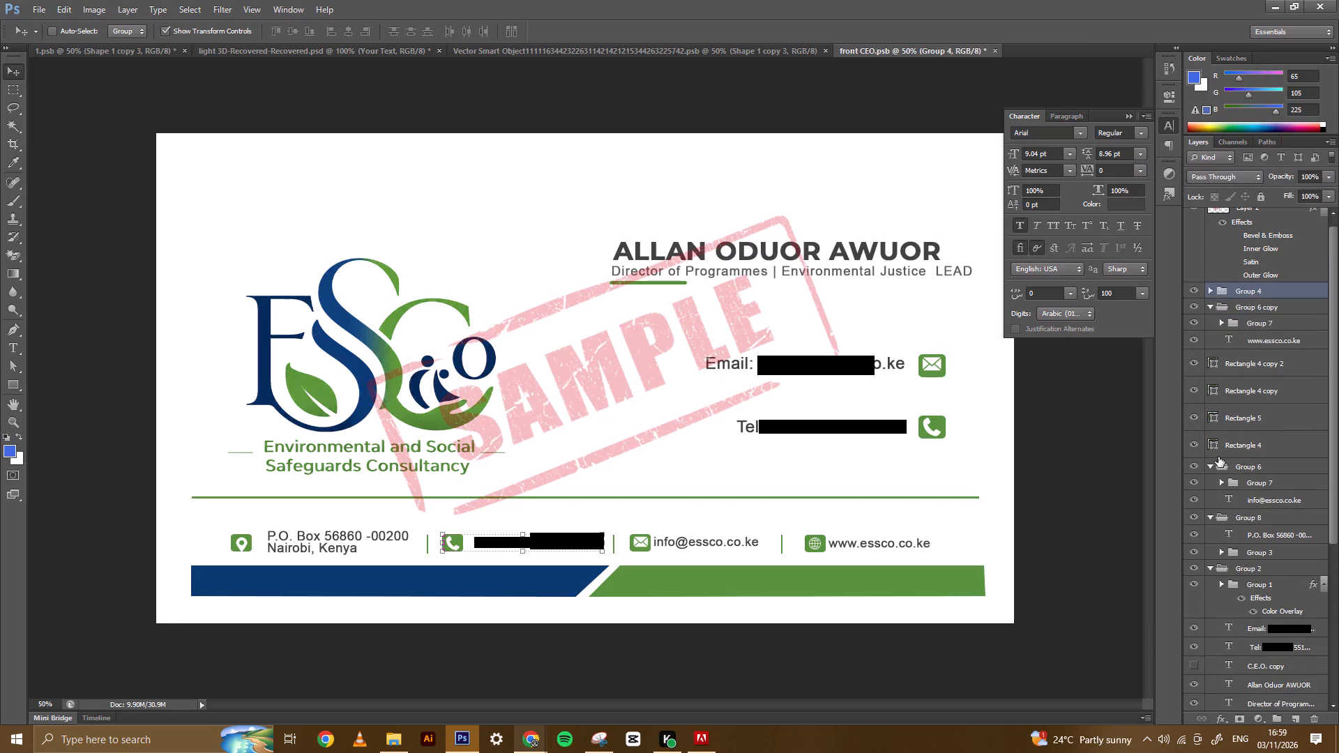
Collapse the expanded layer groups Group 6, Group 6 copy, Group 8 and Group 2.
click(1209, 466)
click(1211, 305)
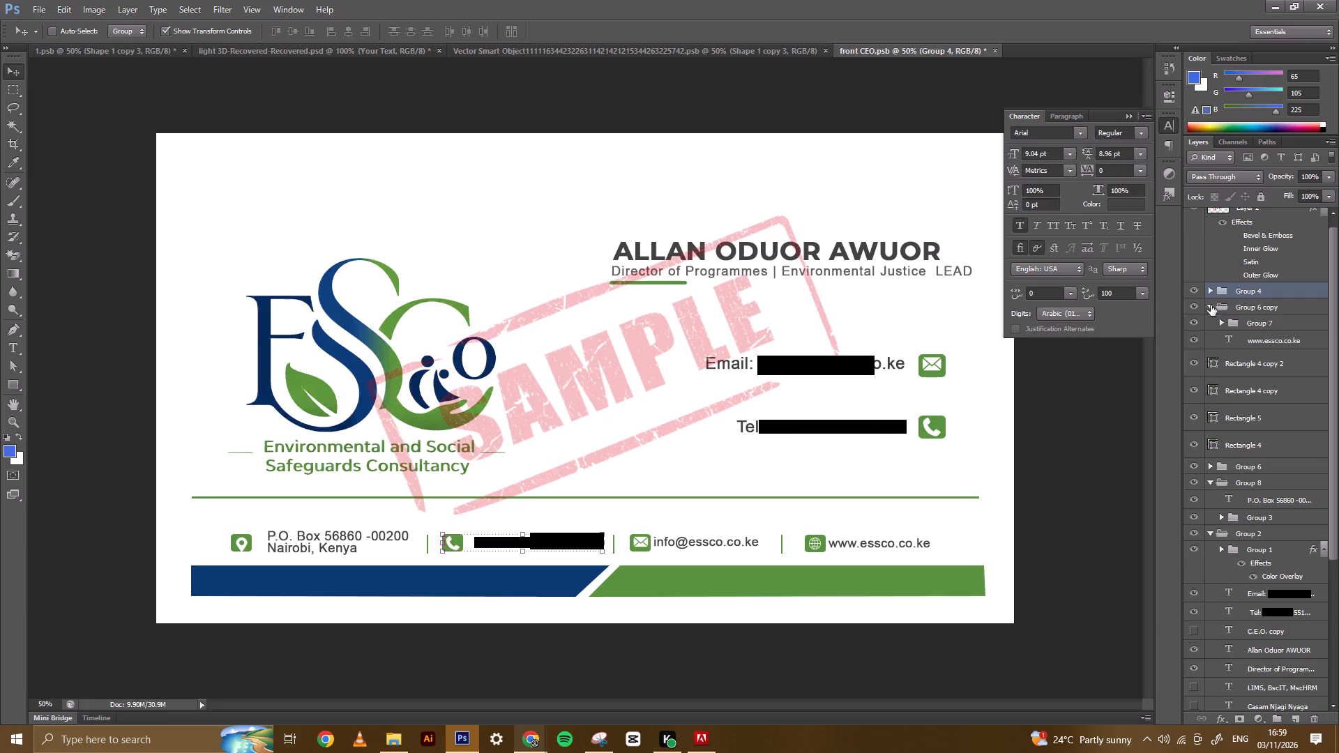
click(1210, 448)
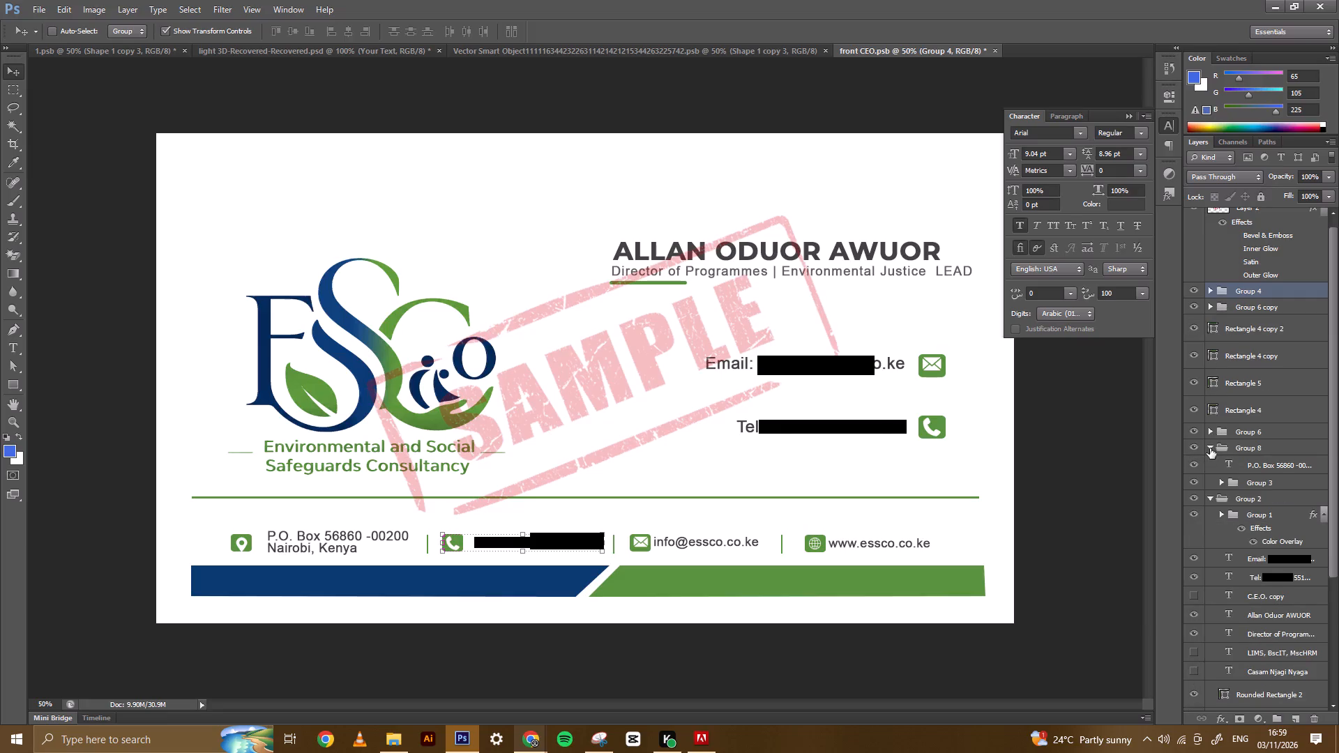
click(1210, 464)
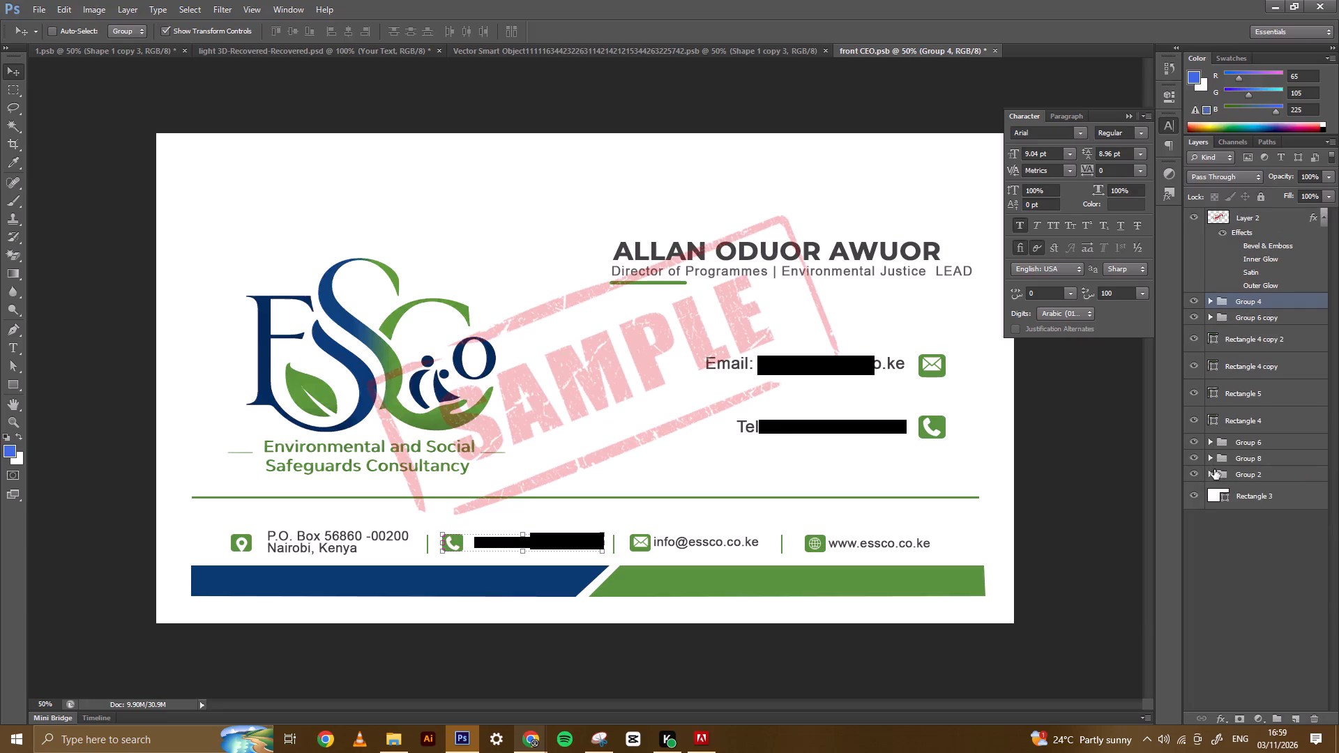
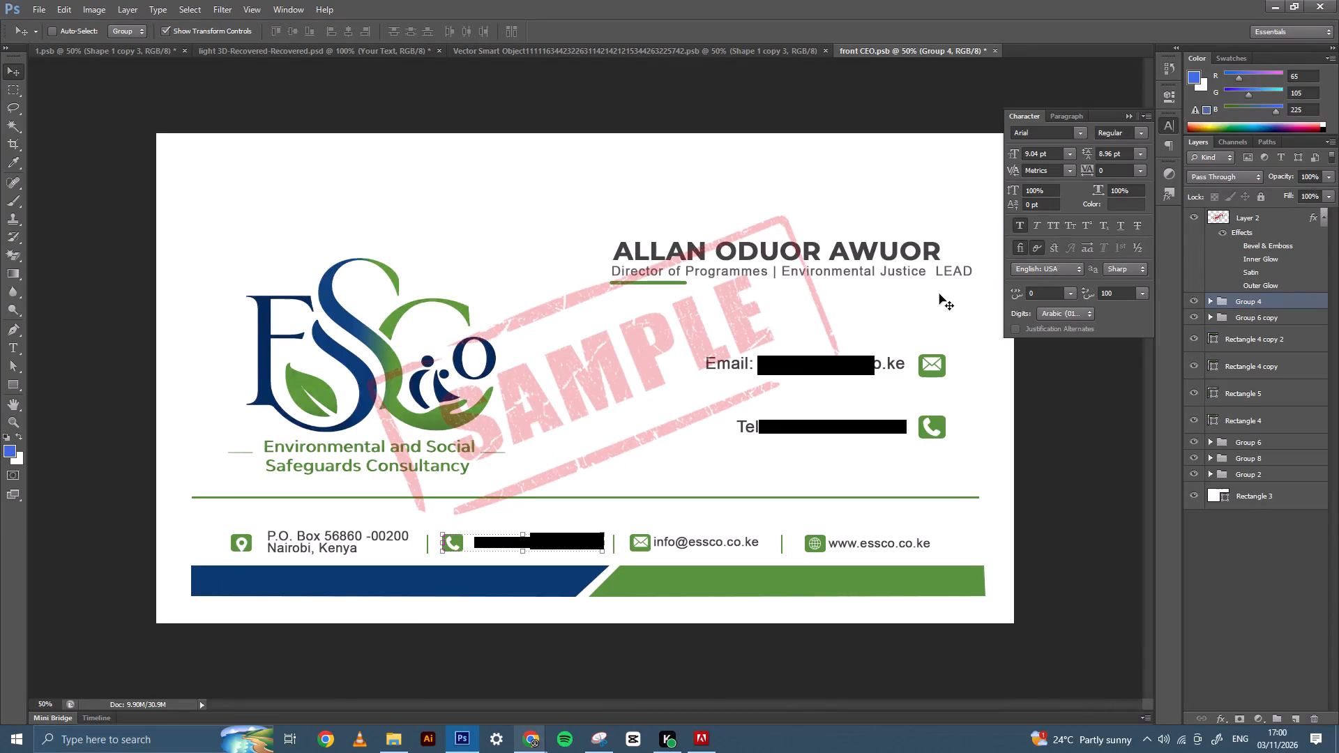
Save the card as a new Large Document Format (PSB) file in bcard, named with the cardholder's first two names.
key(ctrl+shift+s)
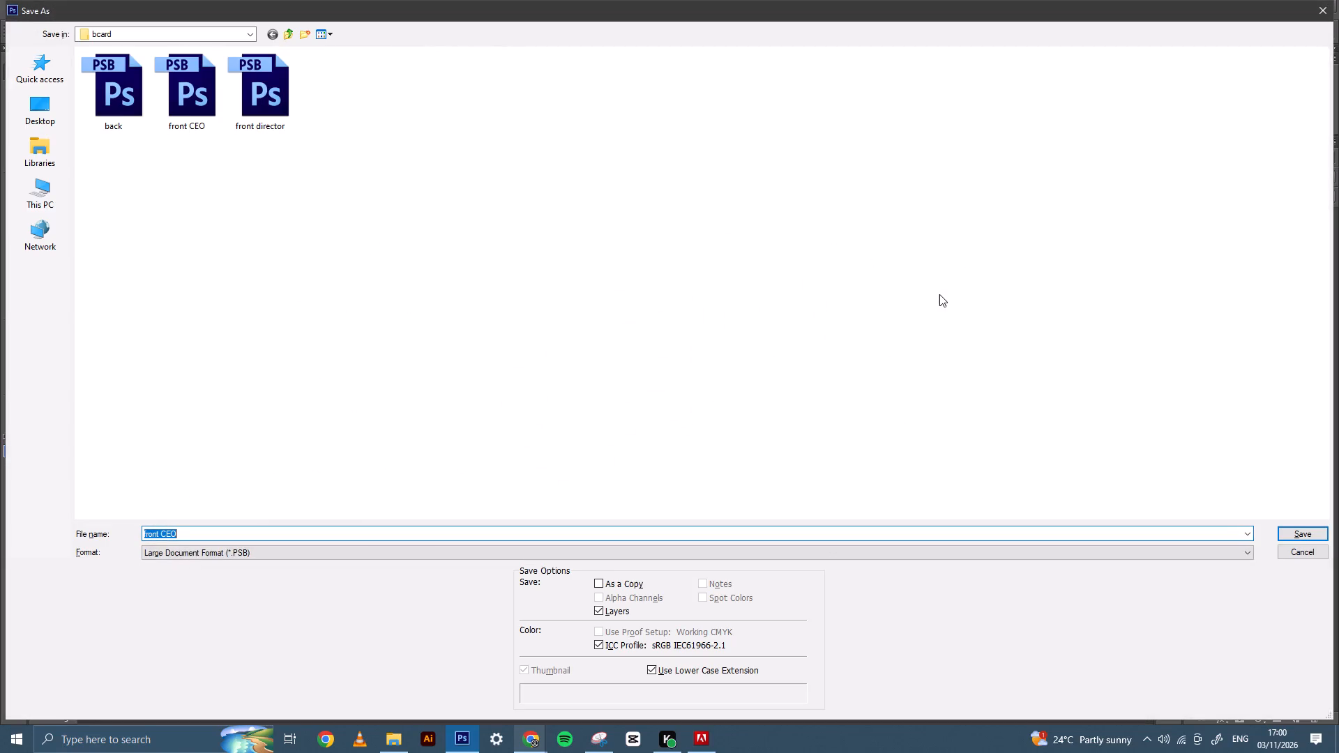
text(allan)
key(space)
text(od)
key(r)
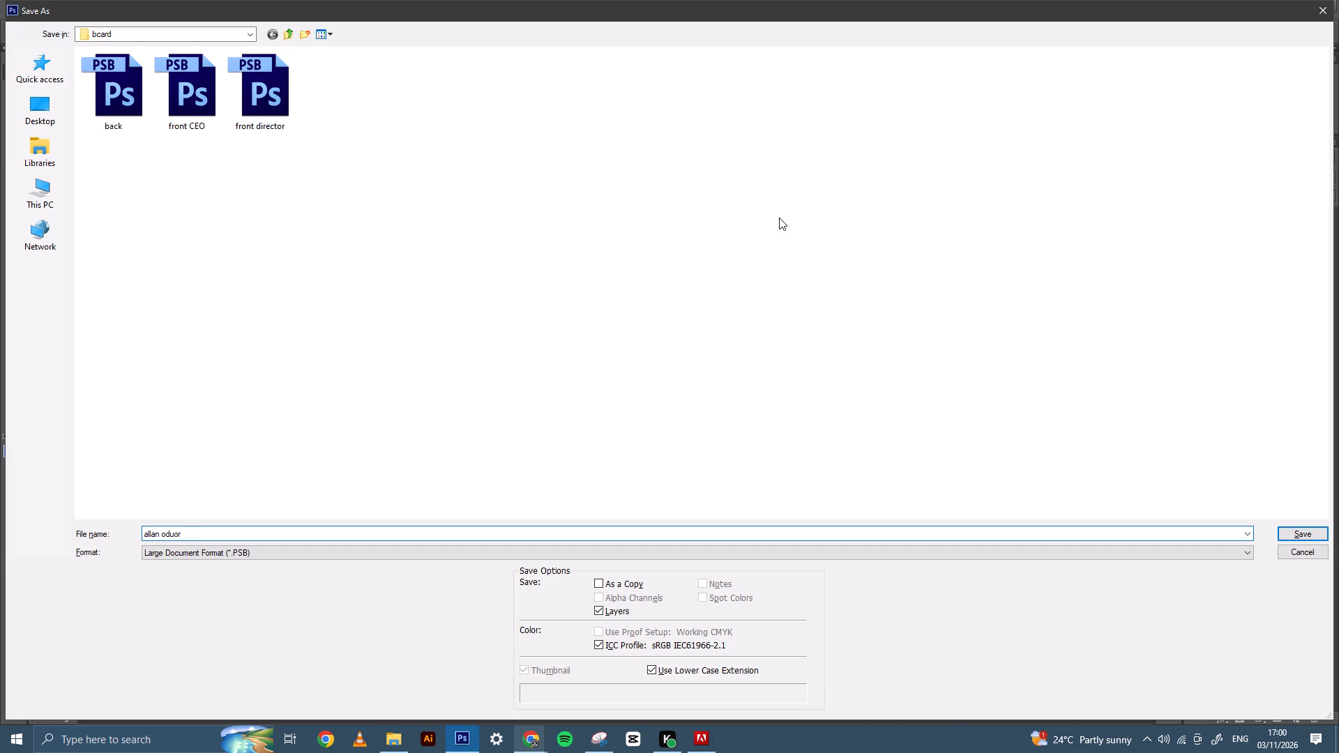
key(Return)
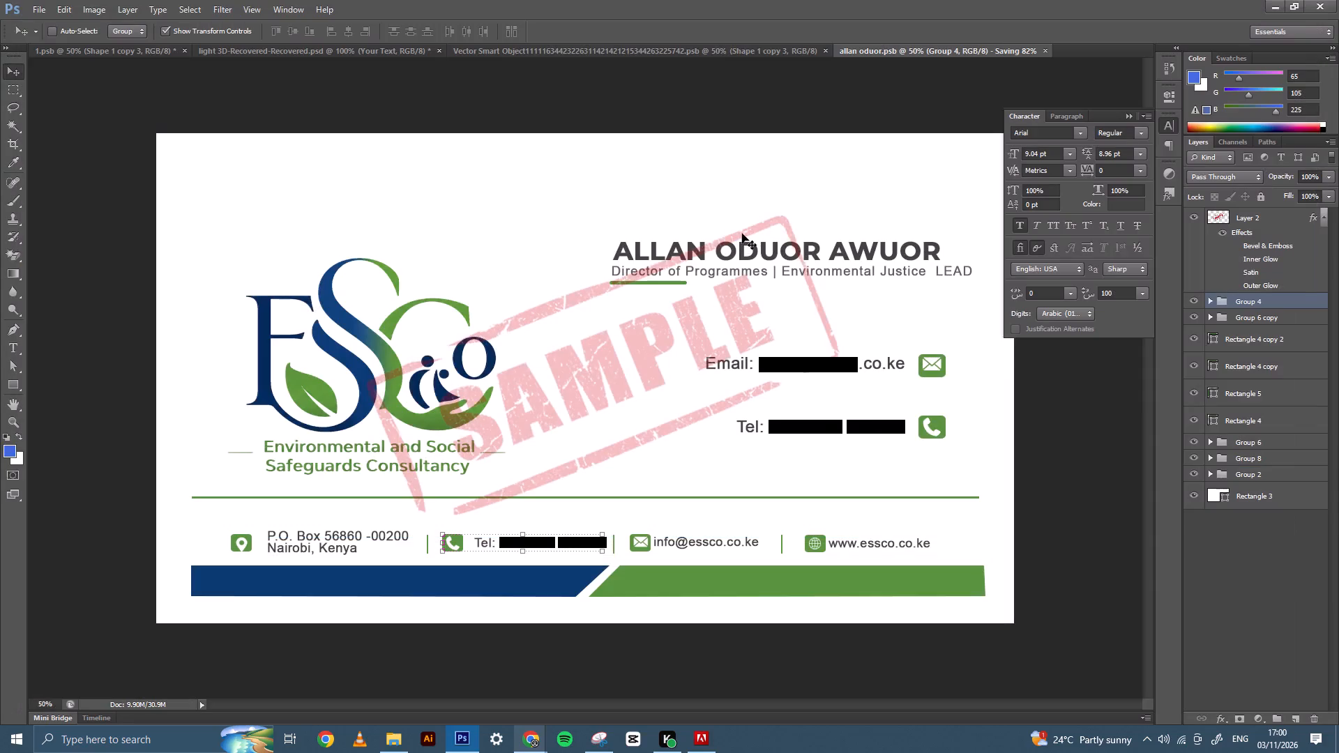
Save the card as a Photoshop PDF without layers, adding "sample" to the end of the file name.
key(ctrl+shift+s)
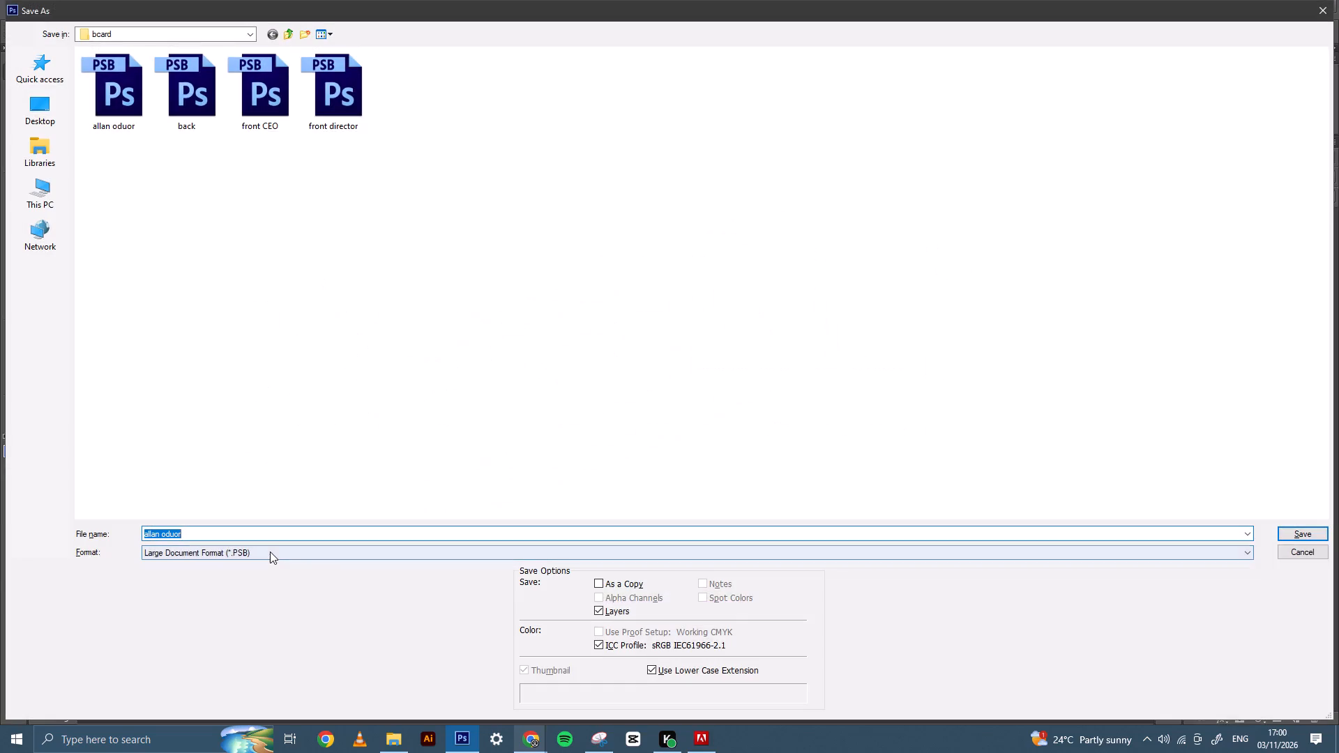
click(270, 552)
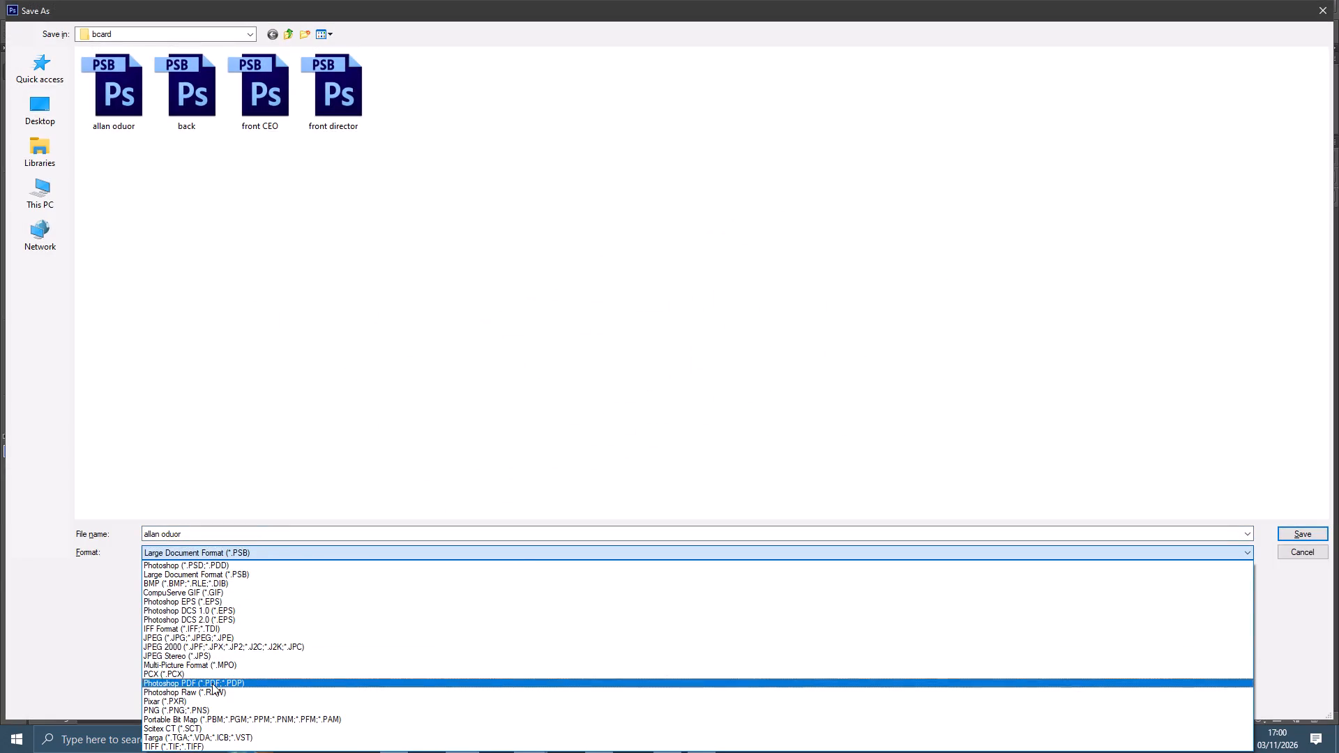
click(212, 683)
click(211, 531)
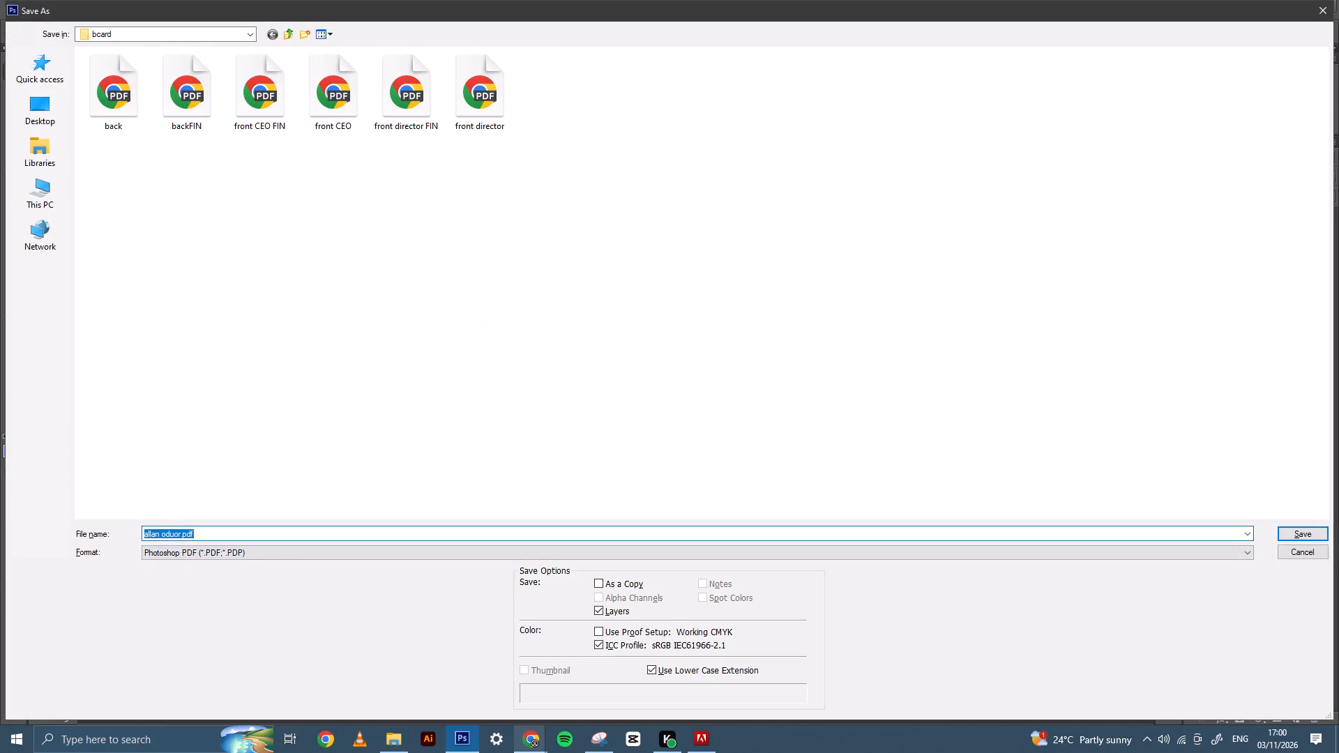
click(204, 533)
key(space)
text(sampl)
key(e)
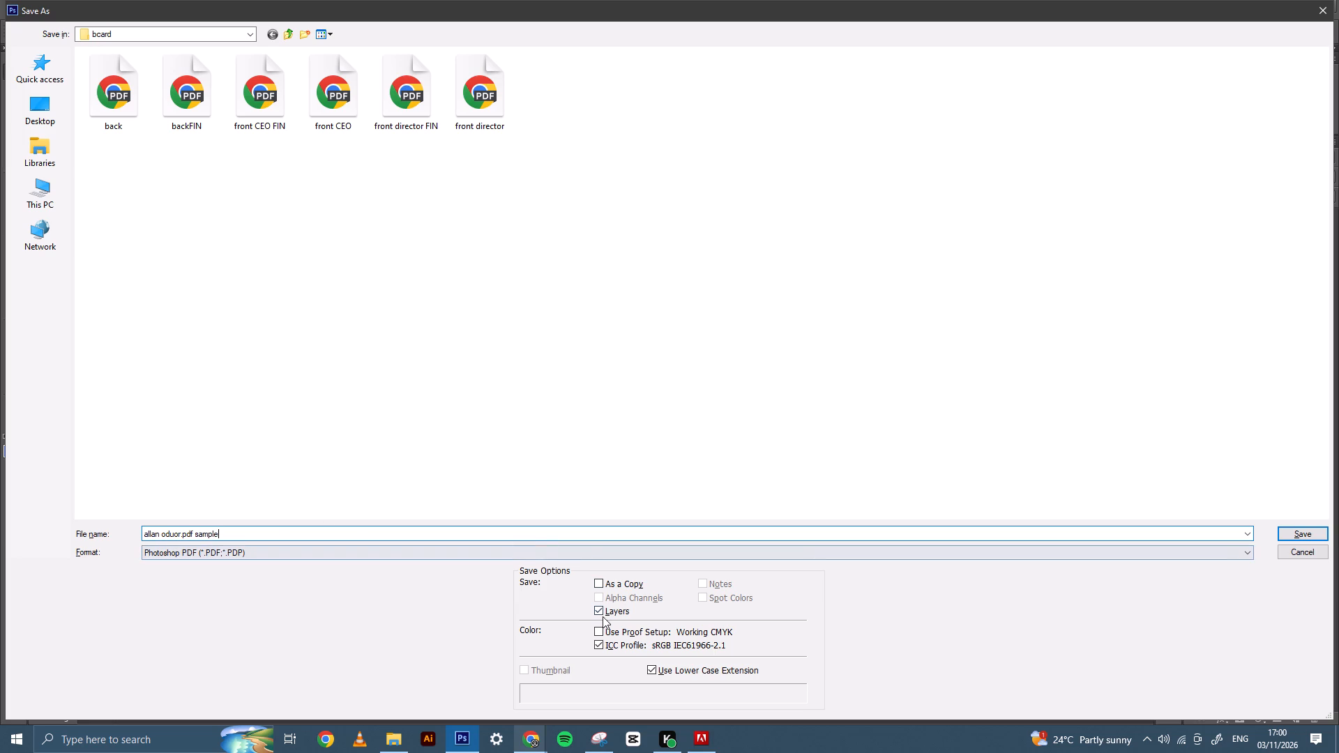
click(596, 615)
click(1299, 535)
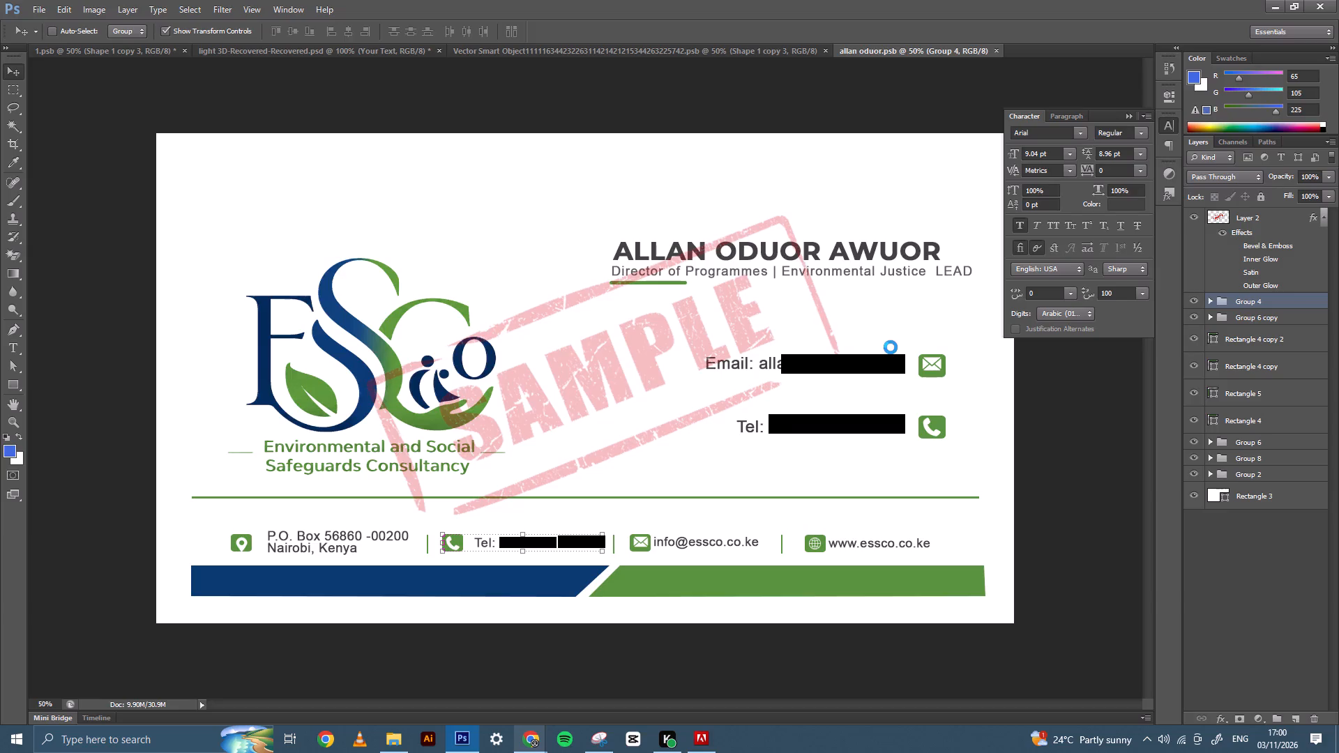
key(Return)
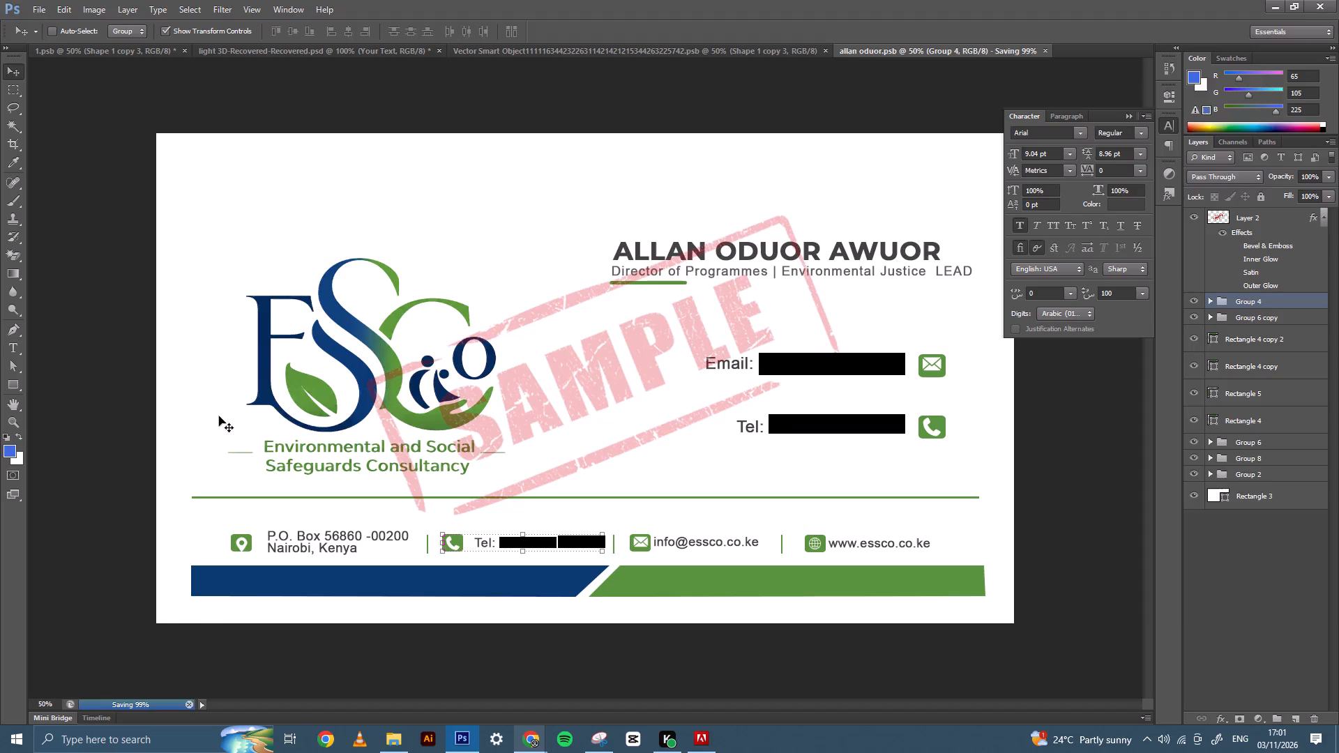
Replace the large heading name on the card with the next cardholder's full name, matching the hidden name layer.
click(12, 347)
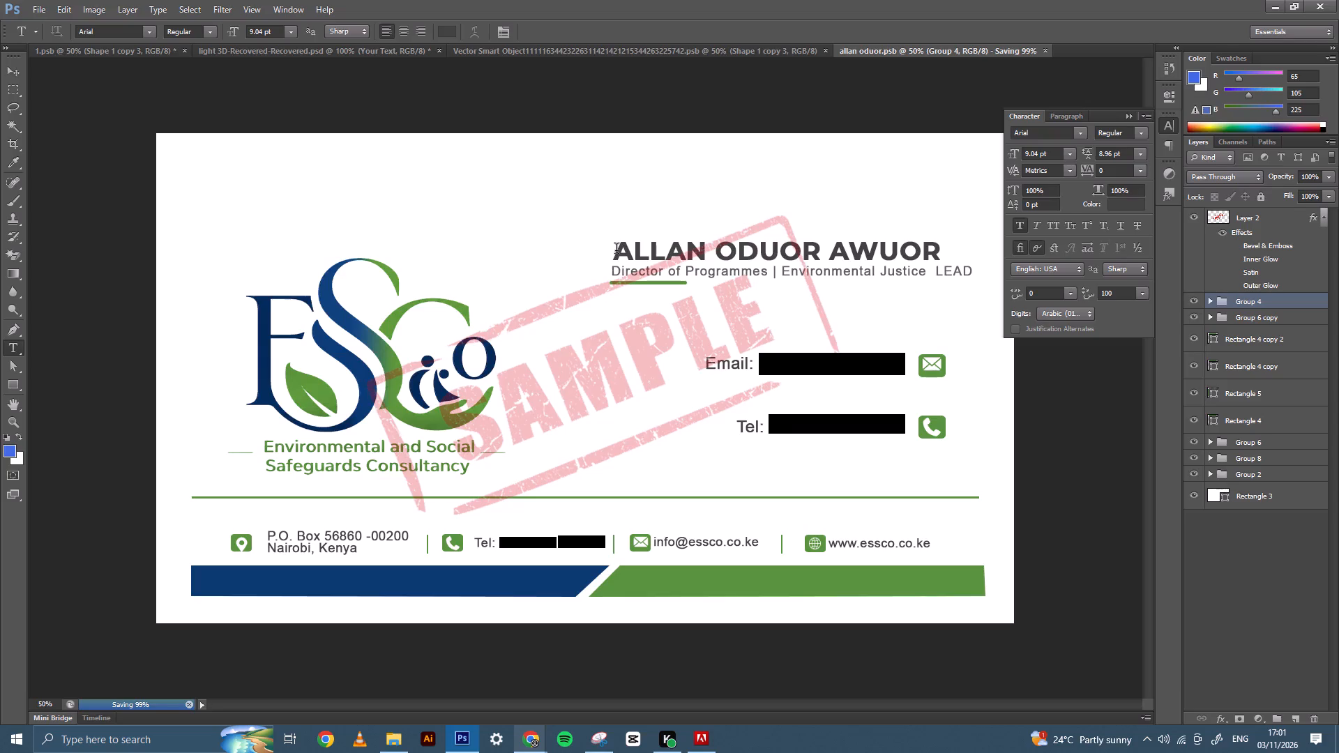
drag(616, 250, 967, 254)
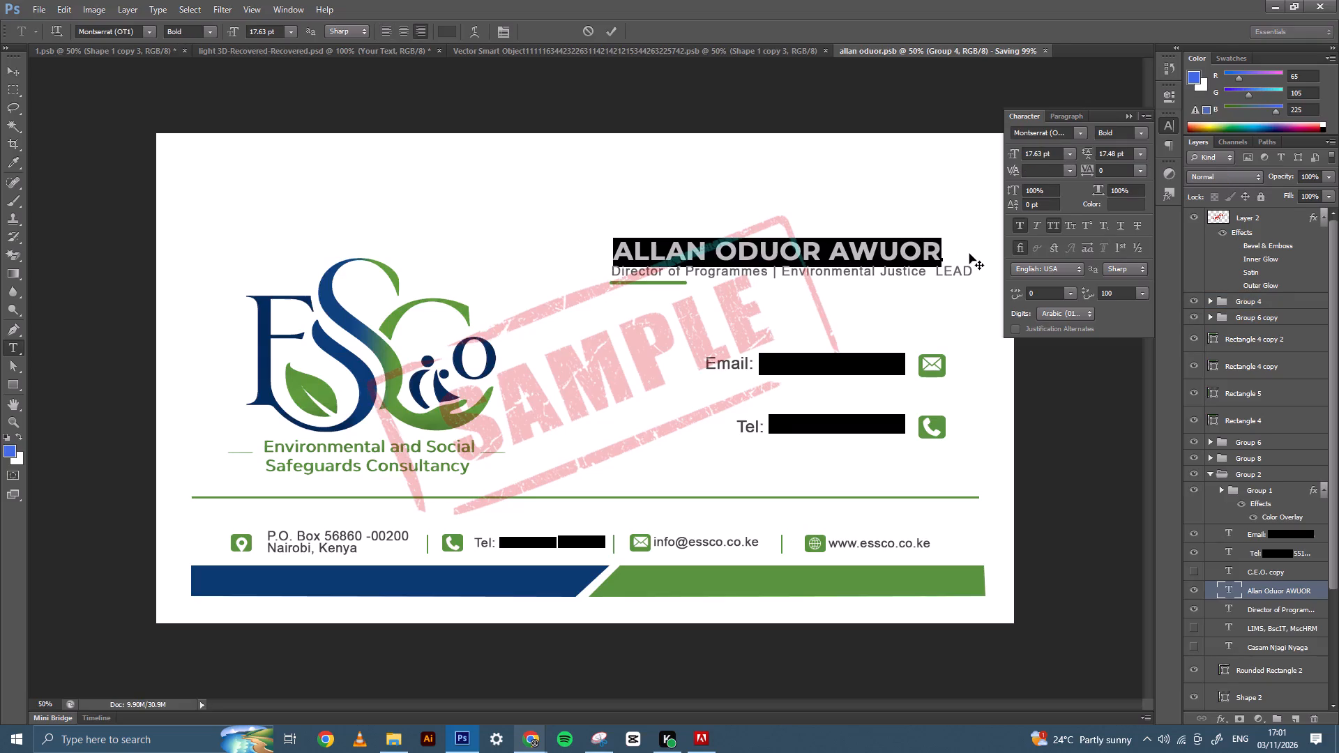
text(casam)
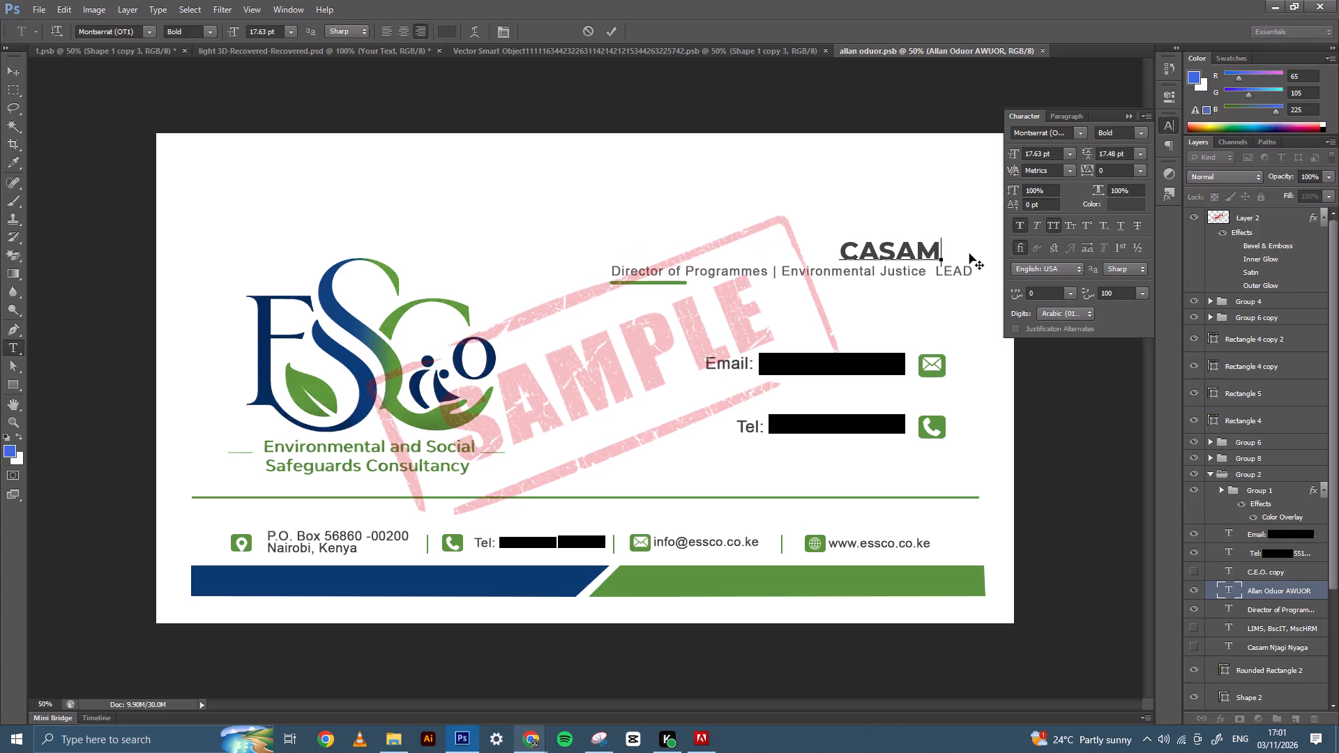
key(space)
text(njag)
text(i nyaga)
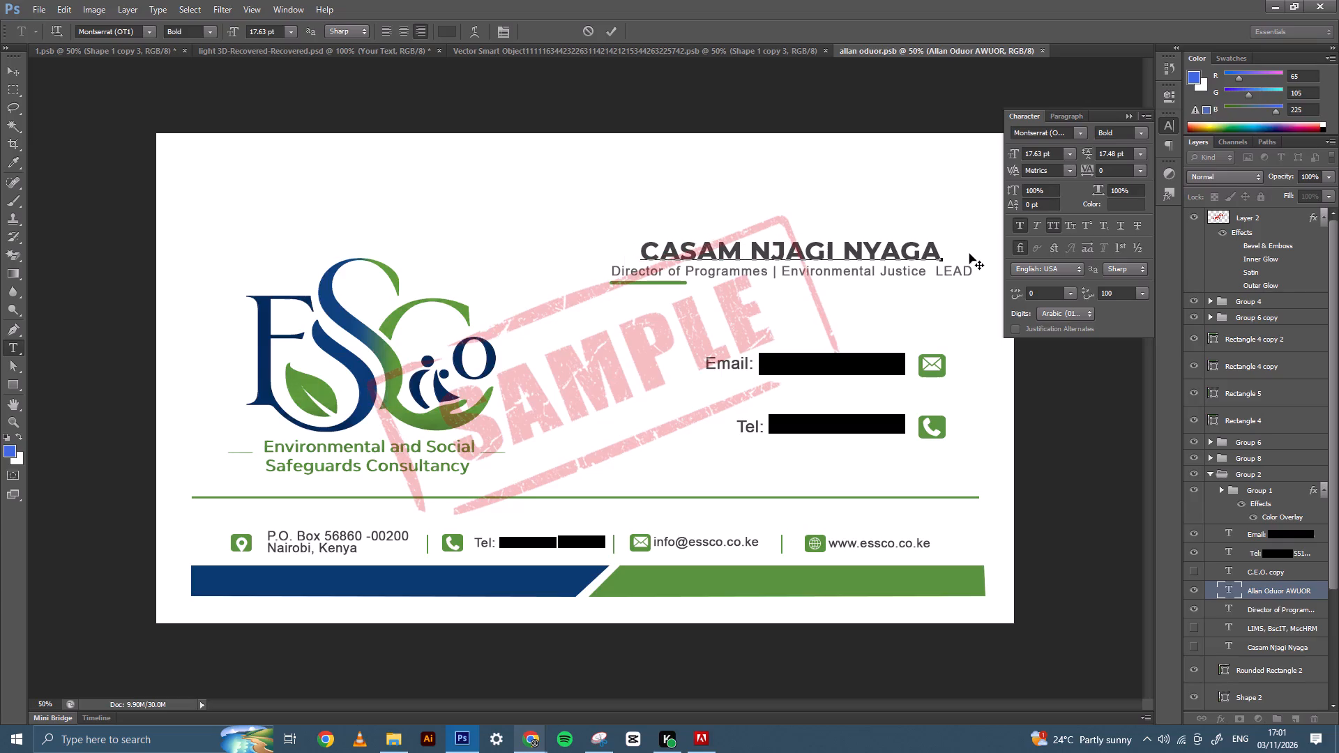
click(607, 33)
Move the new heading name leftward so it starts in line with the short green underline.
click(21, 66)
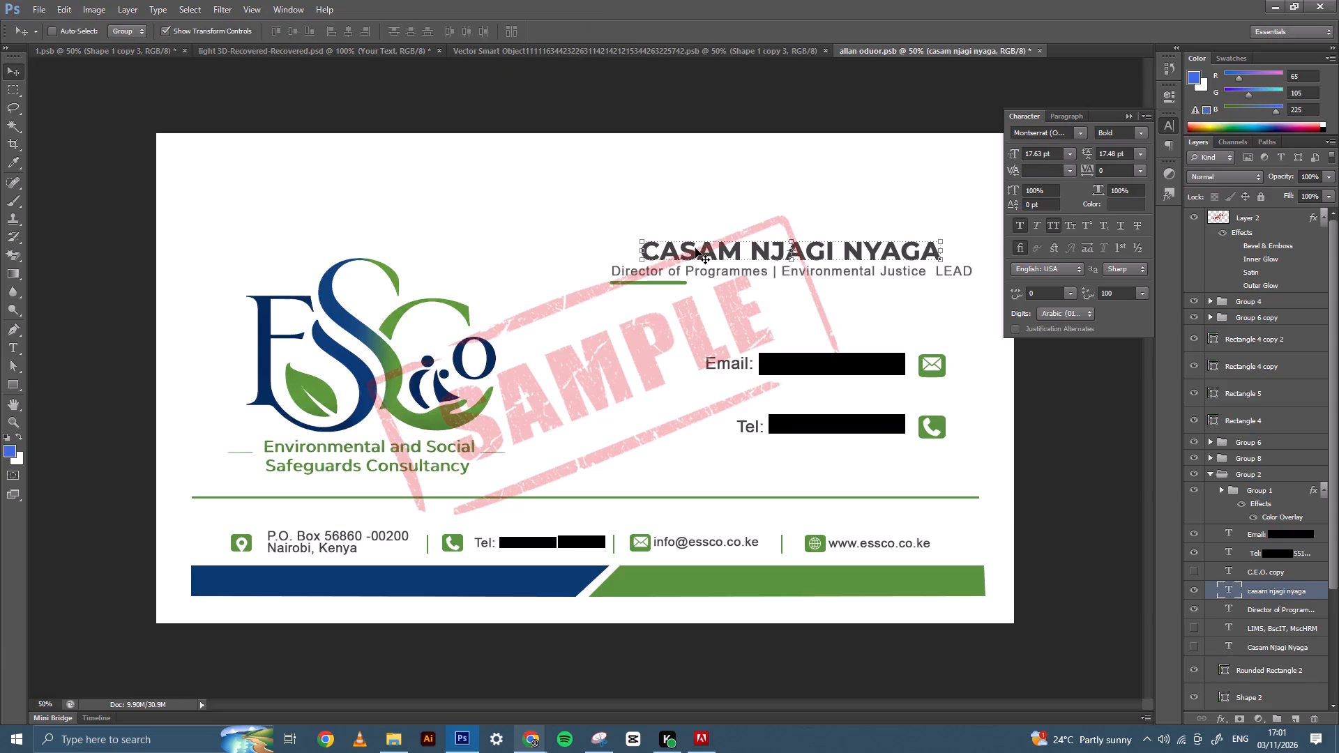
drag(695, 248, 686, 251)
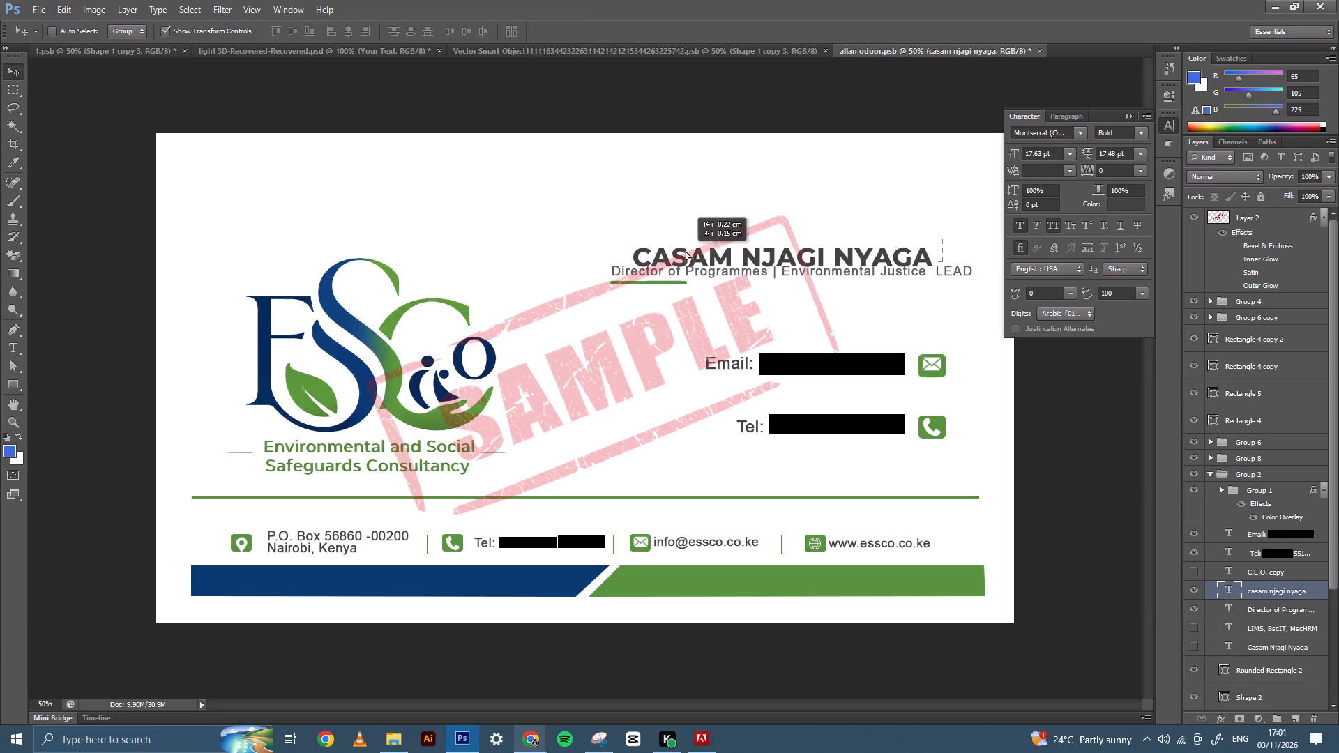
drag(686, 251, 665, 244)
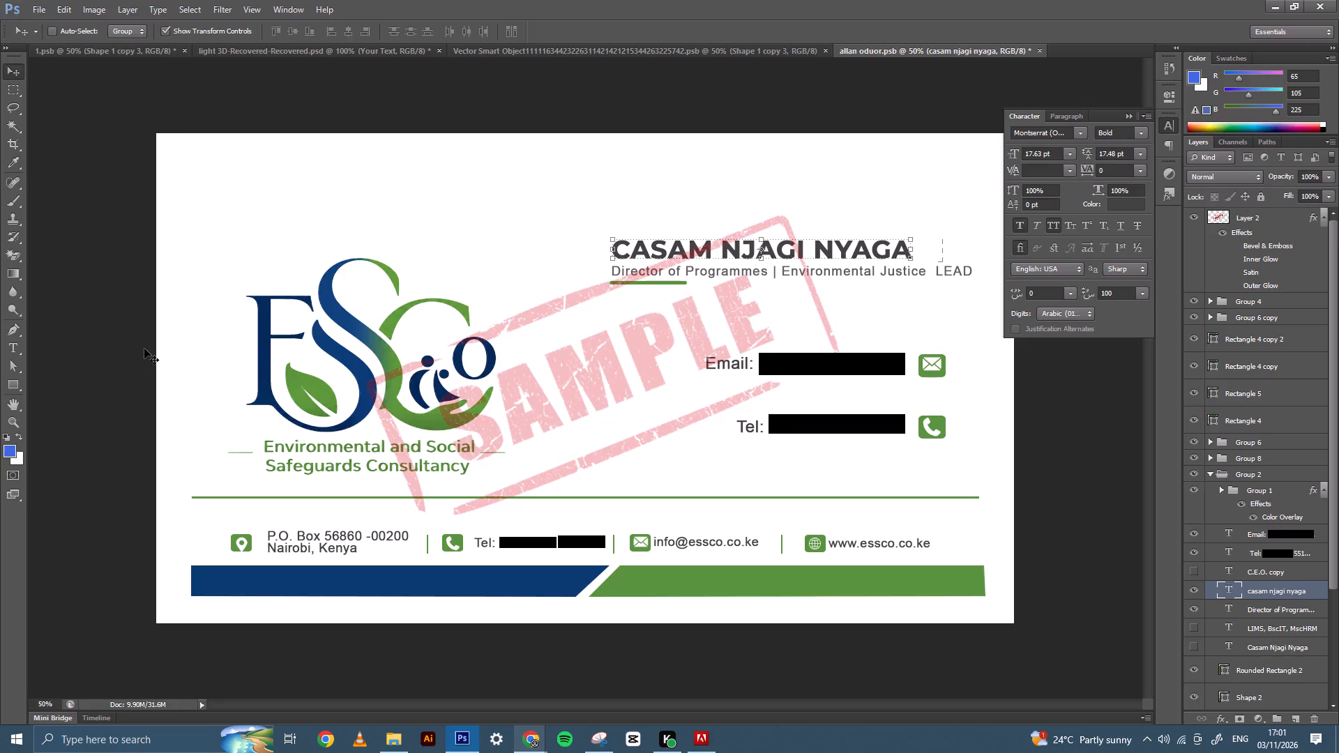
Change the first part of the job title line under the name to "Programmes Officer".
click(17, 350)
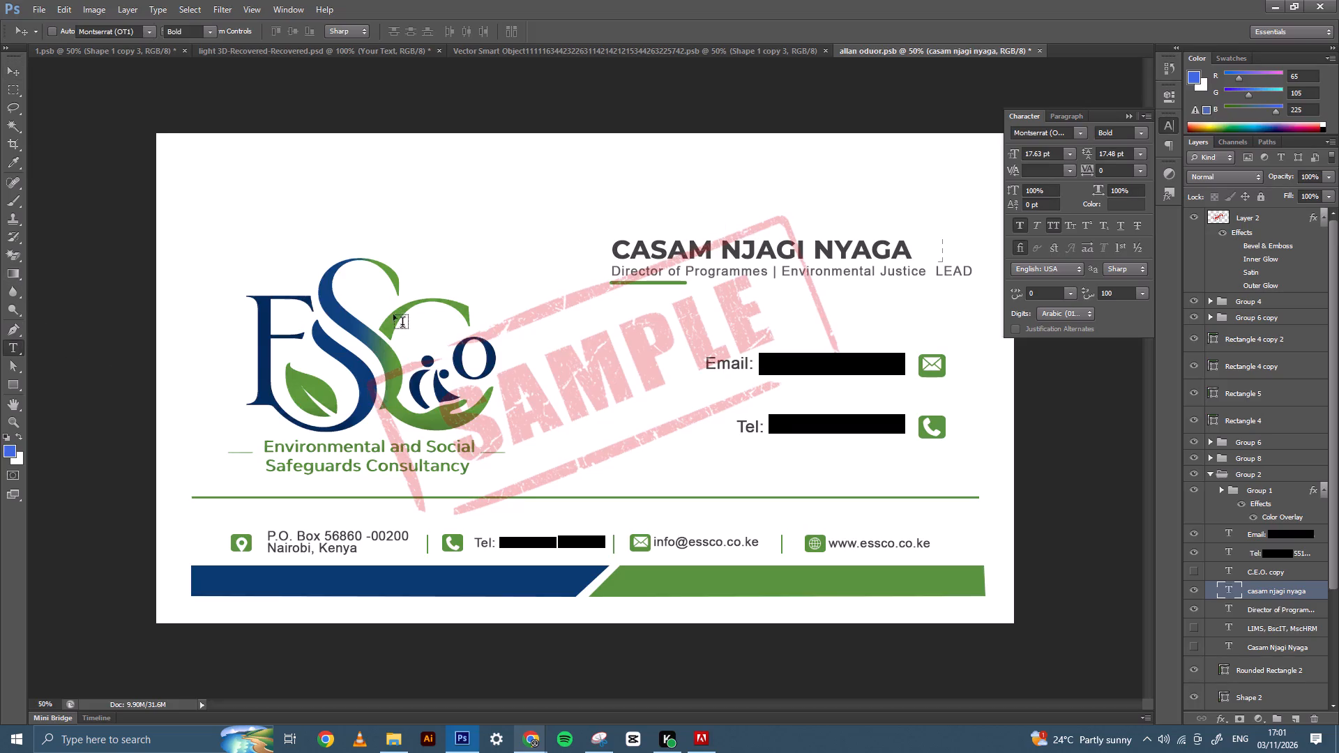
drag(686, 271, 642, 269)
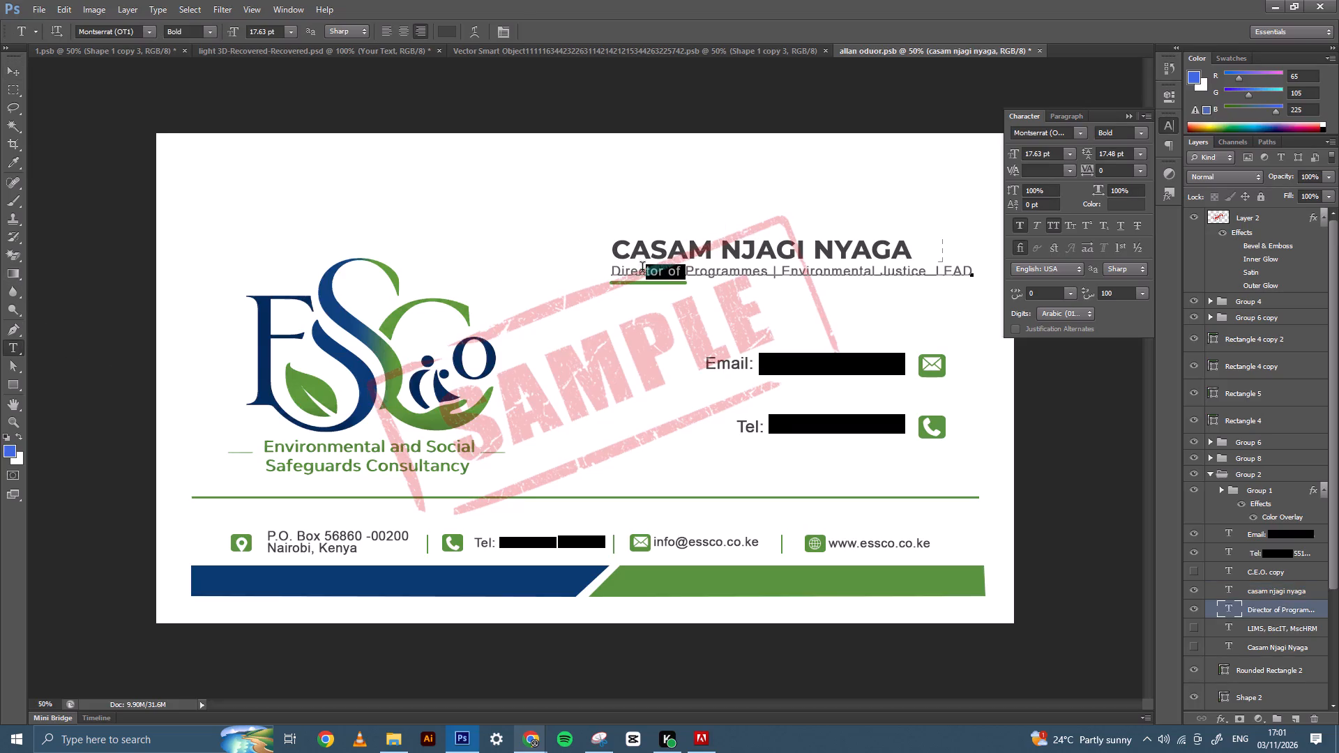
drag(642, 269, 614, 267)
key(BackSpace)
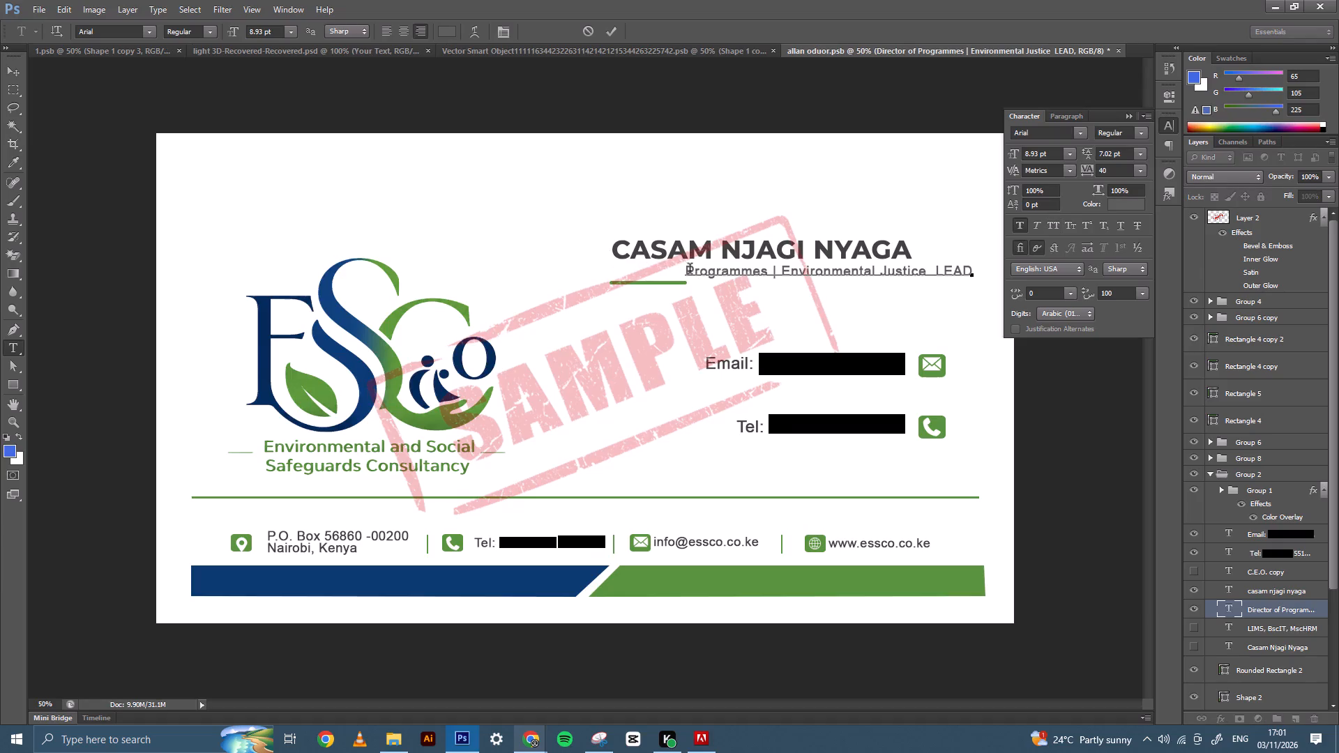
click(770, 276)
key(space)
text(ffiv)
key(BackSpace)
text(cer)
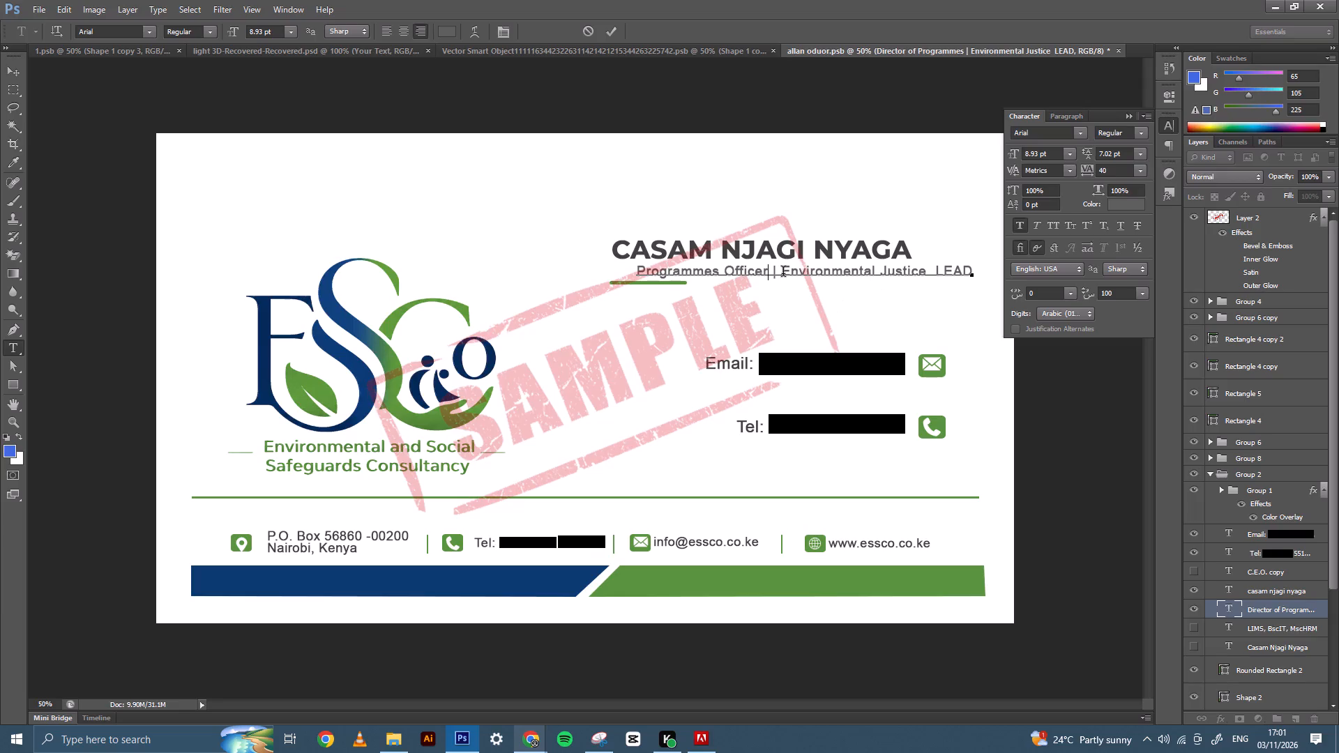
Replace "Environmental Justice LEAD" in the job title line with "Training and Capacity Building Lead".
drag(783, 273, 980, 279)
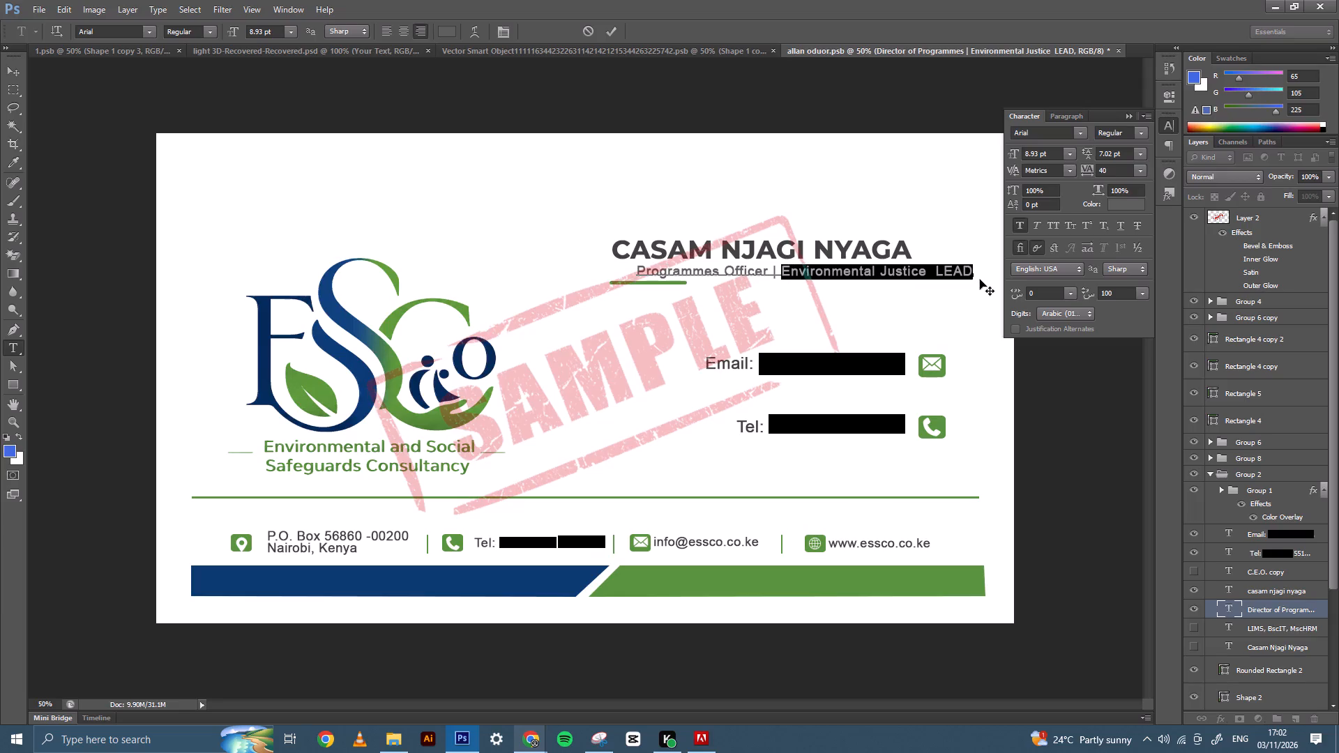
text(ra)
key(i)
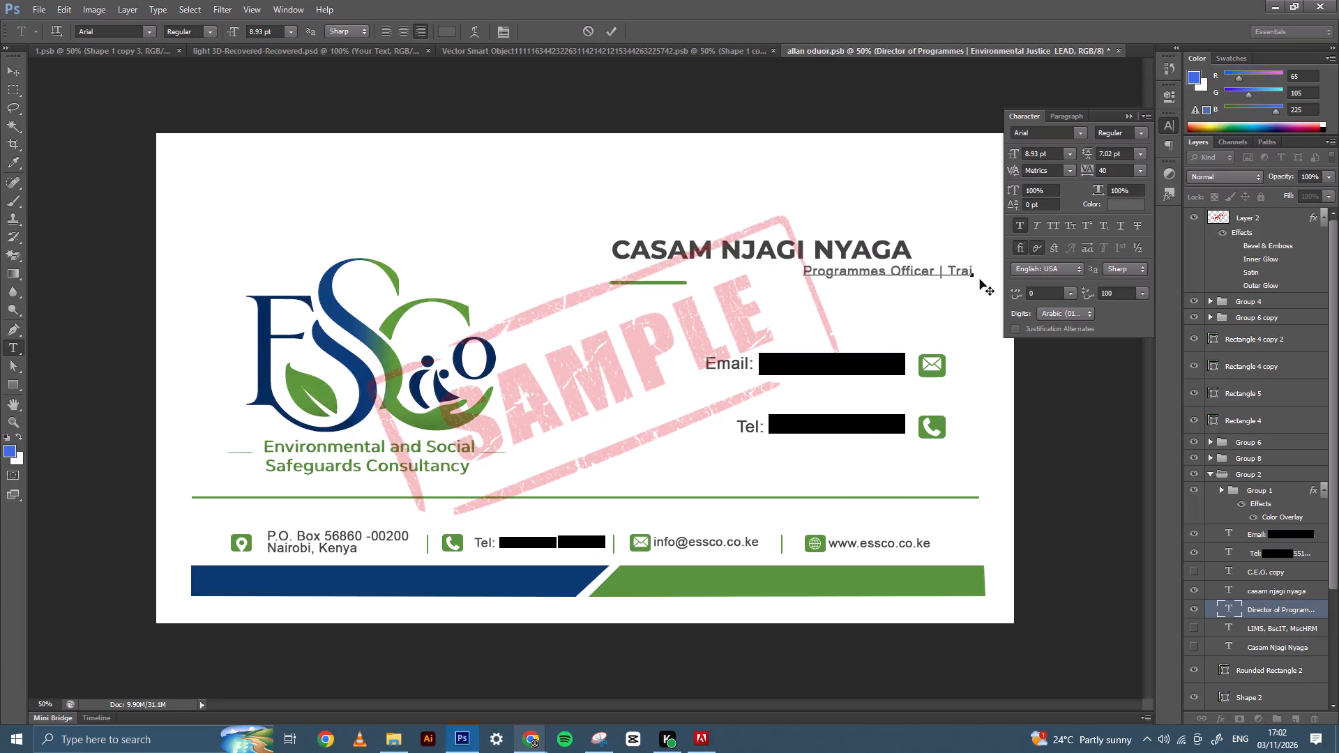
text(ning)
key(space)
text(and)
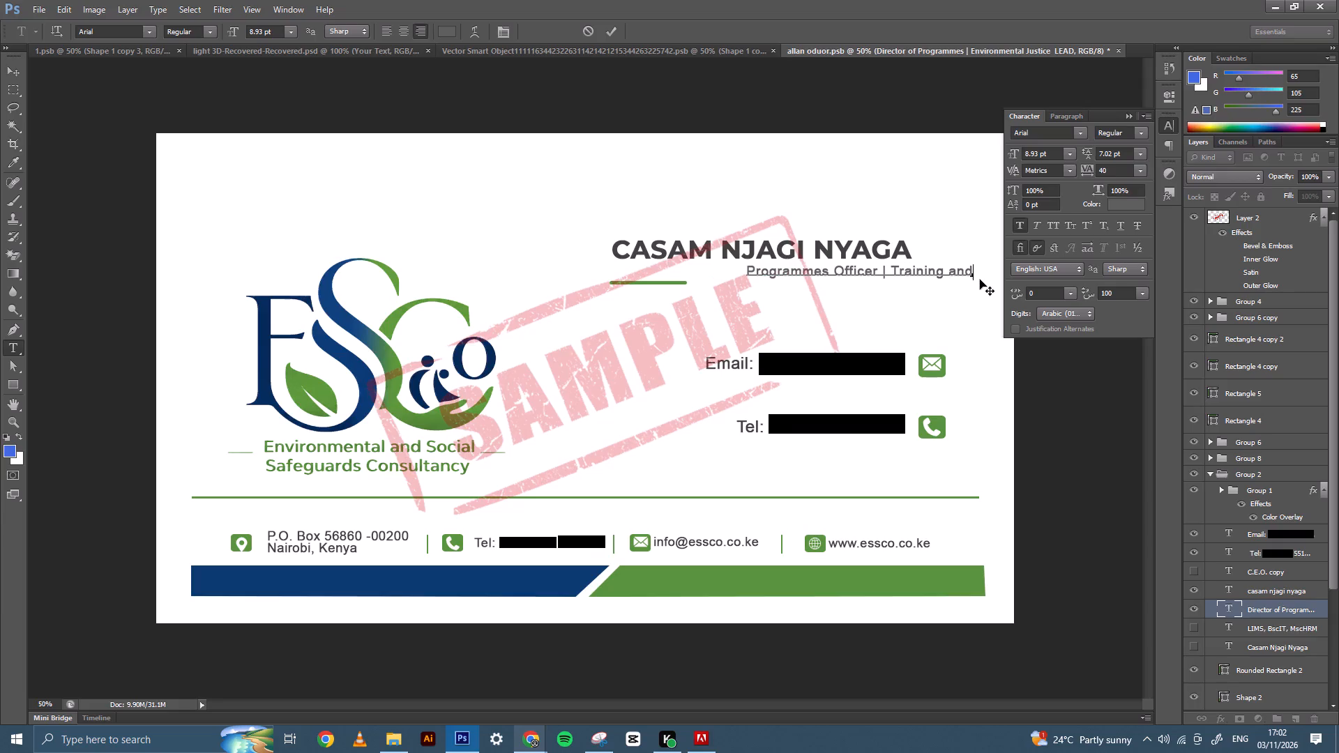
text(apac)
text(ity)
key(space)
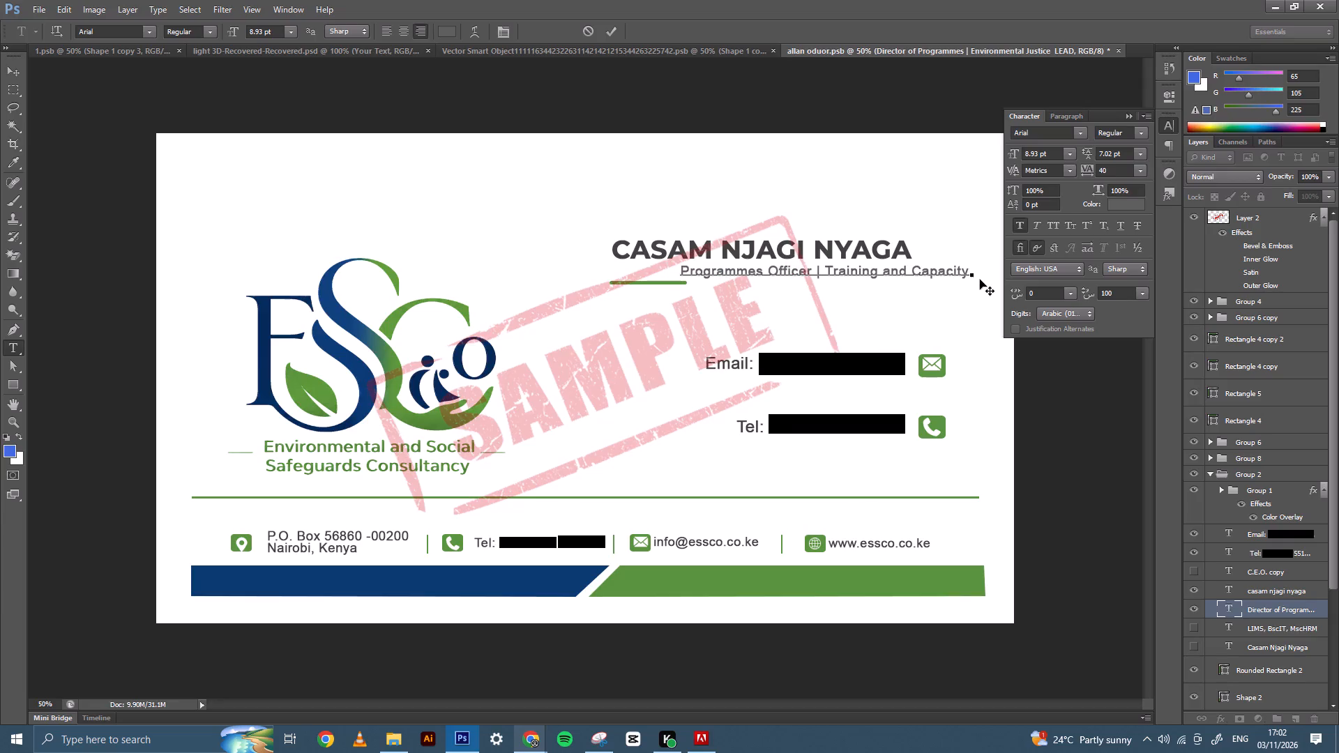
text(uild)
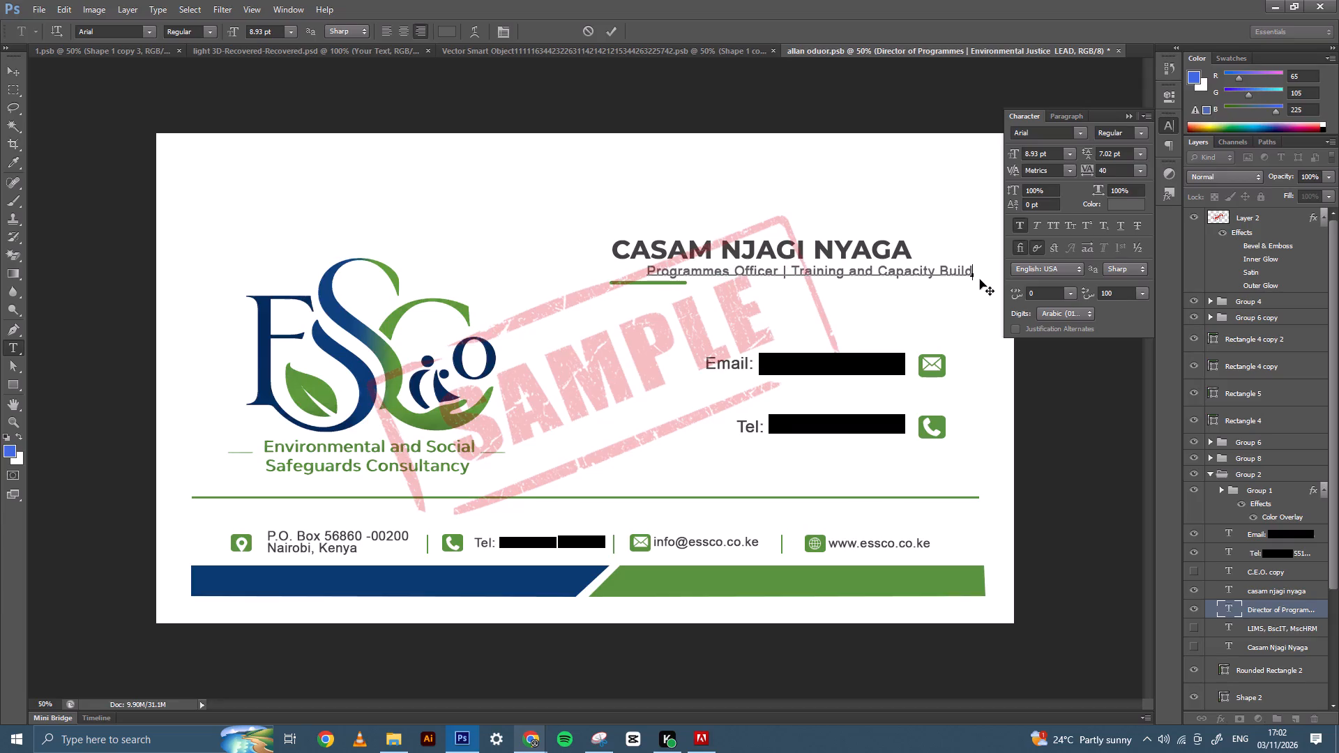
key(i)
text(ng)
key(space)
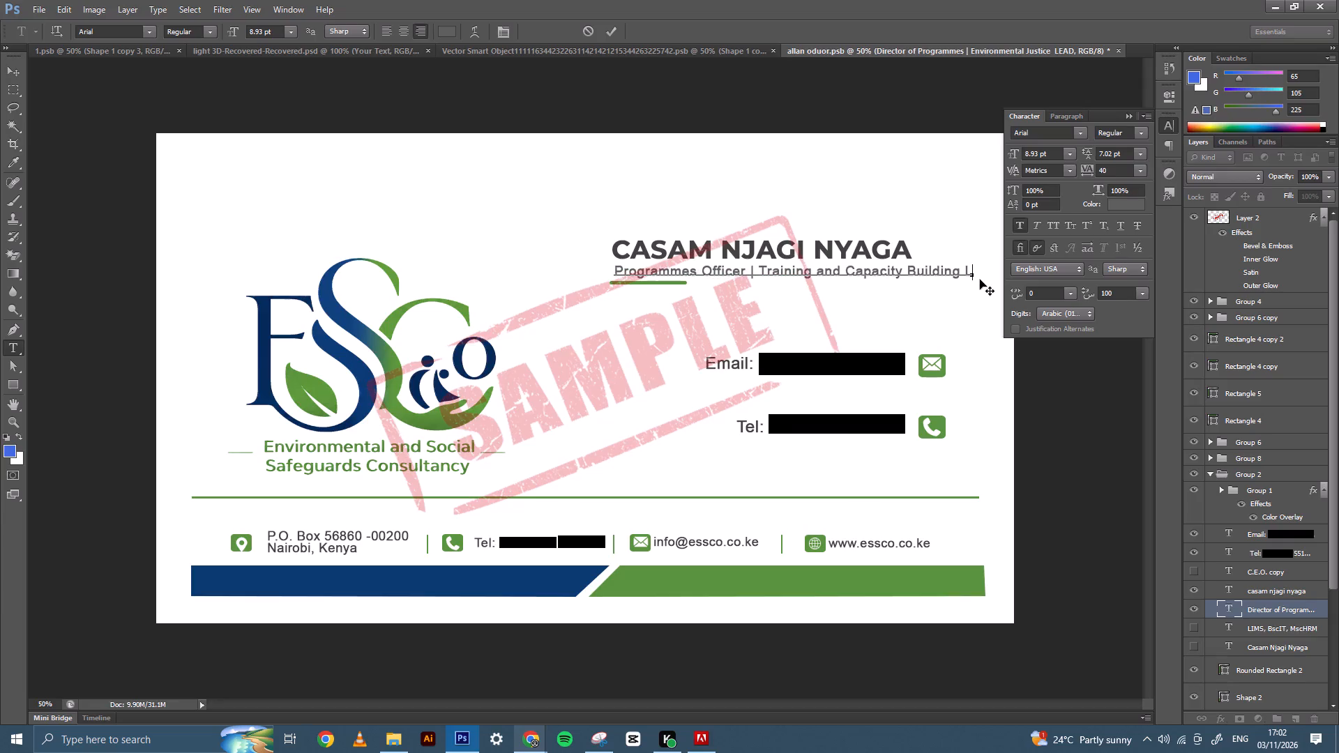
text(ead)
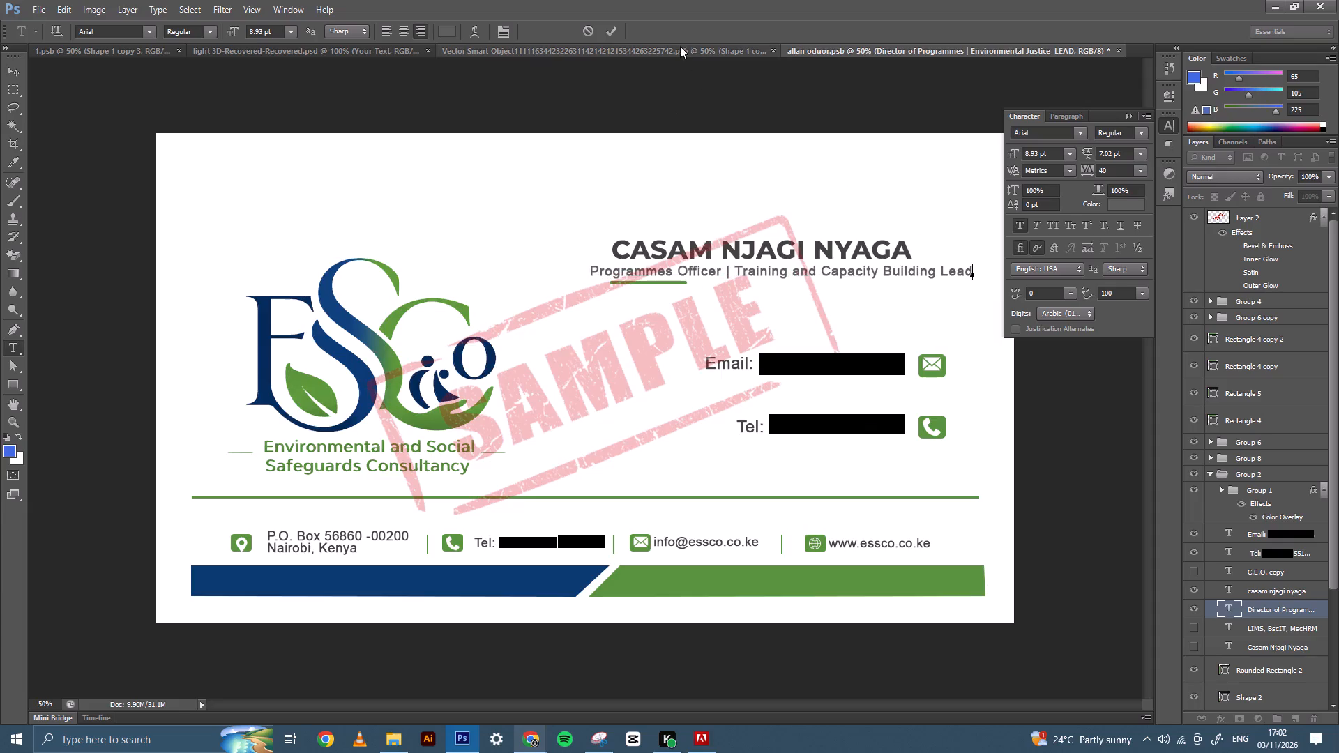
click(614, 27)
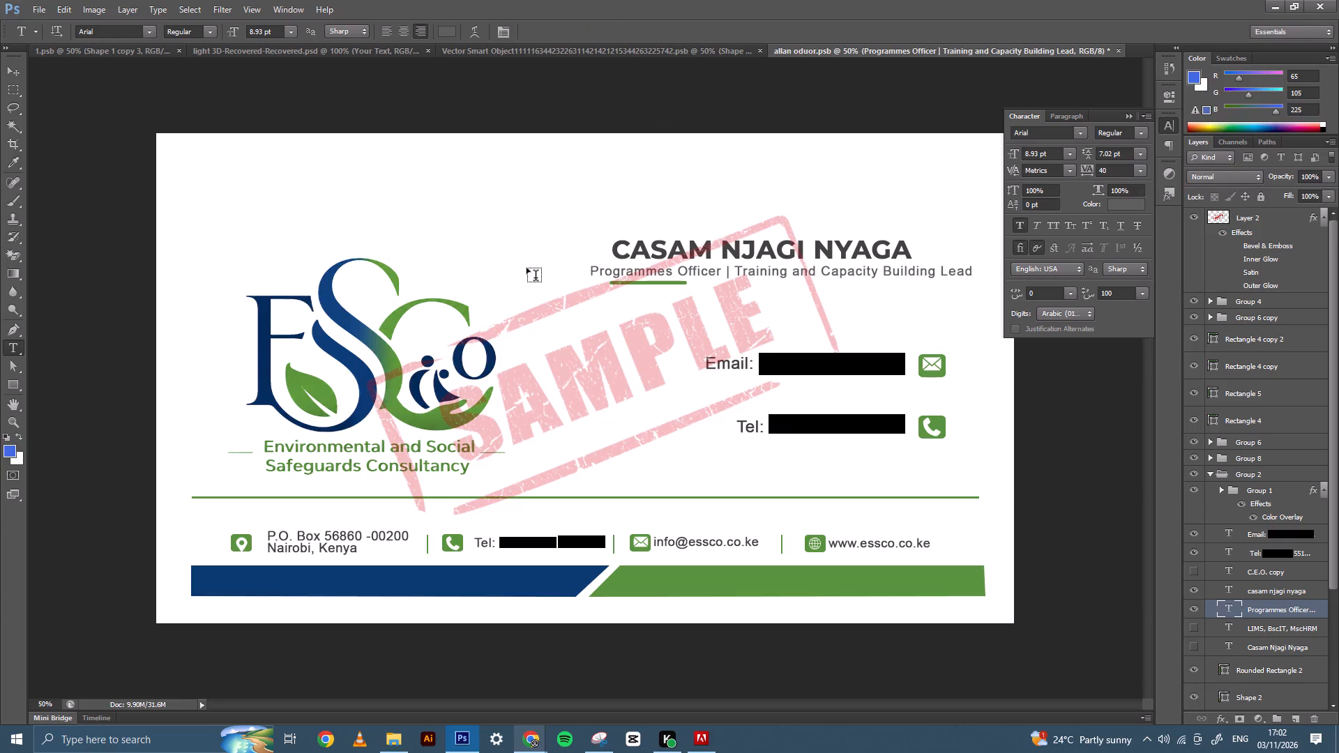
Break the job title onto a second line before "Capacity Building Lead".
click(823, 275)
key(Return)
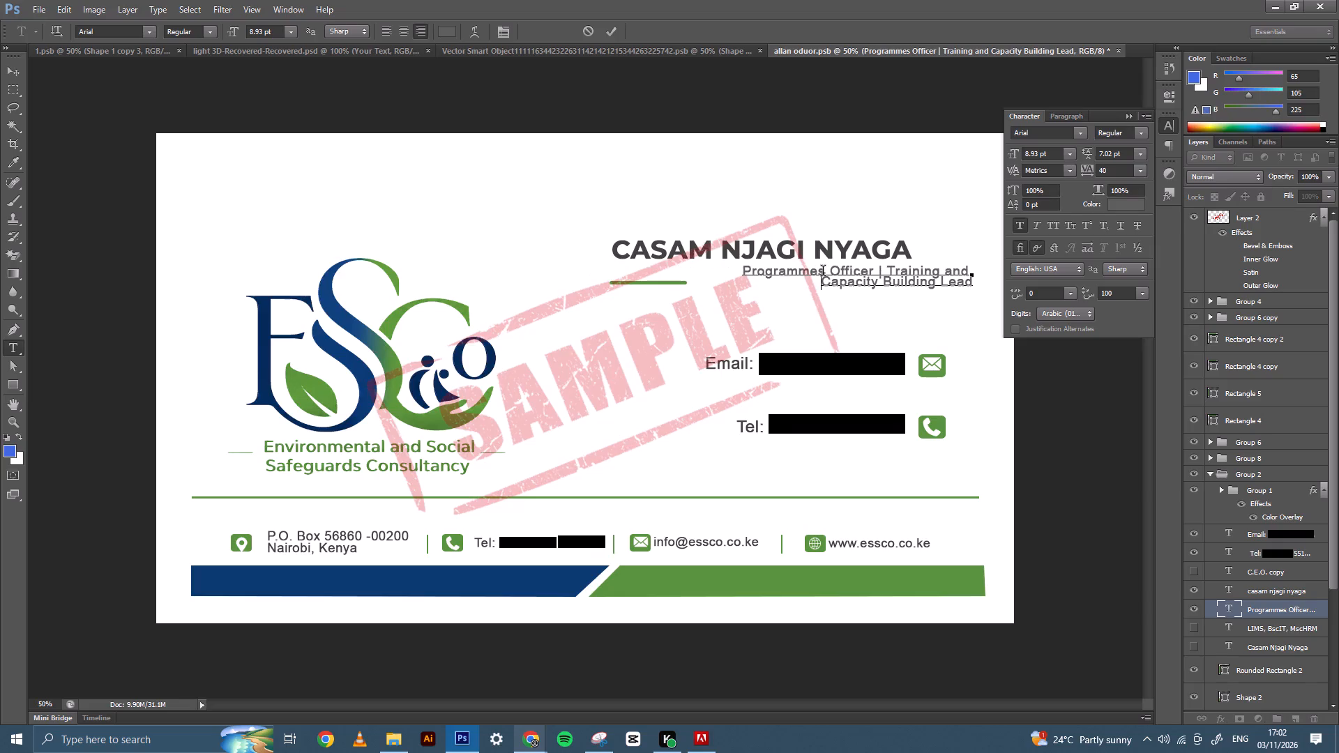
click(616, 26)
Move the two-line job title leftward and slightly up so it starts flush with the heading name.
click(13, 63)
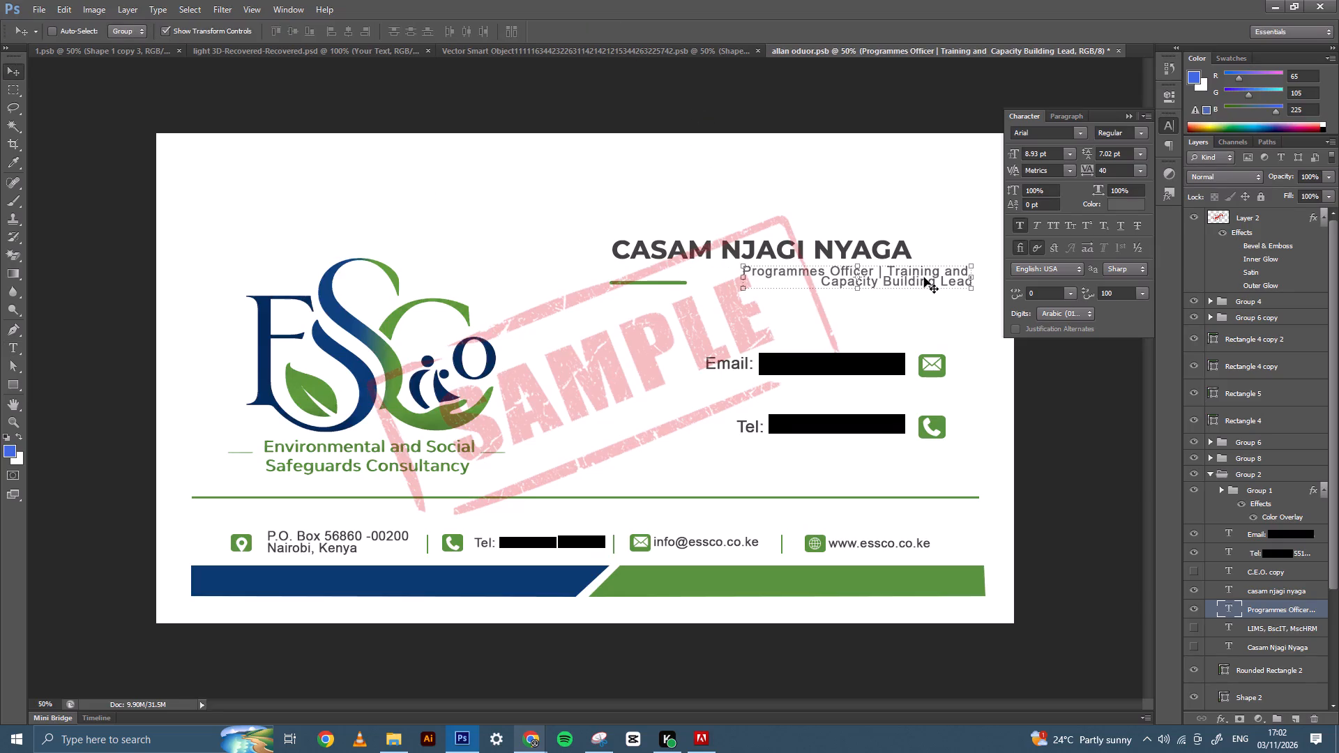
drag(924, 277, 806, 273)
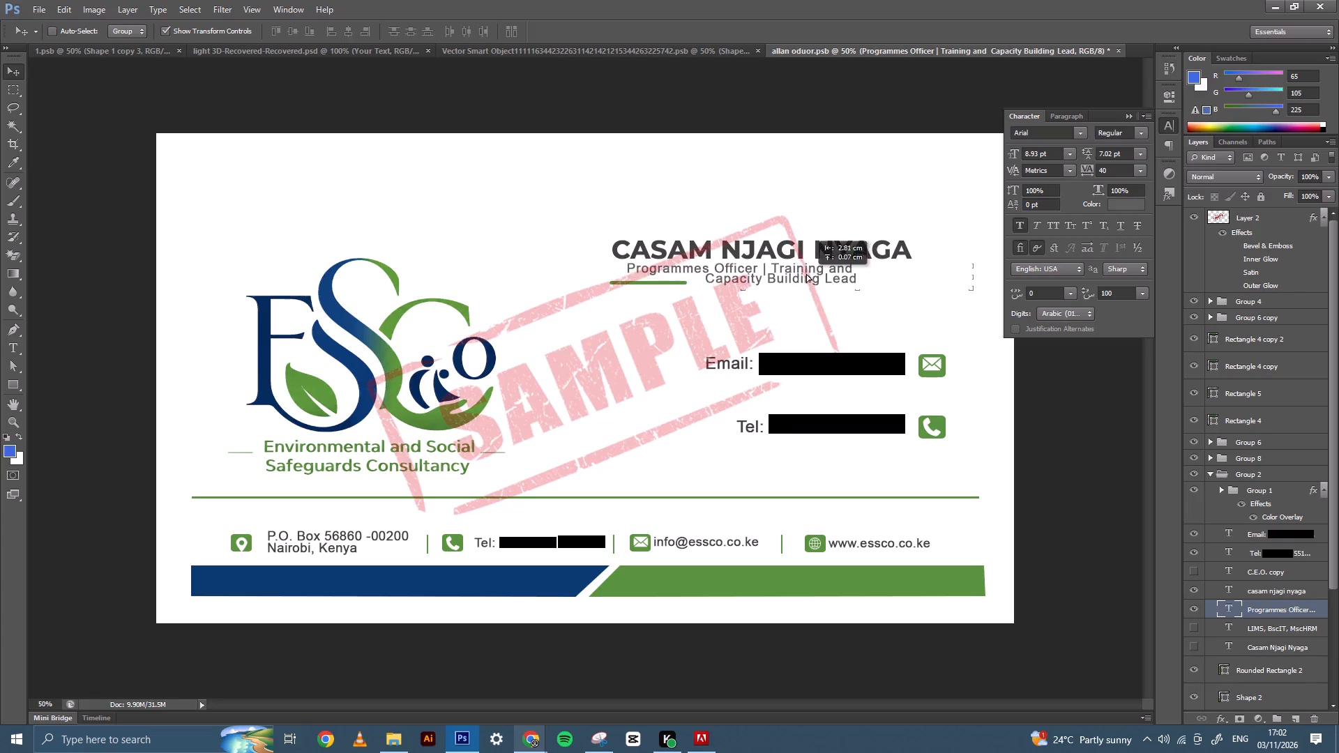
drag(806, 273, 792, 272)
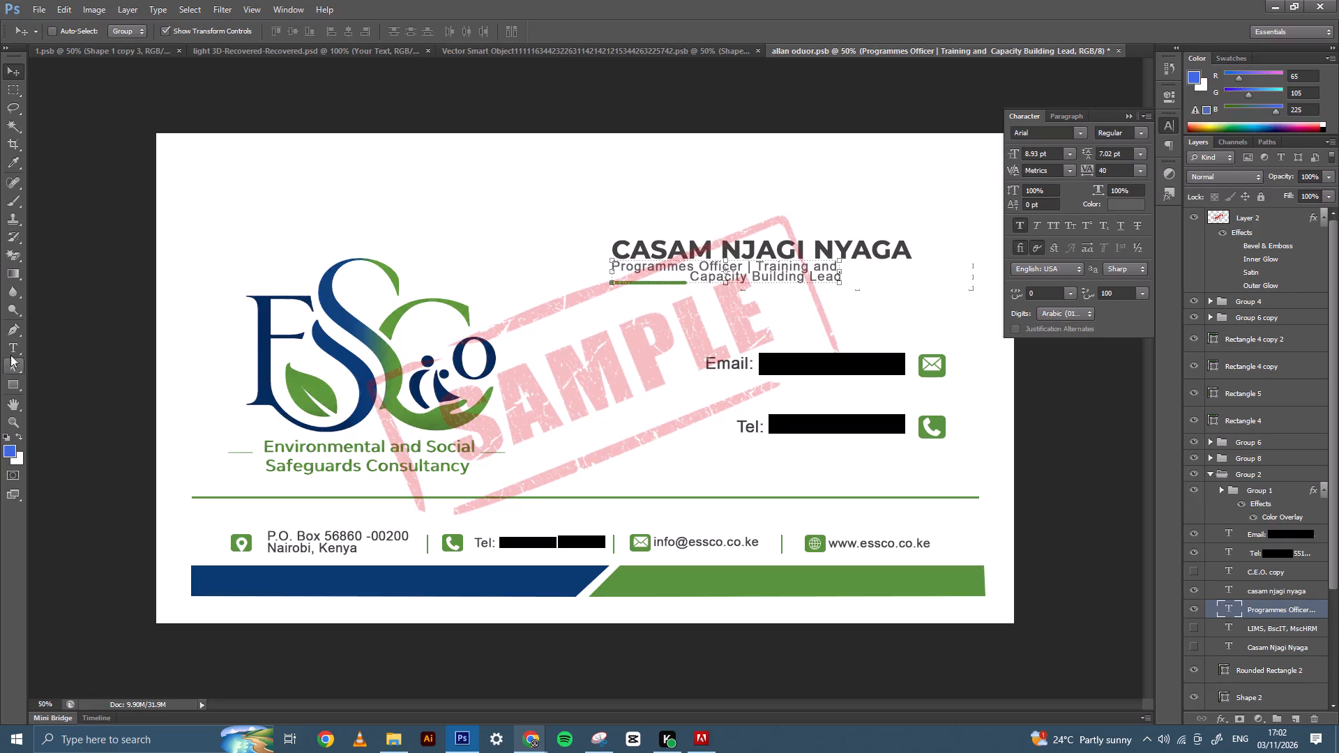
Left-align the two-line job title and reposition it directly under the name heading, starting near the heading's left edge.
click(11, 345)
click(387, 38)
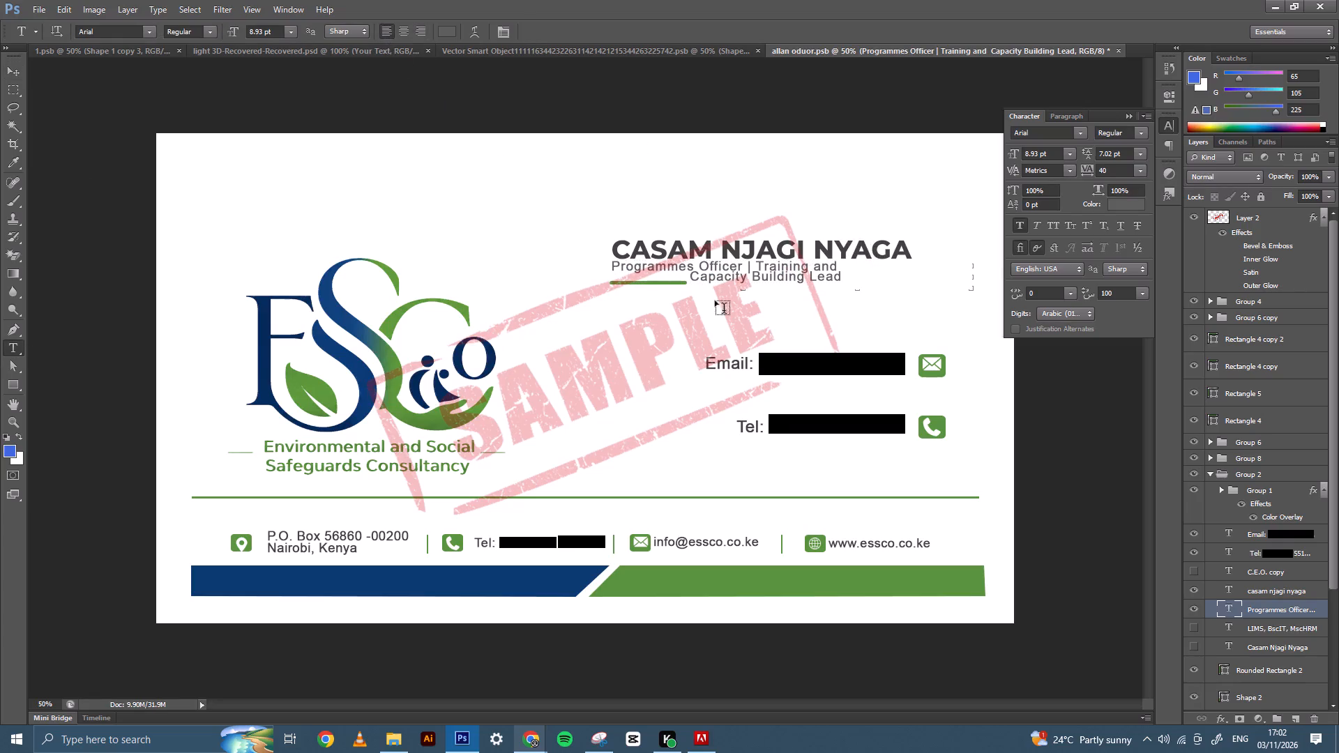
click(17, 71)
drag(896, 267, 736, 273)
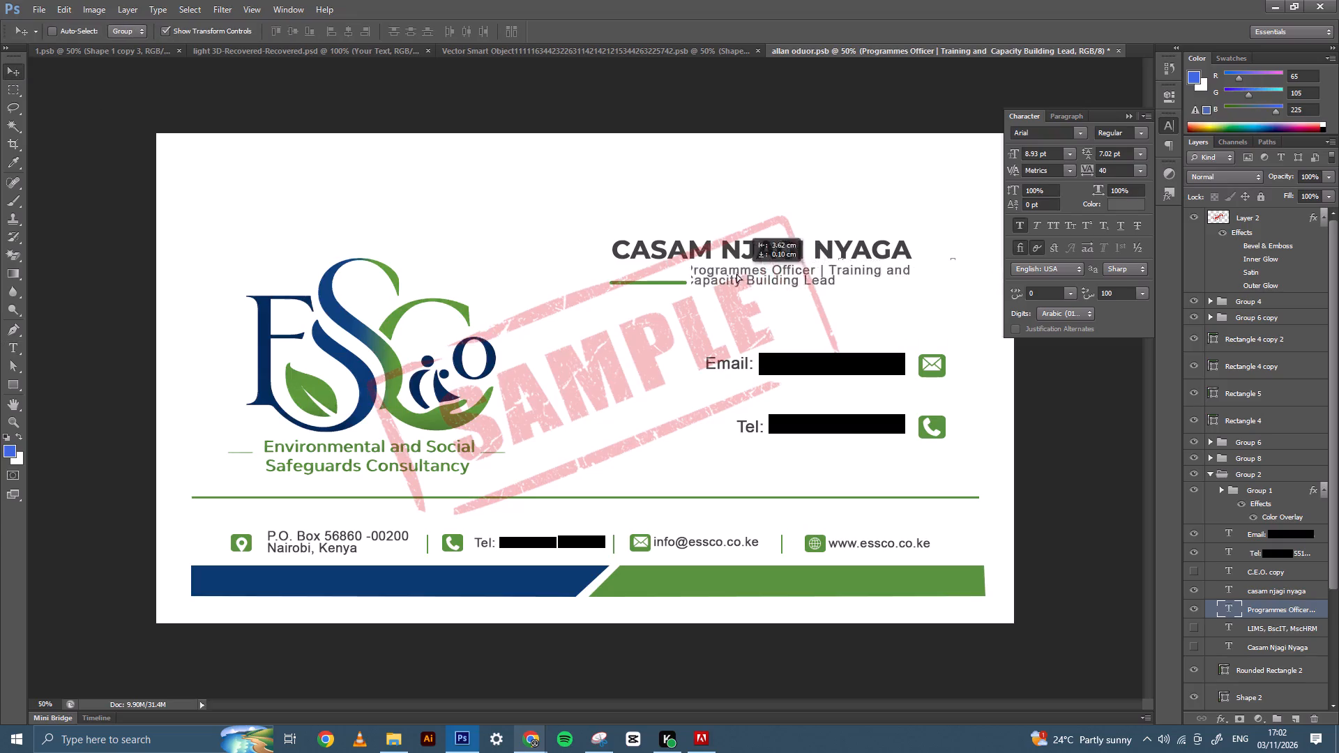
drag(736, 273, 666, 266)
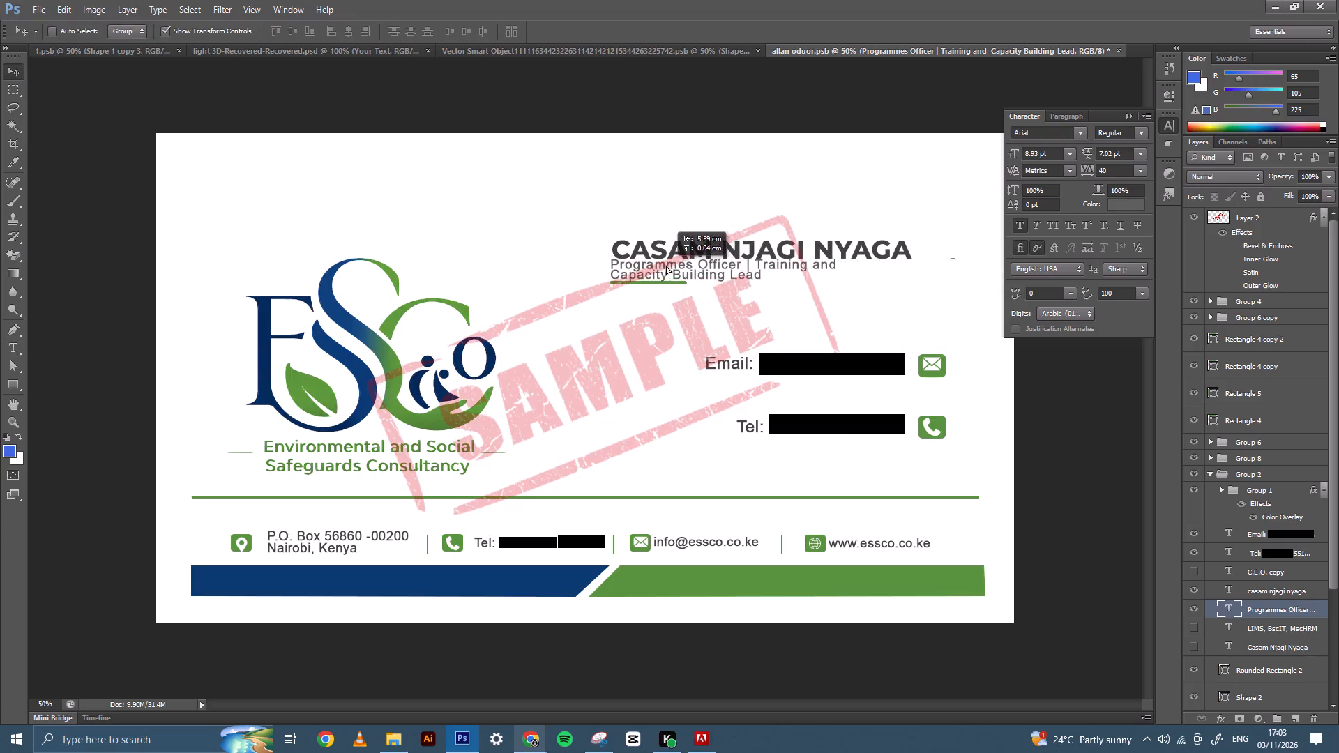
drag(666, 266, 670, 272)
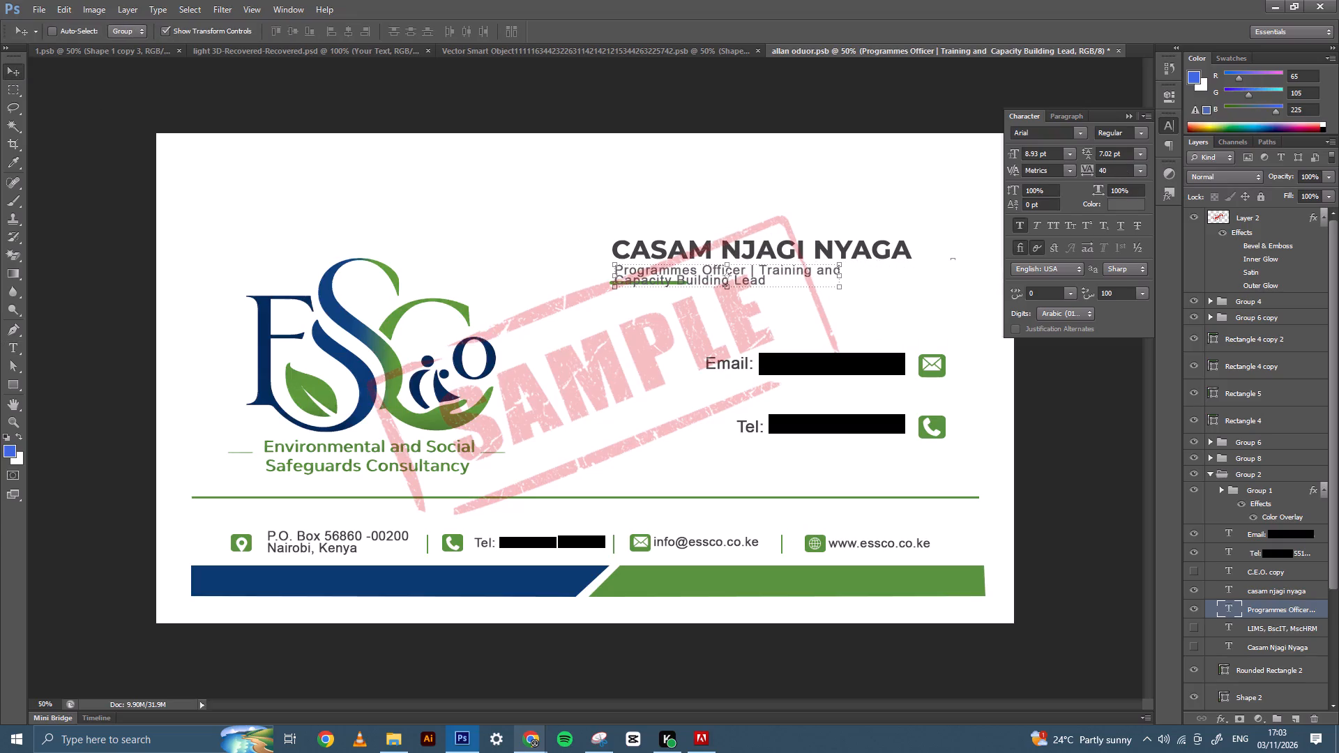
Increase the leading of the two-line job title to 9.02 pt.
click(1128, 158)
scroll(1128, 158, up, 1)
key(Return)
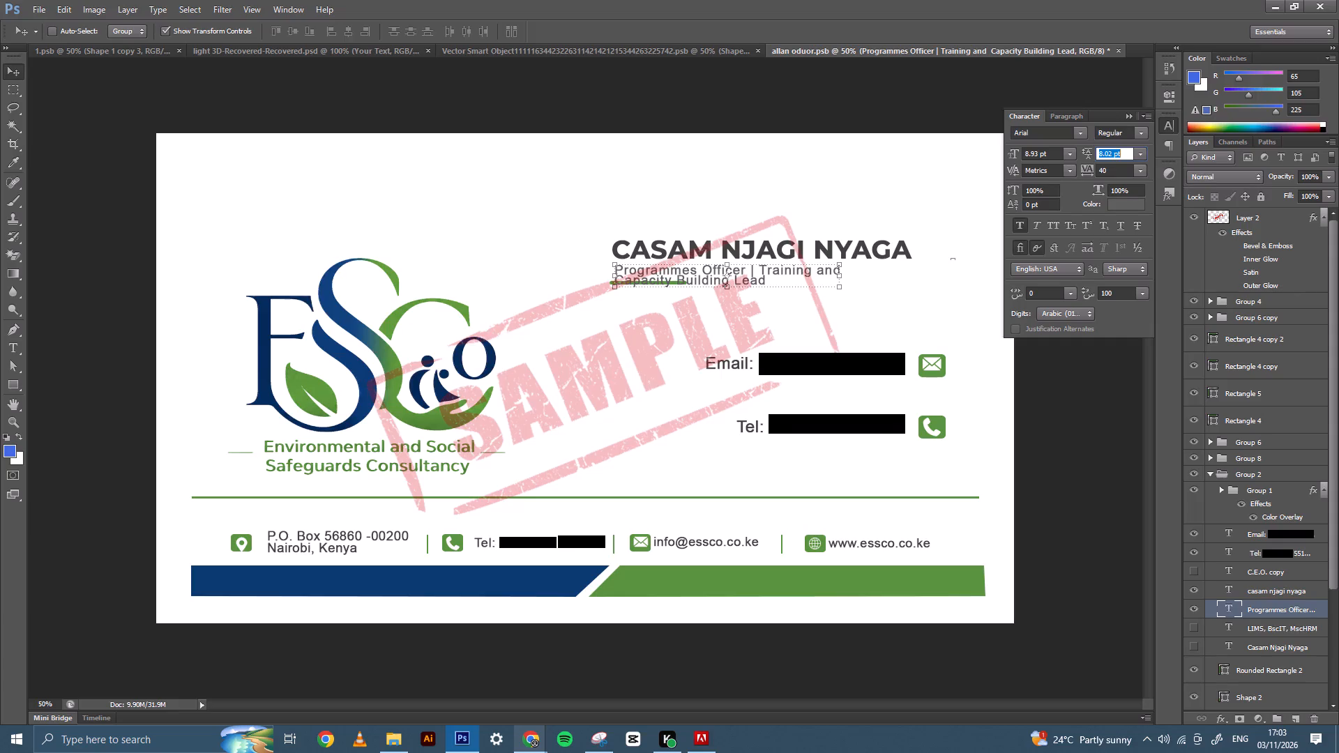
key(Return)
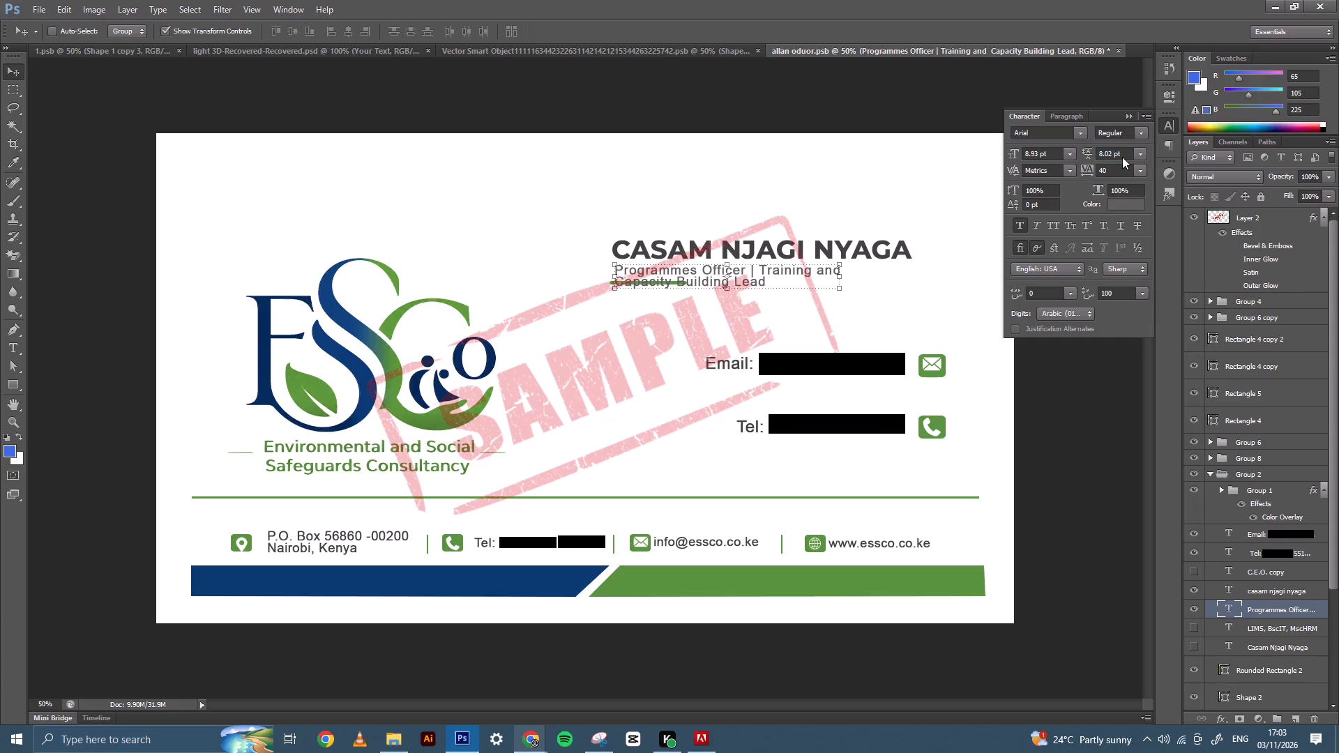
click(1122, 157)
scroll(1122, 157, up, 1)
key(Return)
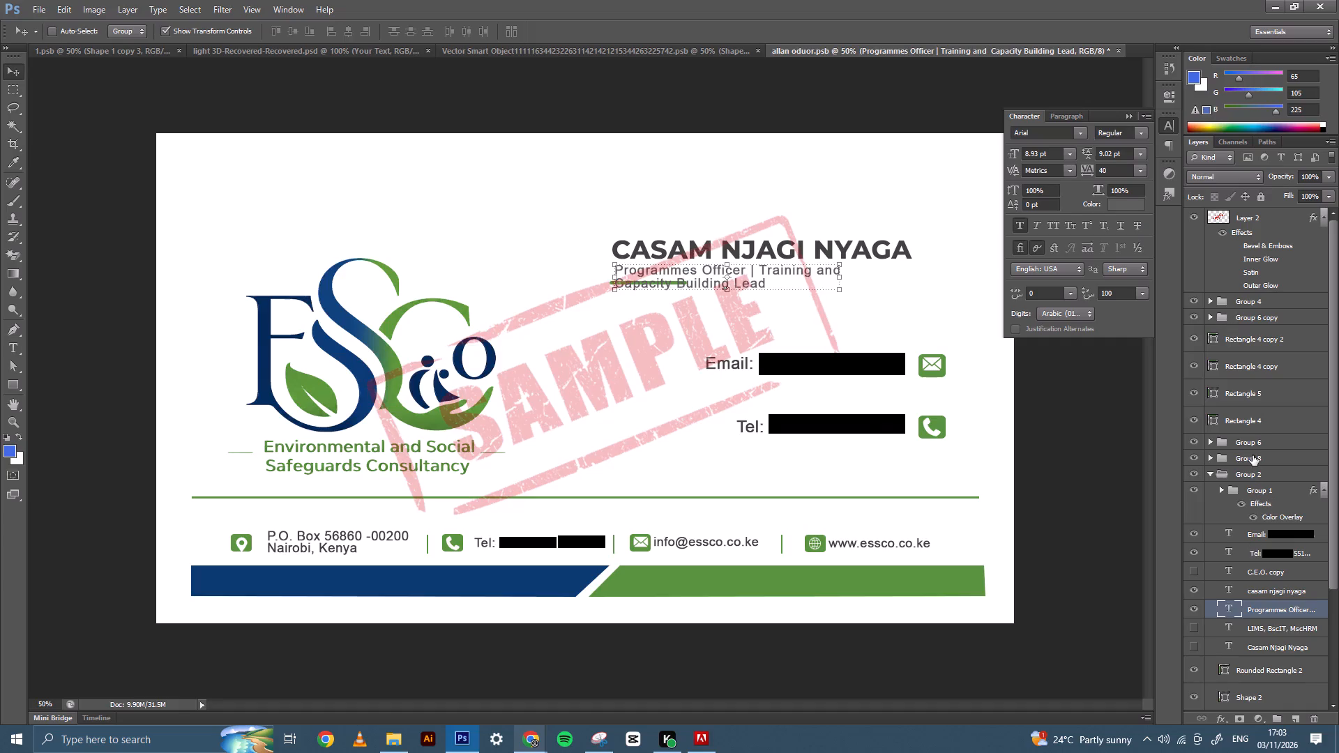
Move the short green accent line (Rounded Rectangle 2) down below the job title and slightly right to align with the title's left edge.
click(1253, 672)
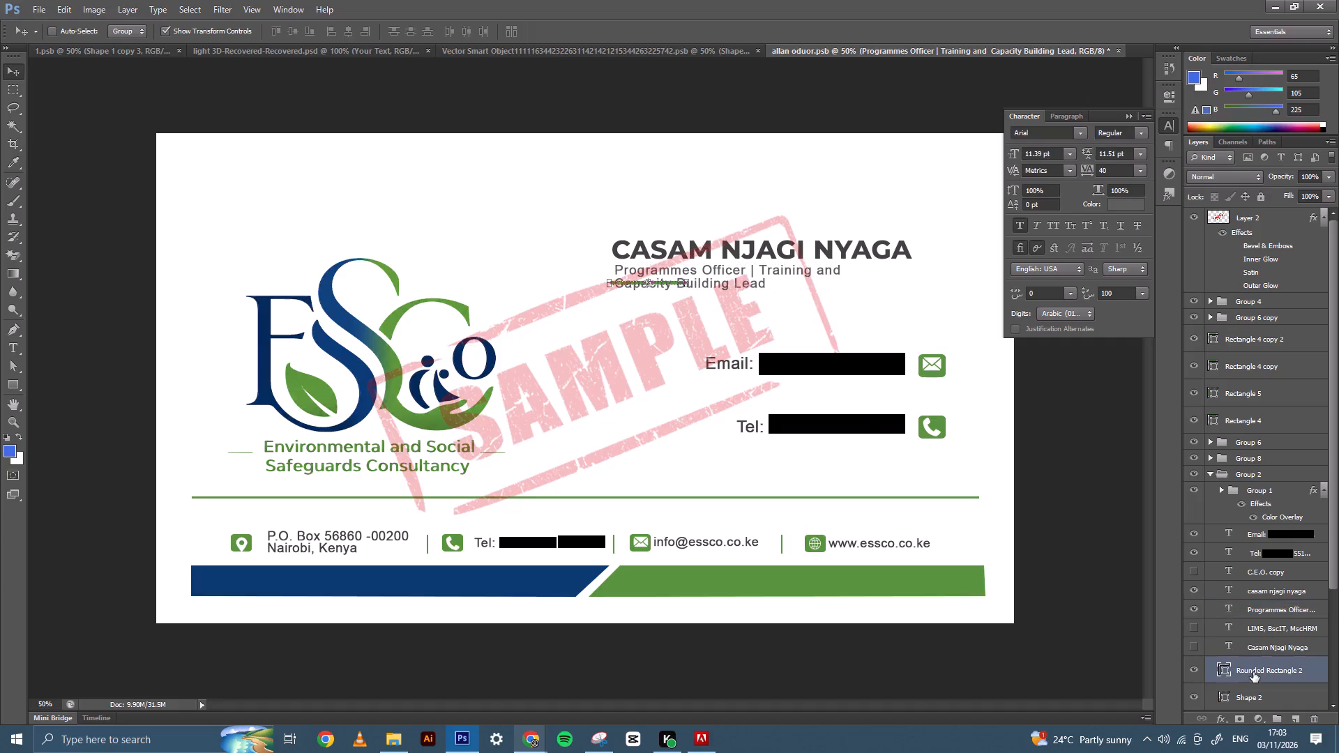
key(Down)
key(Down)
key(Down)
key(Down)
key(Down)
key(Down)
key(Down)
key(Down)
key(Down)
key(Down)
key(Down)
key(Down)
key(Down)
key(Down)
key(Down)
key(Down)
key(Down)
key(Down)
key(Down)
key(Down)
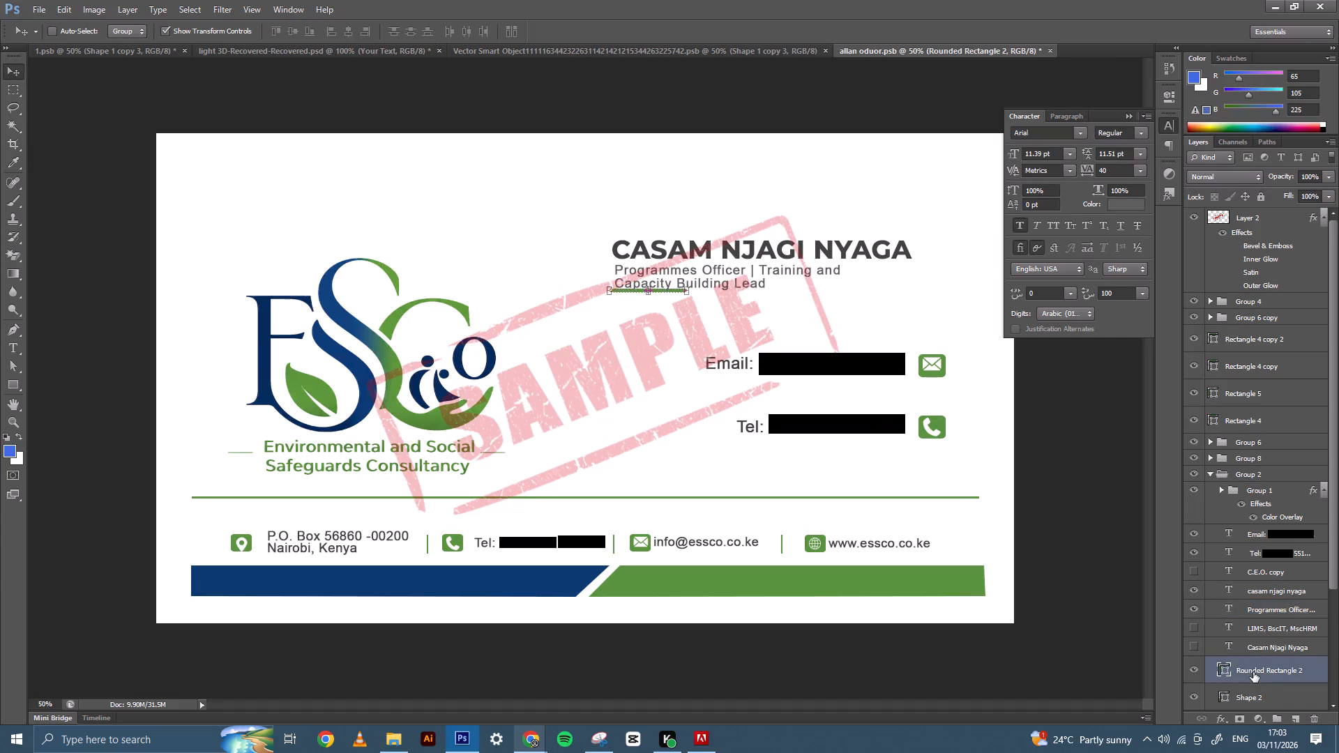
key(Down)
key(Down)
key(Down)
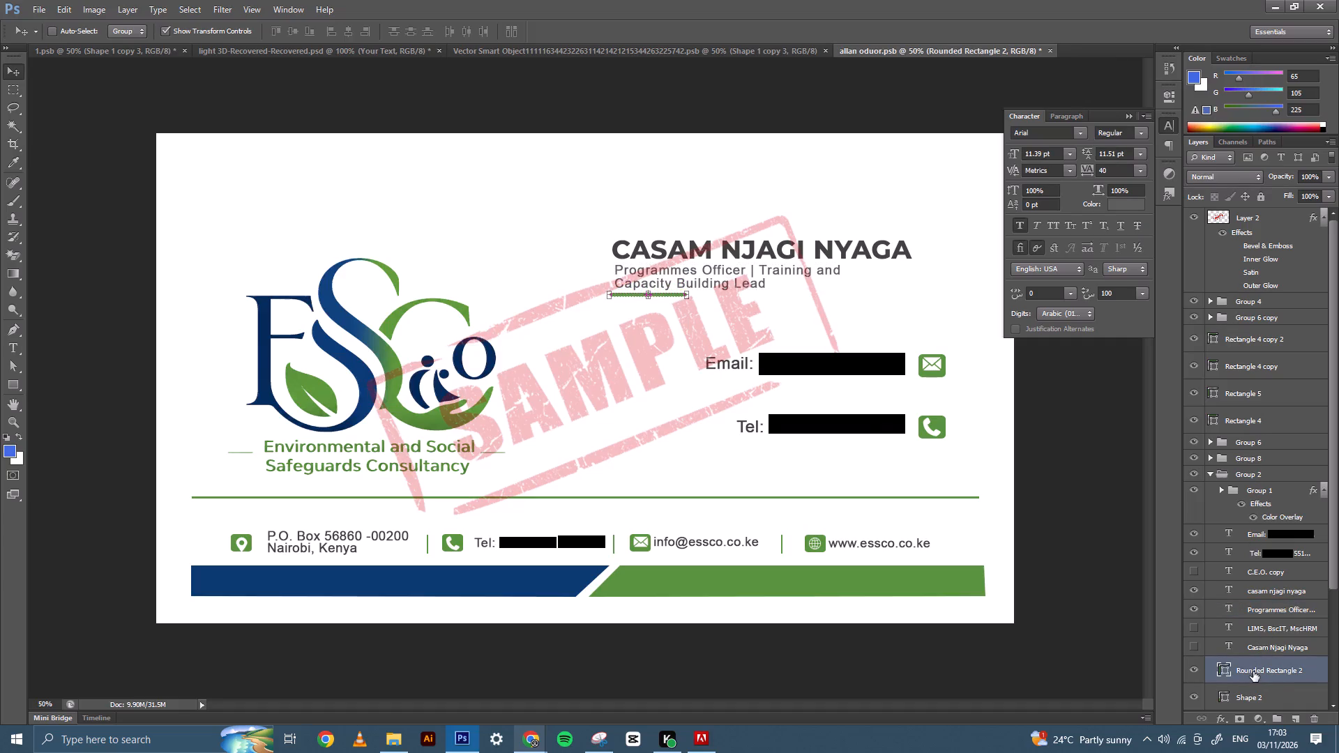
key(Right)
key(Right)
key(Right)
key(Right)
key(Right)
key(Right)
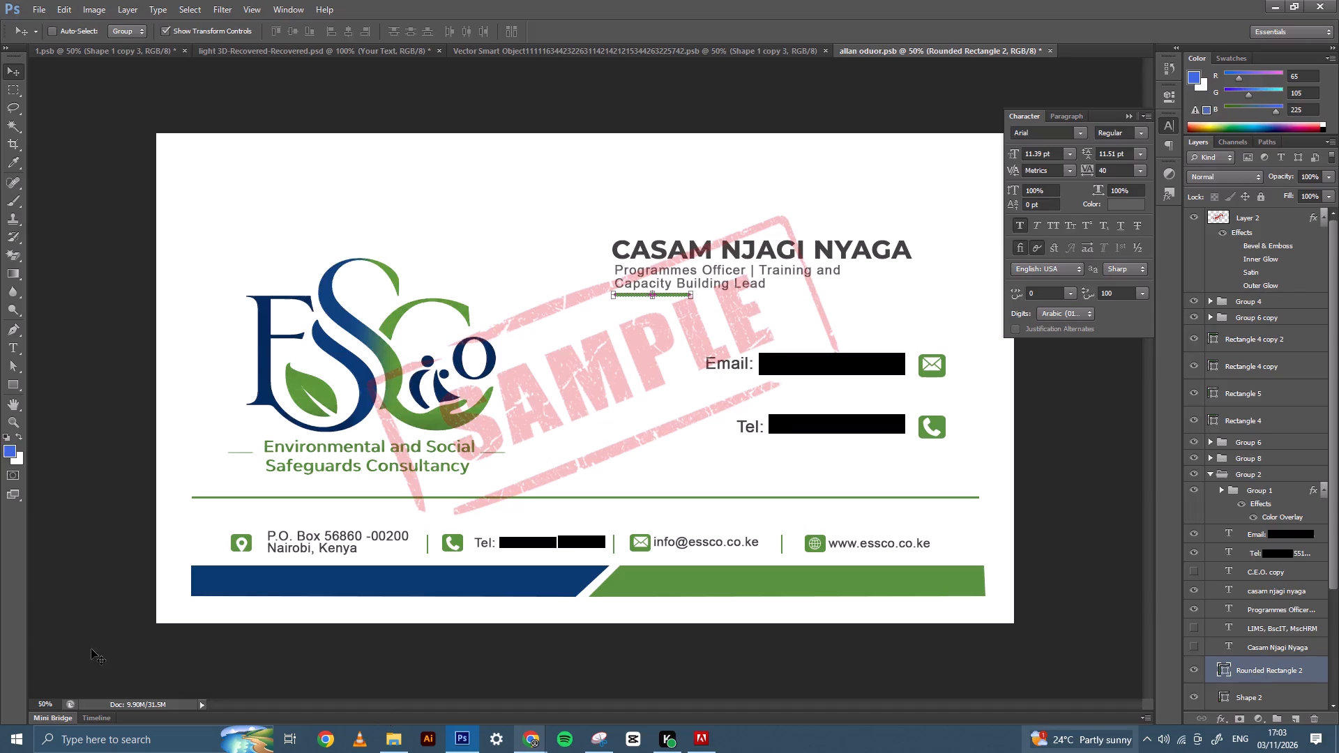
Replace the name part of the address in the card's Email line with the new cardholder's first name.
click(20, 343)
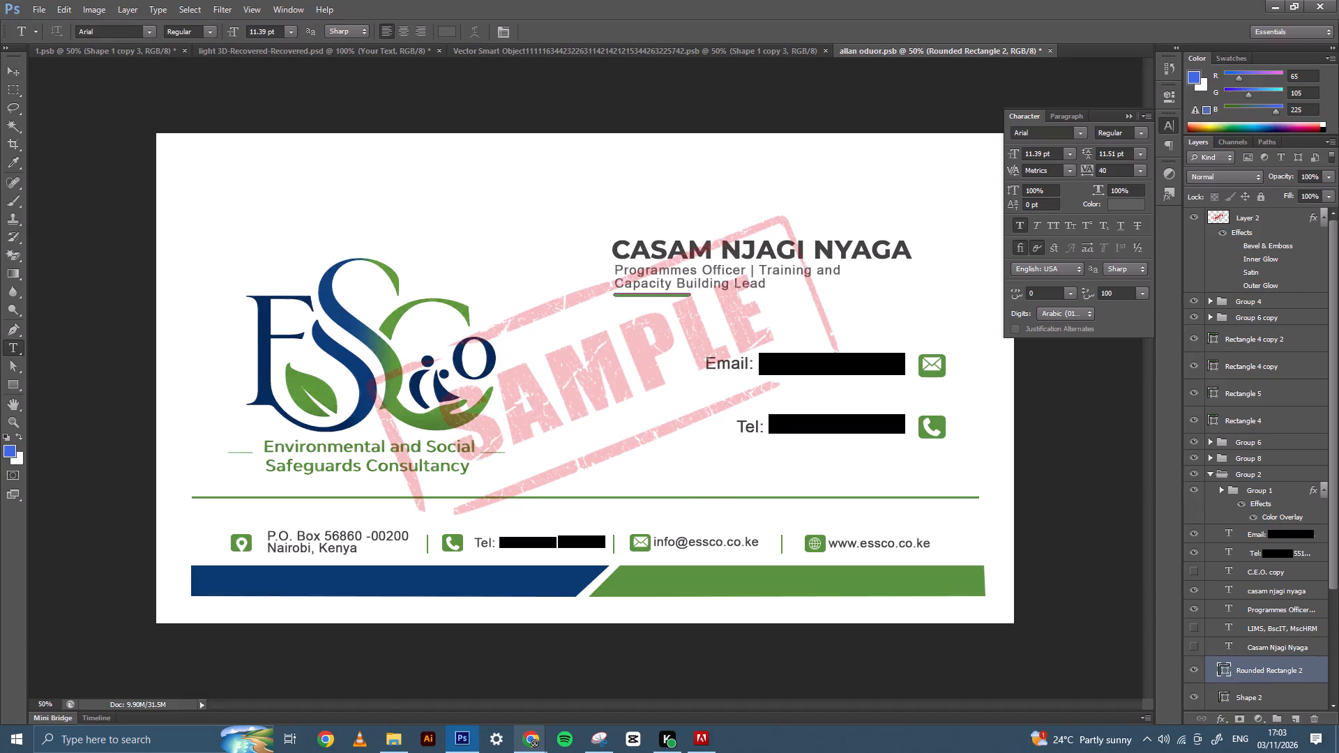
drag(794, 368, 762, 367)
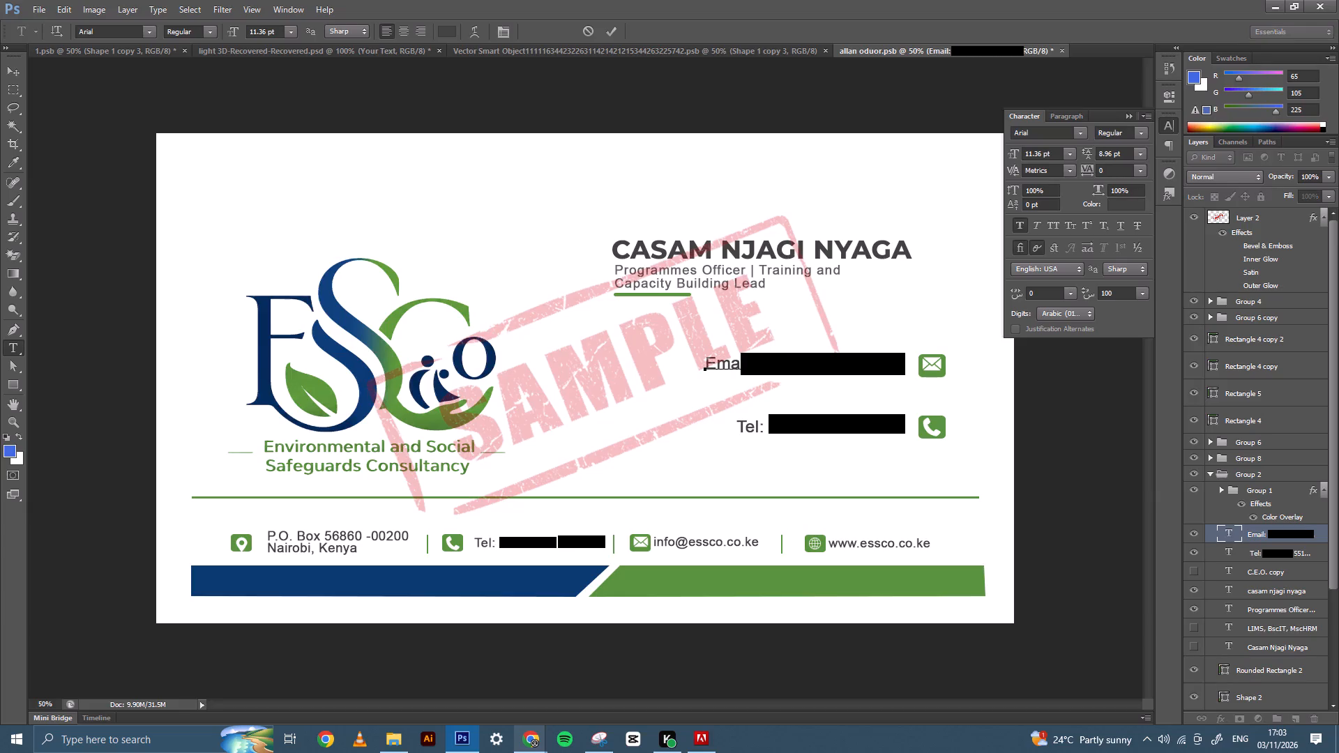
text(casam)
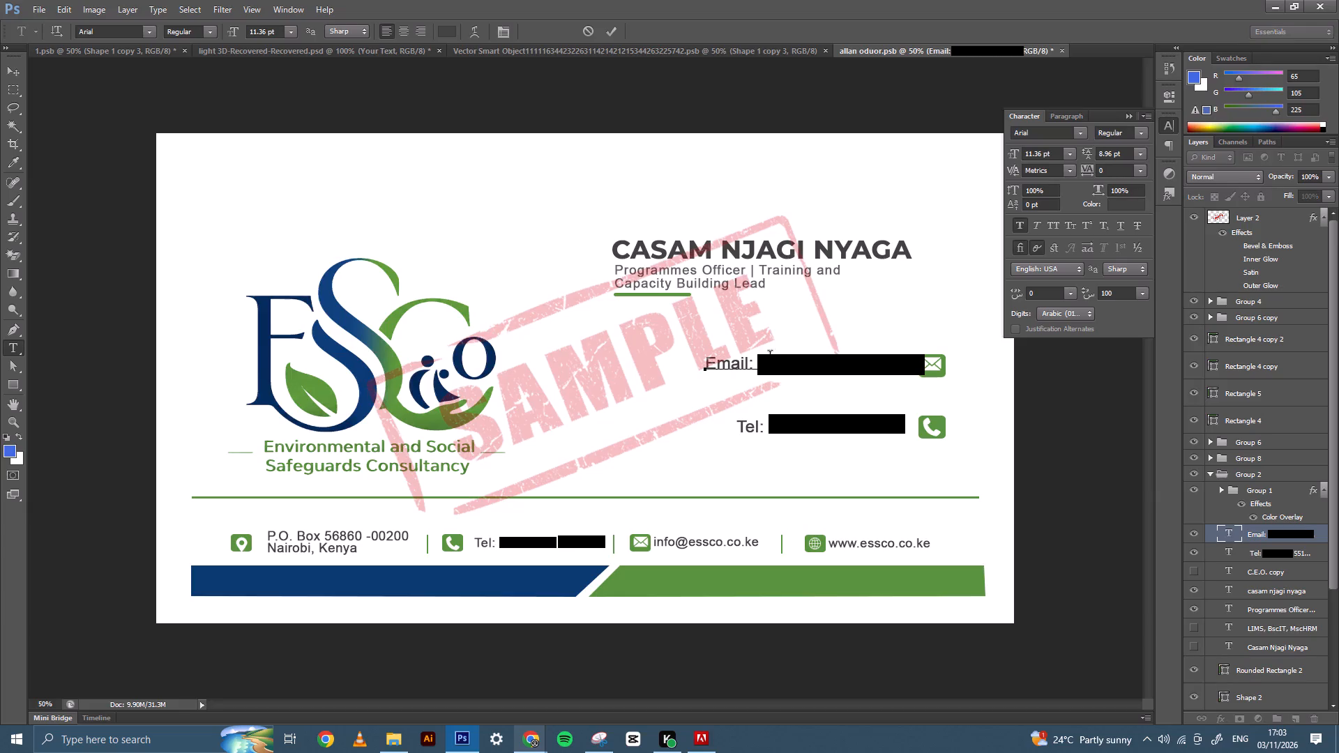
click(610, 27)
Shift the Email line left until the address clears the green envelope icon.
click(15, 72)
key(Left)
key(Left)
key(Left)
key(Left)
key(Left)
key(Left)
key(Left)
key(Left)
key(Left)
key(Left)
key(Left)
key(Left)
key(Left)
key(Left)
key(Left)
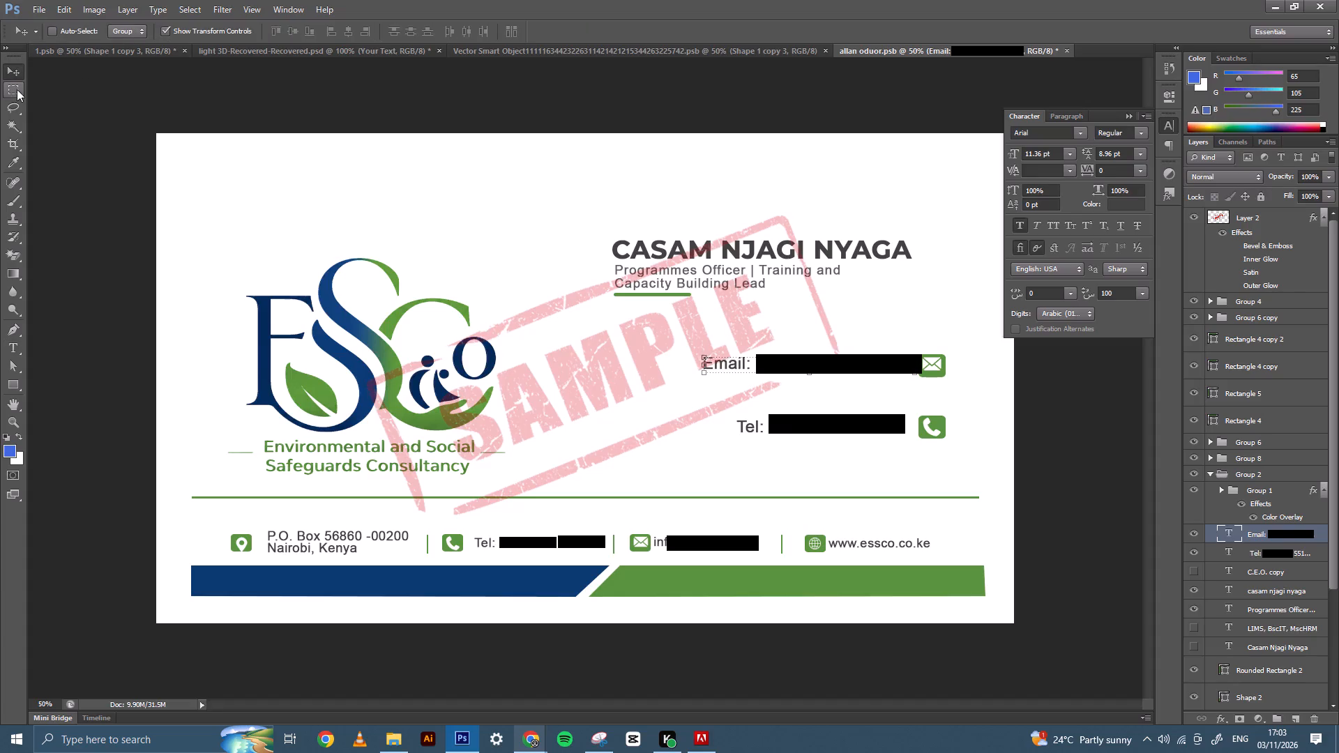
key(Left)
key(Left)
key(Left)
key(Left)
key(Left)
key(Left)
key(Left)
key(Left)
key(Left)
key(Left)
key(Left)
key(Left)
key(Left)
key(Left)
key(Left)
key(Left)
key(Left)
key(Left)
key(Left)
key(Left)
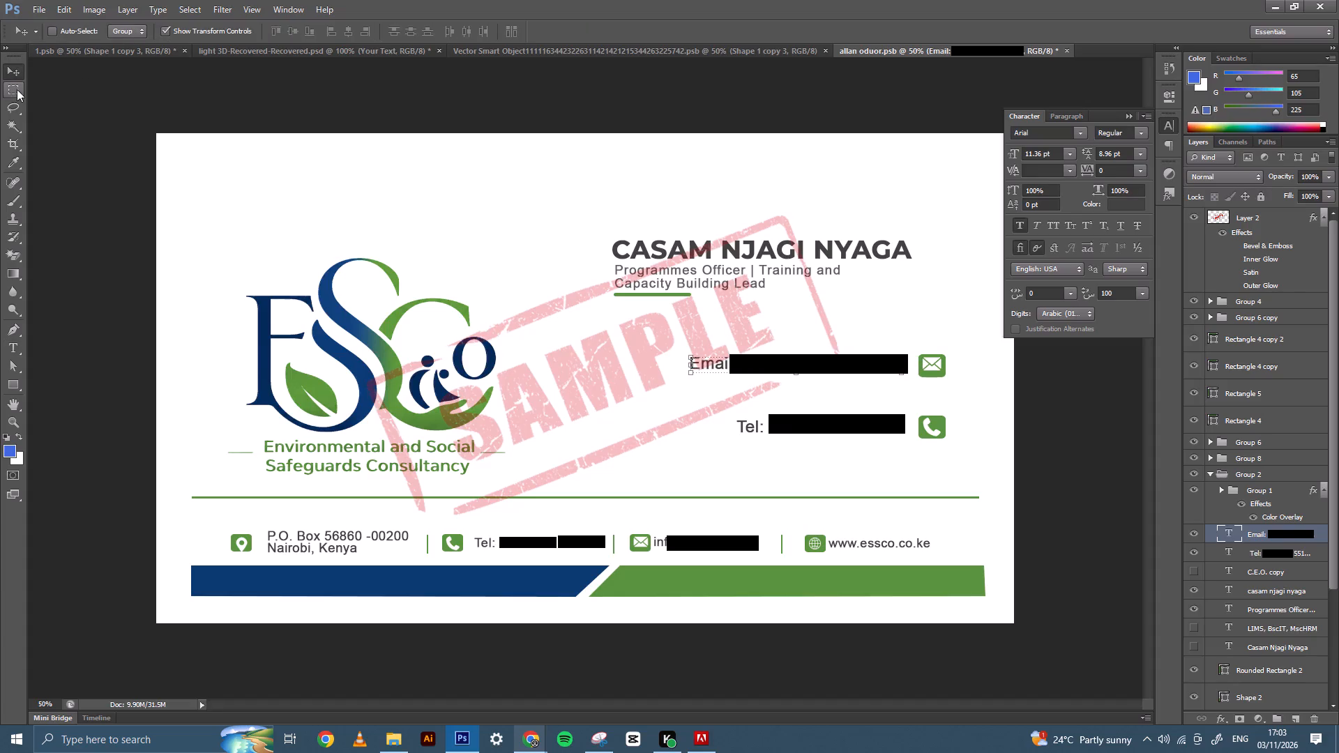
key(Left)
Replace the middle digits of the number in the Tel line beside the green phone icon with the new cardholder's digits.
click(16, 344)
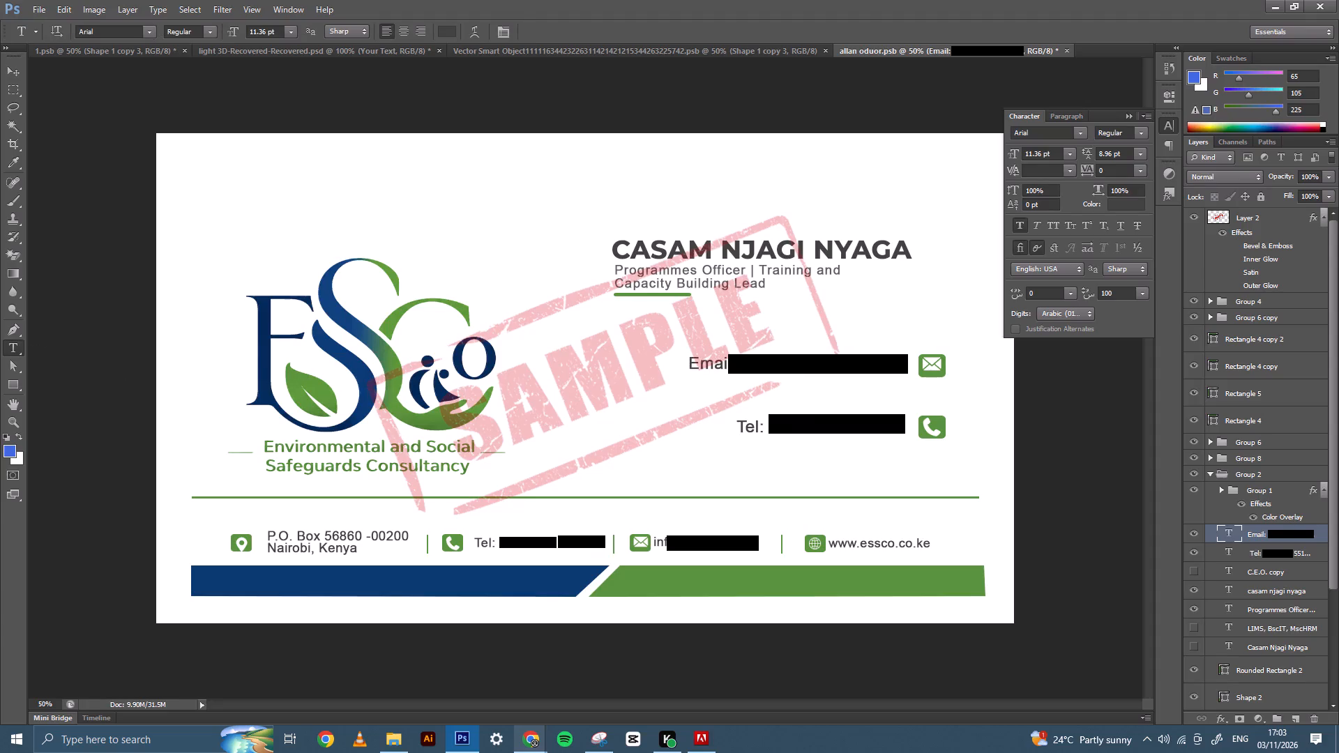
drag(816, 428, 839, 428)
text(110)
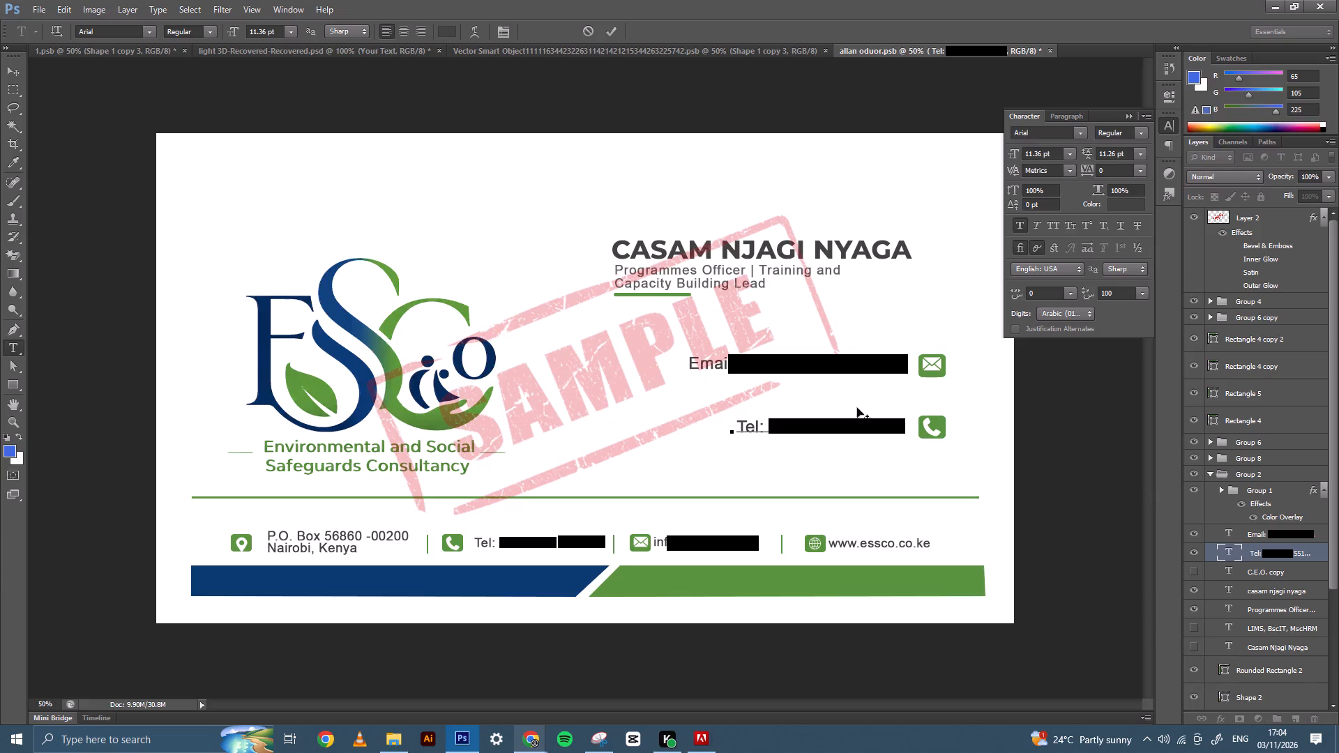
Replace the last two digit groups of the number in the Tel line beside the green phone icon with the new cardholder's digits.
drag(850, 431, 874, 436)
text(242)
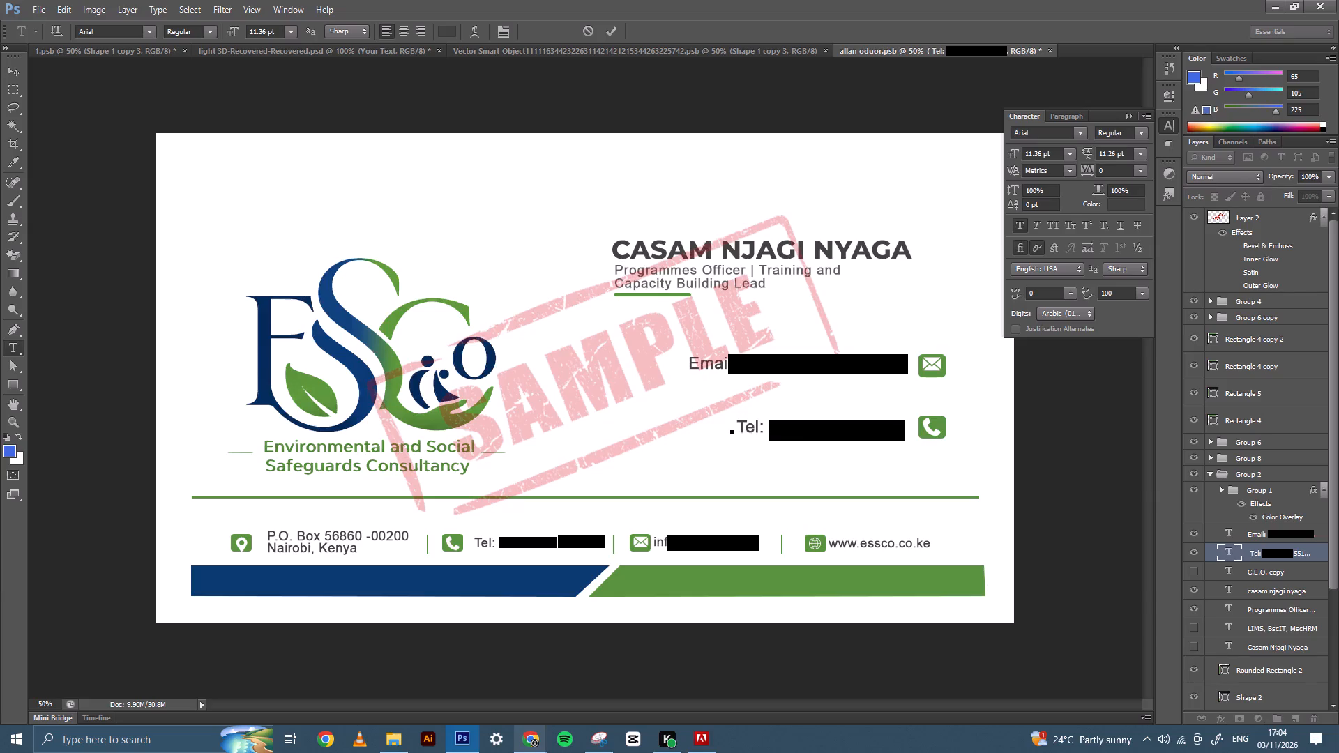
drag(877, 427, 904, 427)
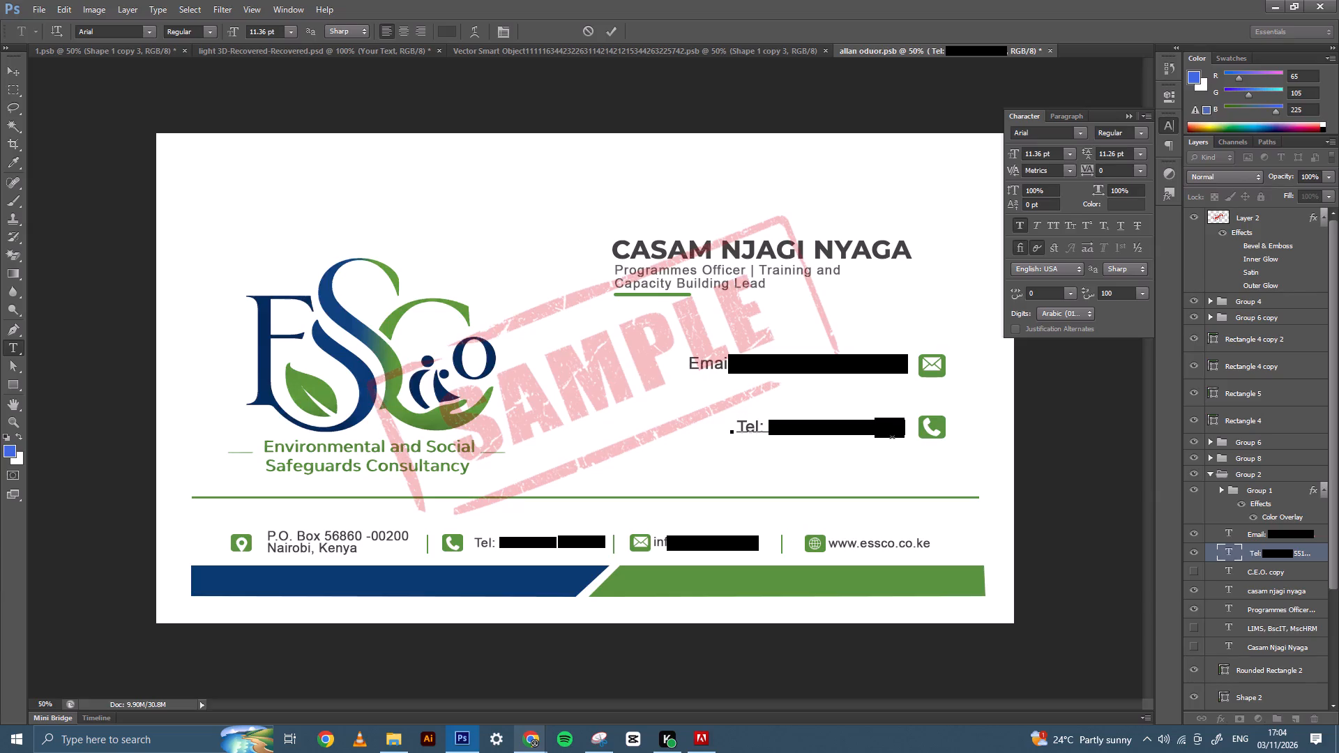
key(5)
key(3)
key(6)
click(609, 27)
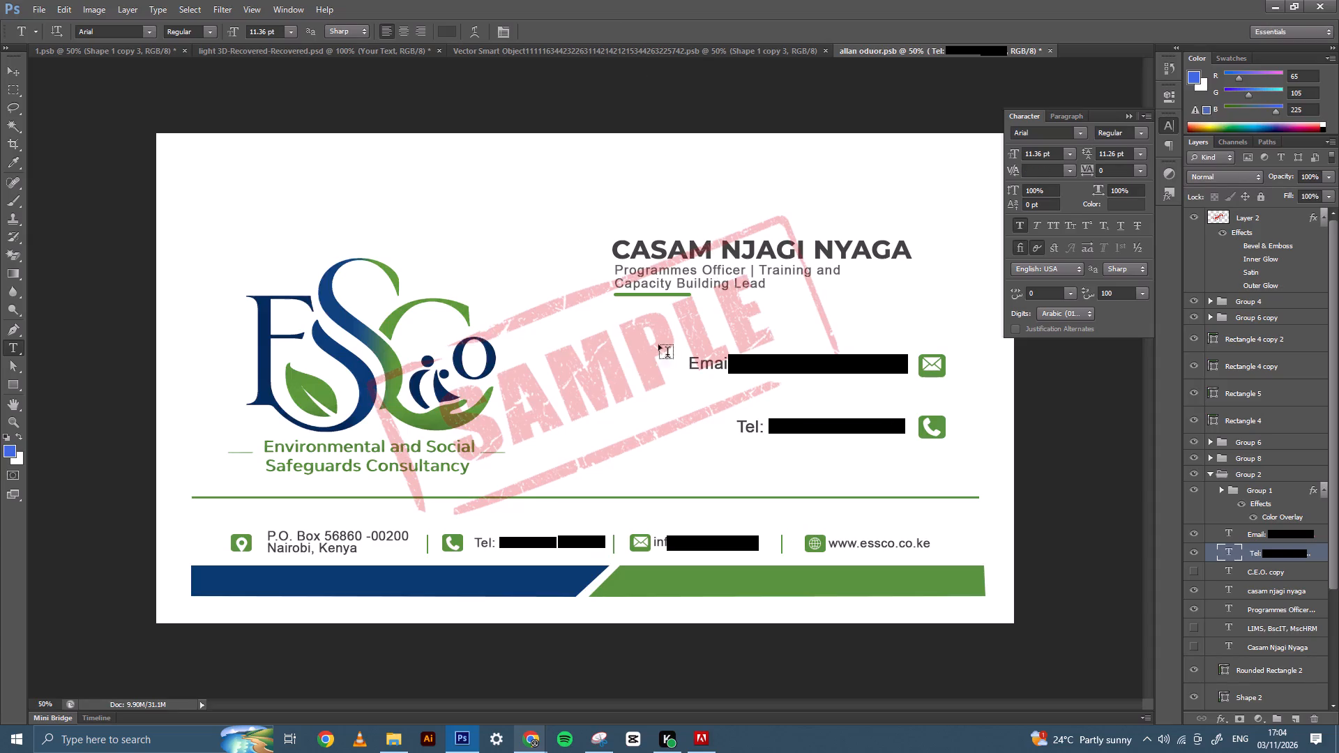
Save the card as a new Large Document Format (PSB) file named casam in the bcard folder.
key(ctrl+shift+s)
ctrl+shift+click(652, 377)
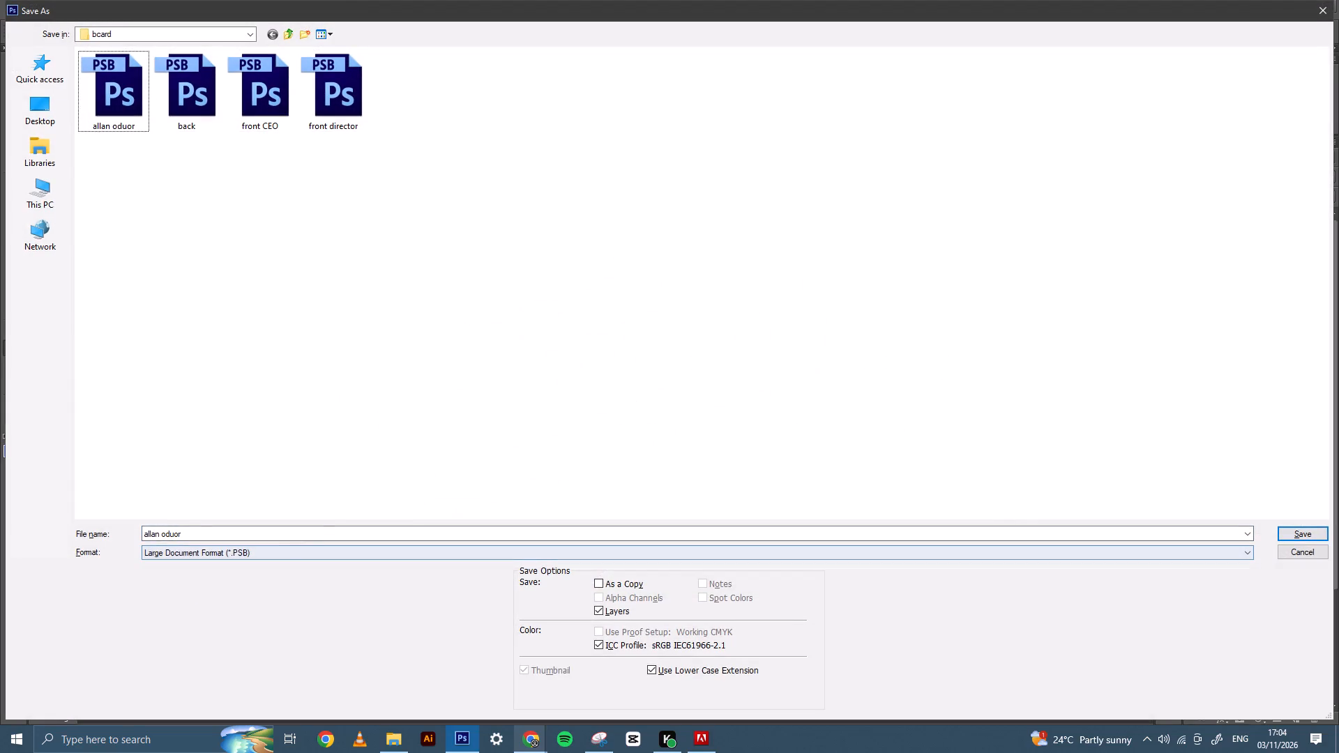
click(293, 536)
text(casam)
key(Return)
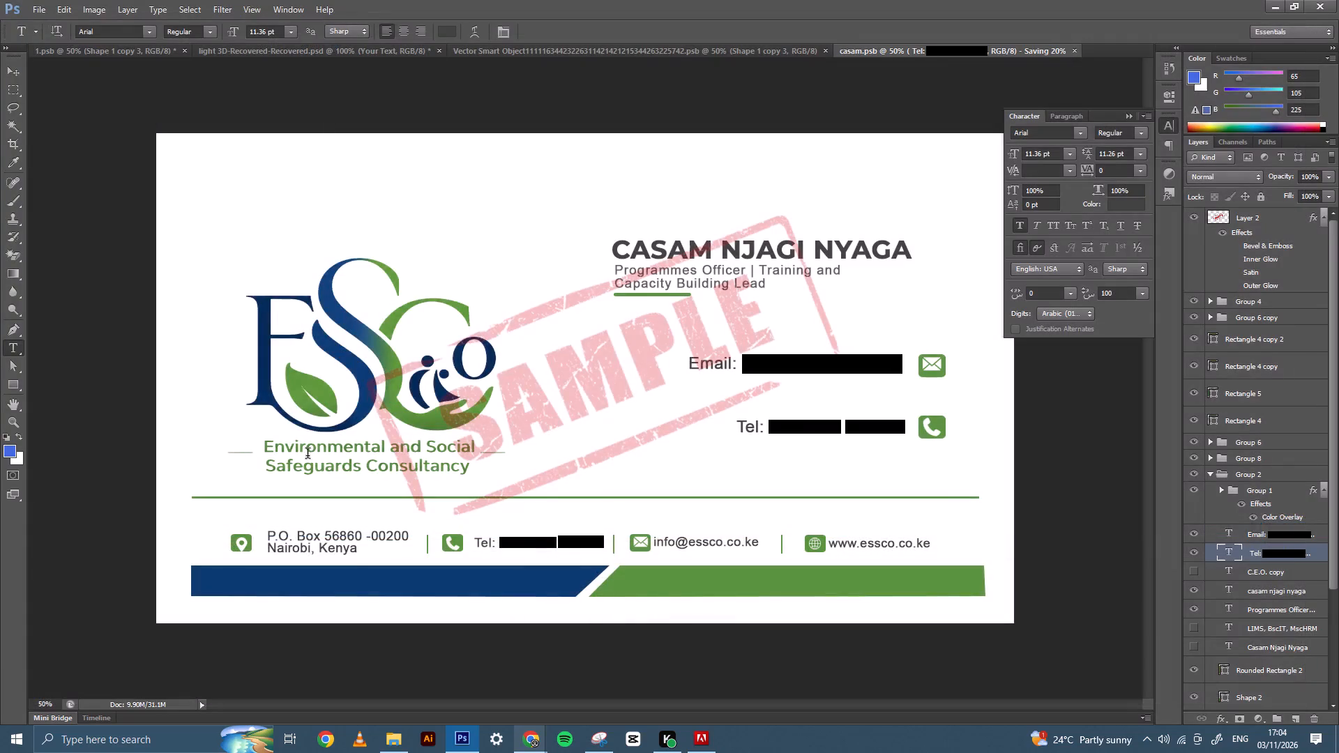
Save the stamped card as a Photoshop PDF named "casam sample" in the bcard folder, with layers excluded and the High Quality Print preset.
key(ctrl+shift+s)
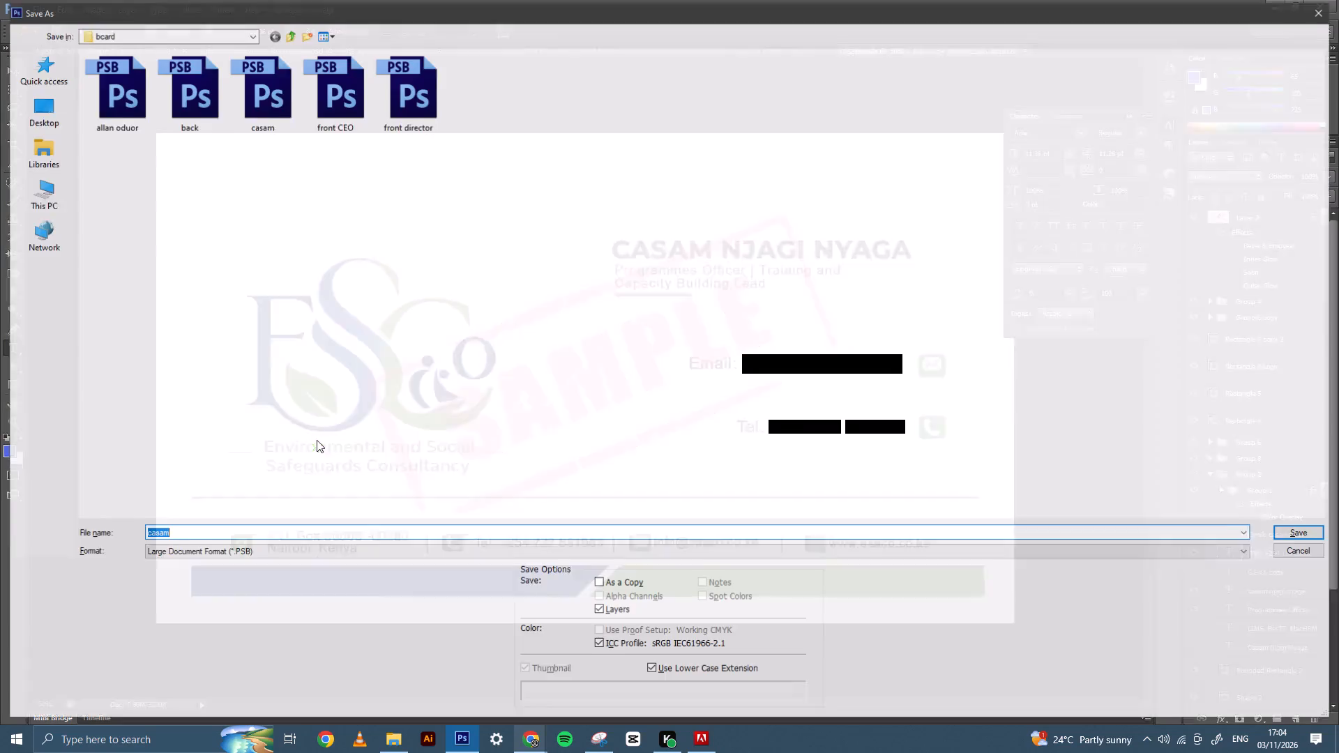
click(197, 539)
click(199, 530)
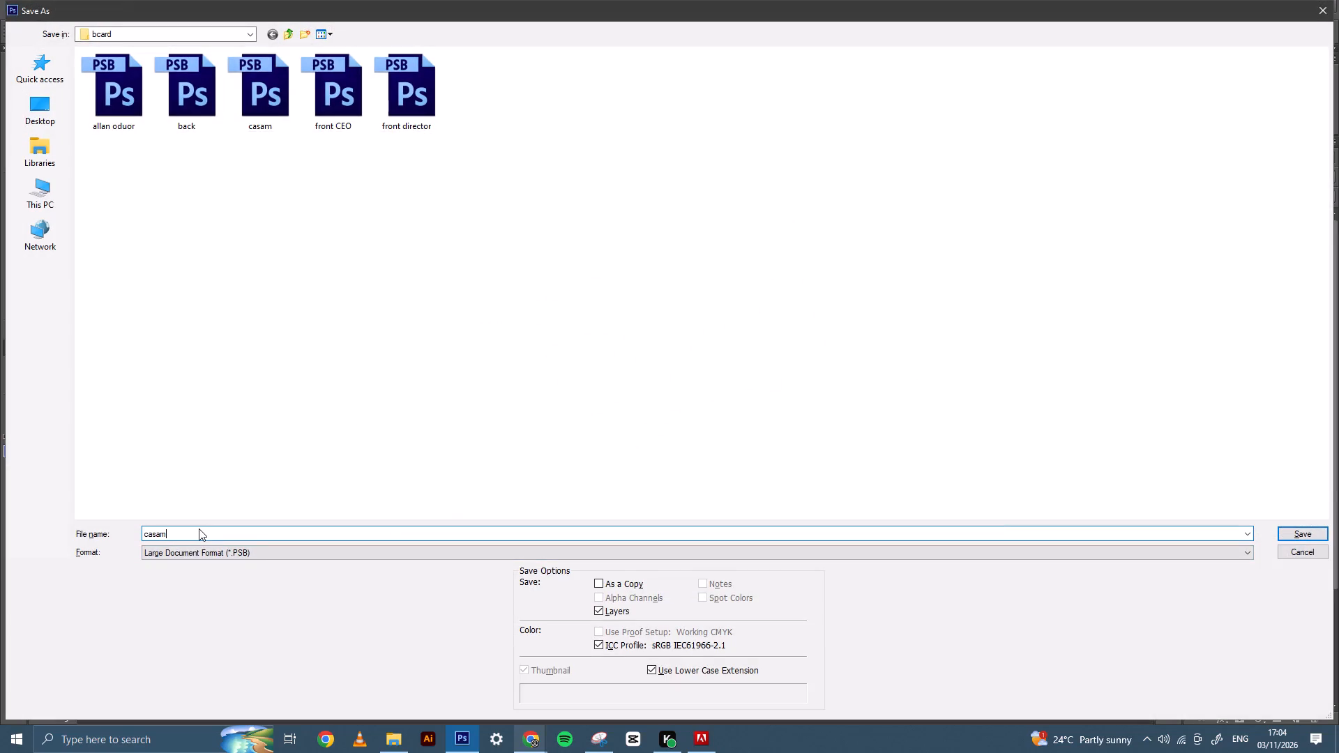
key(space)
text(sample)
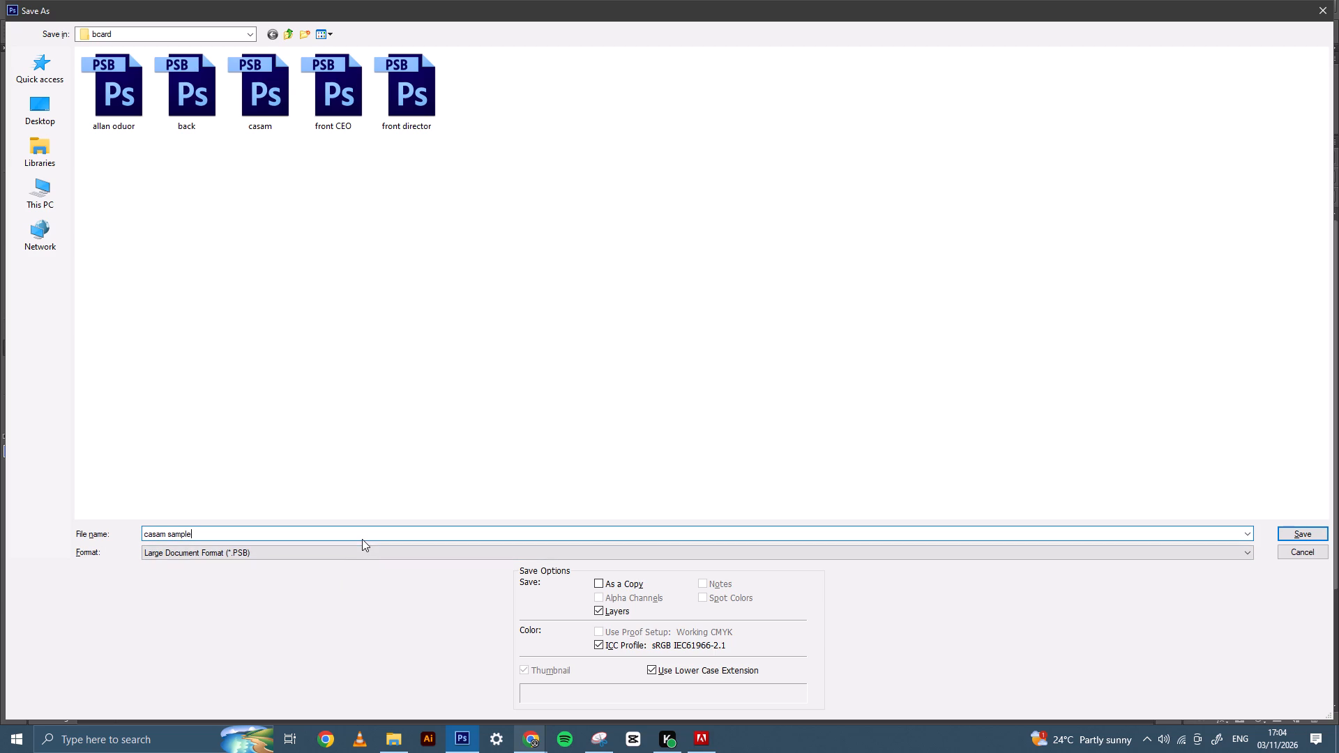
click(363, 554)
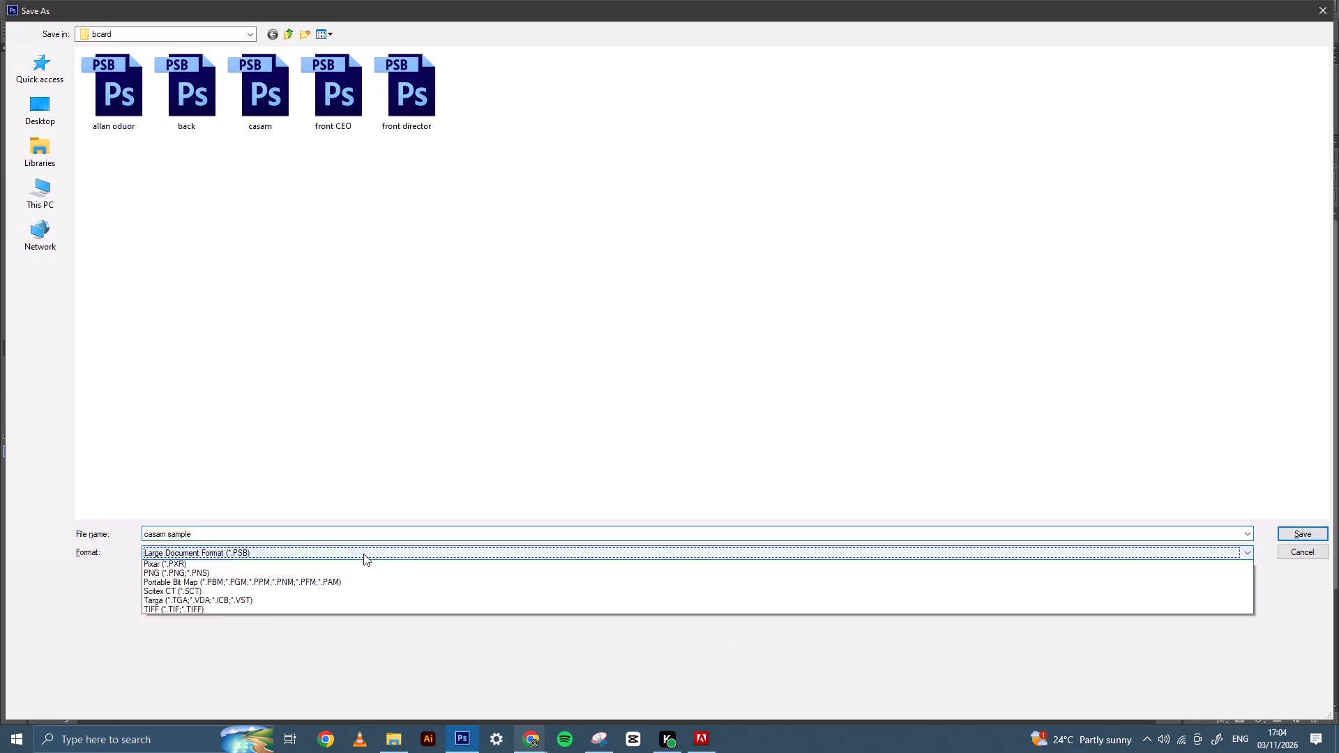
click(310, 681)
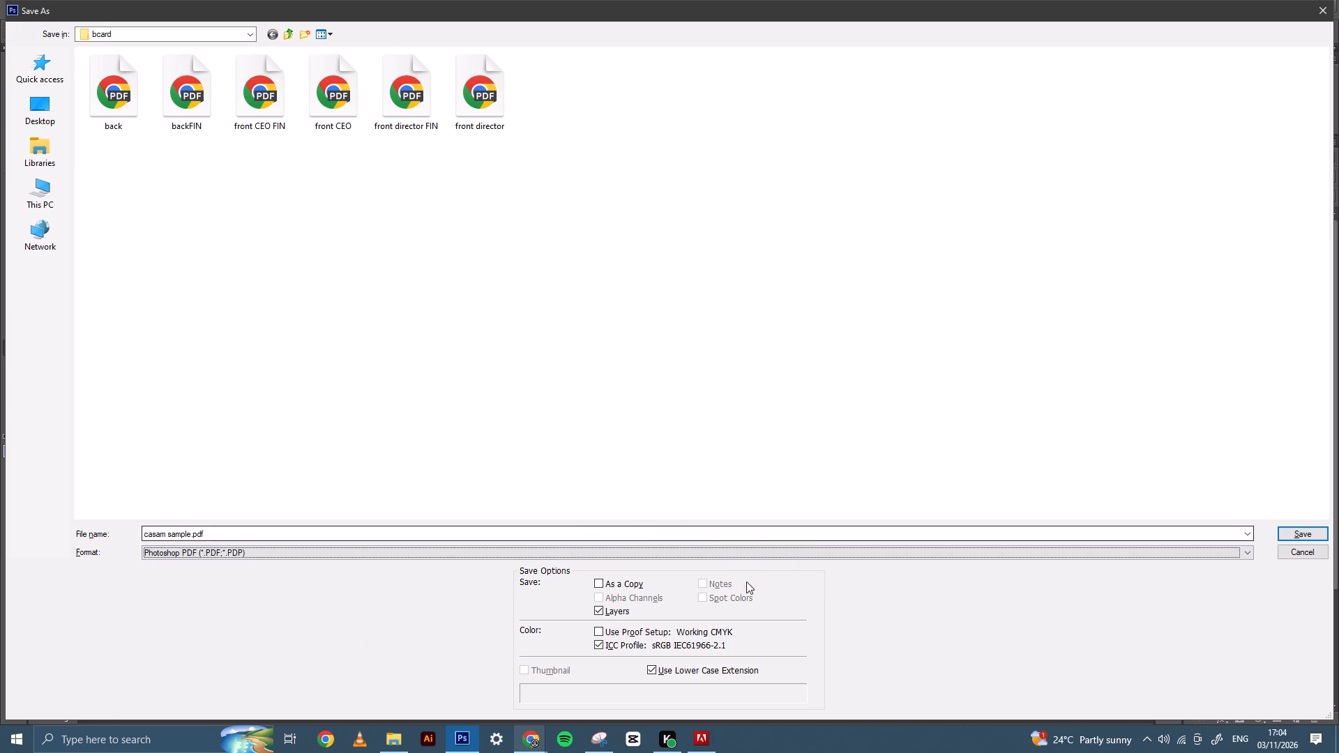
click(598, 609)
click(1294, 531)
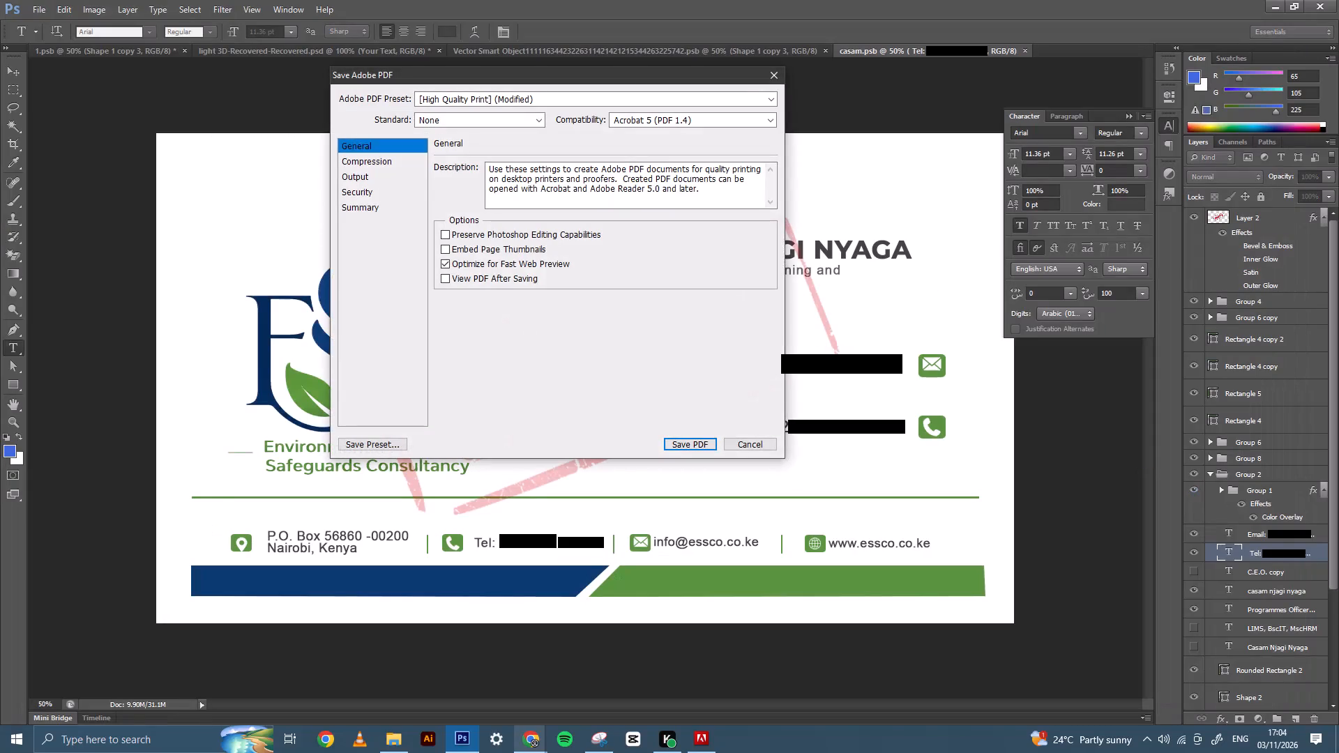
click(699, 443)
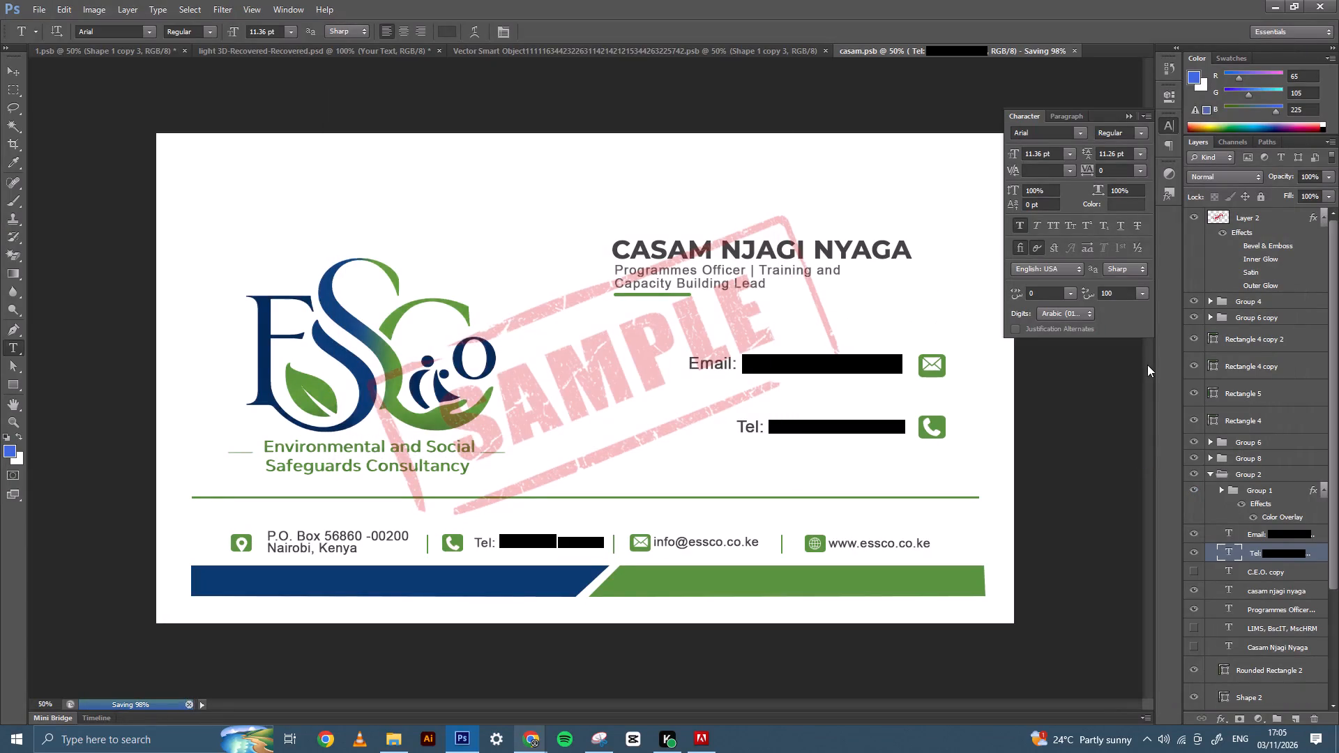
Hide the red SAMPLE stamp layer (Layer 2).
click(1194, 240)
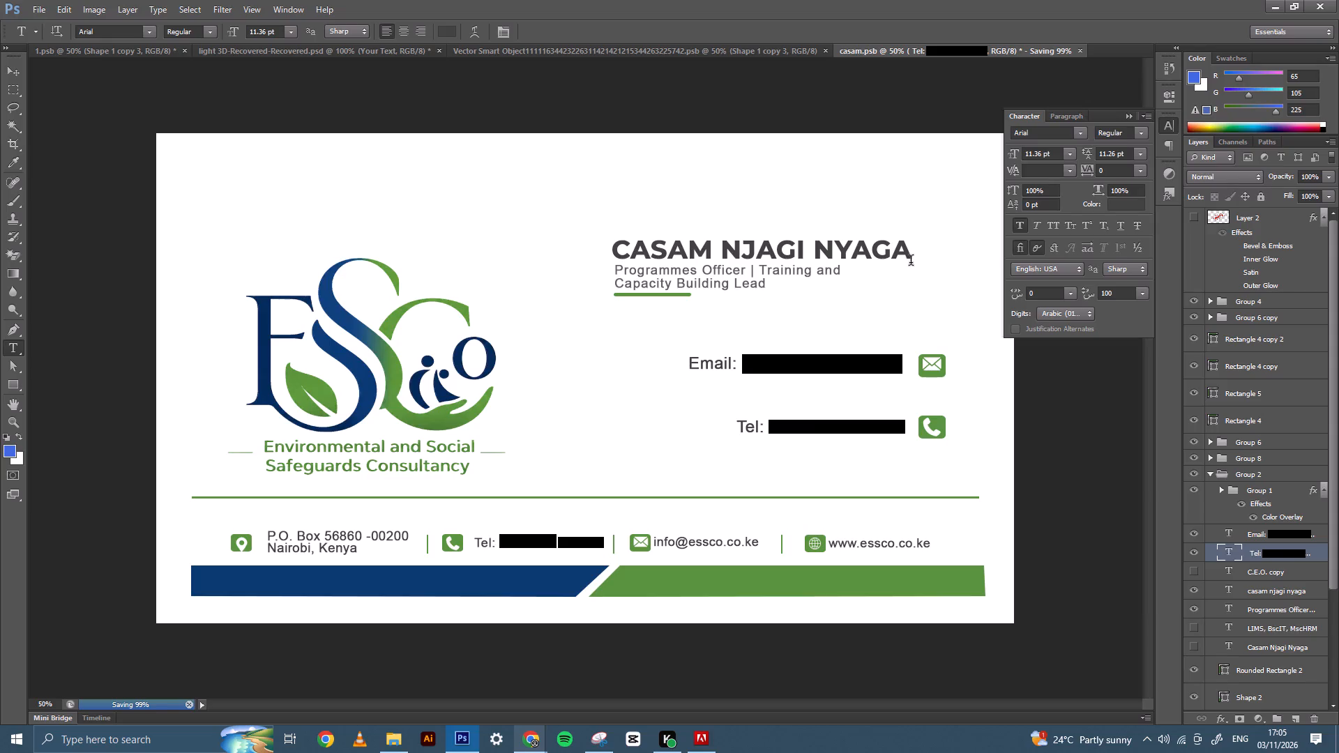
Save the unstamped card as a Photoshop PDF named "casam fin" in the bcard folder, with layers excluded.
key(ctrl+shift+s)
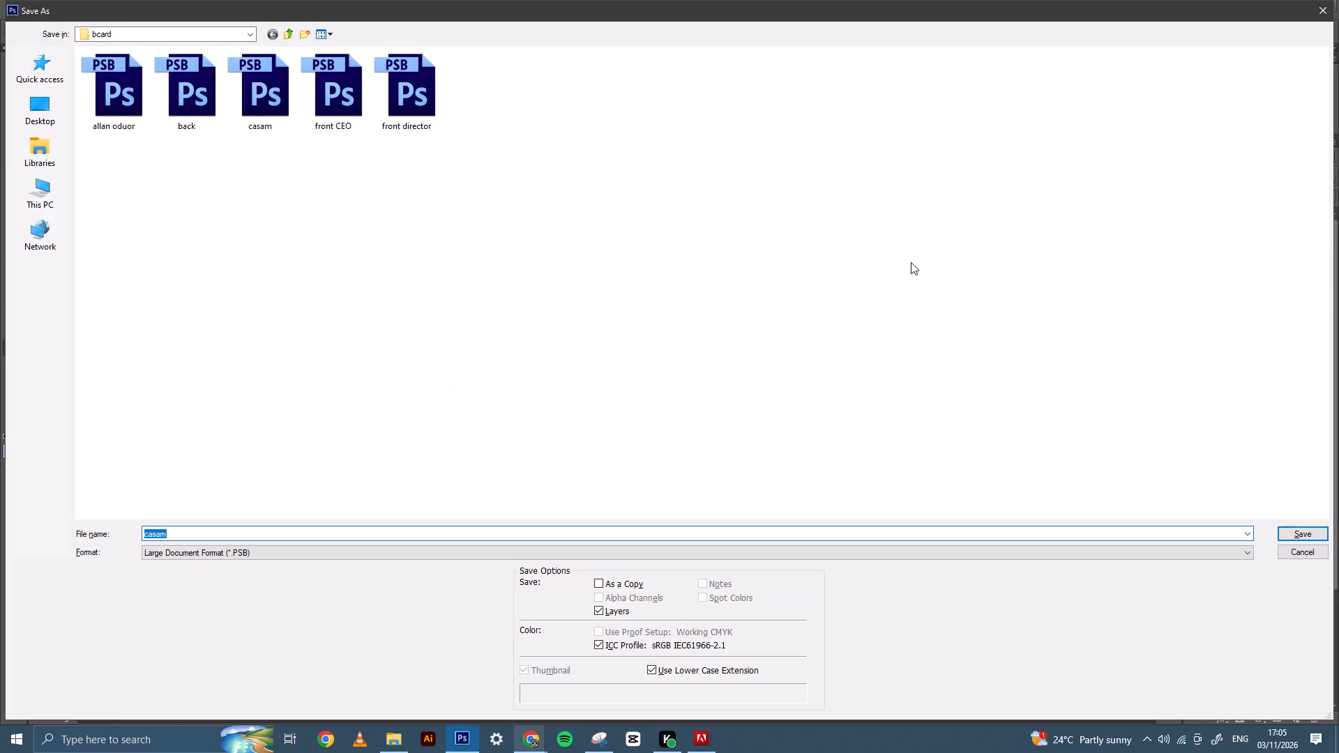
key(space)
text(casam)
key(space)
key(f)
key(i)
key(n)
click(246, 549)
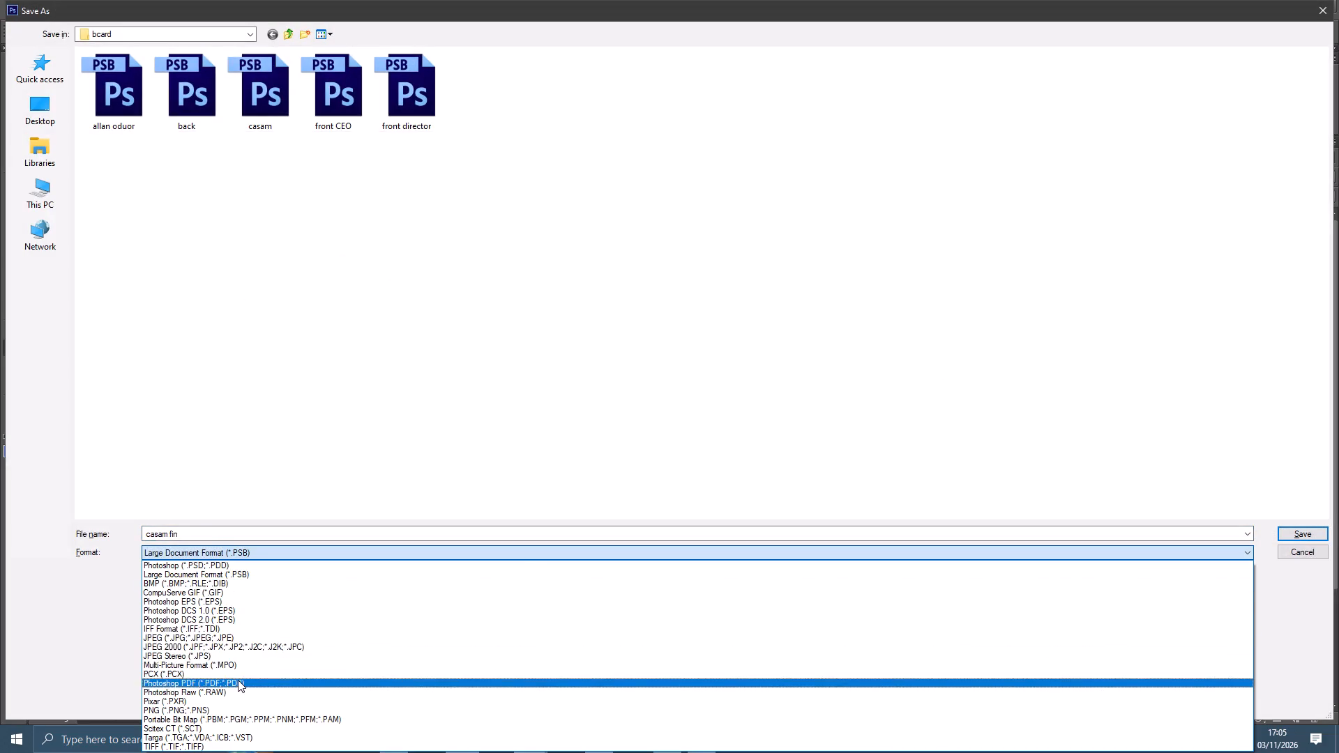
click(238, 680)
click(605, 608)
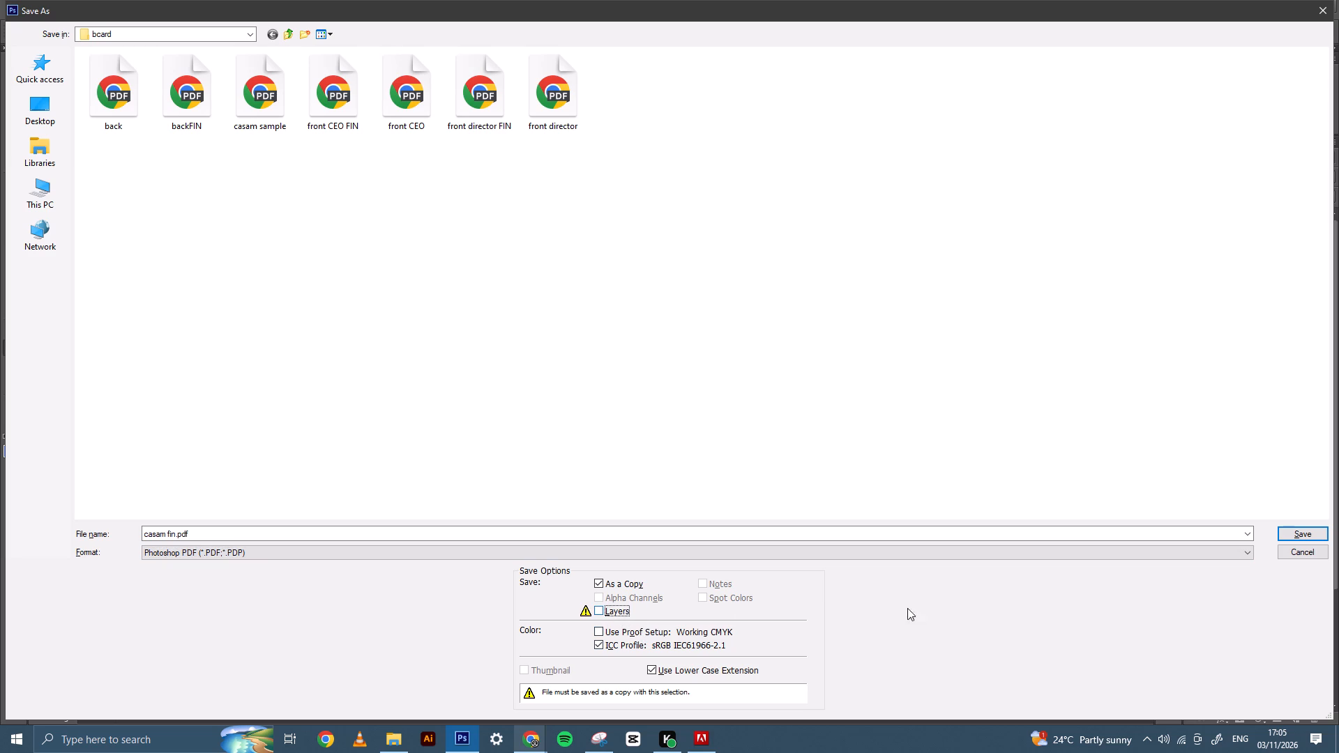
click(1301, 533)
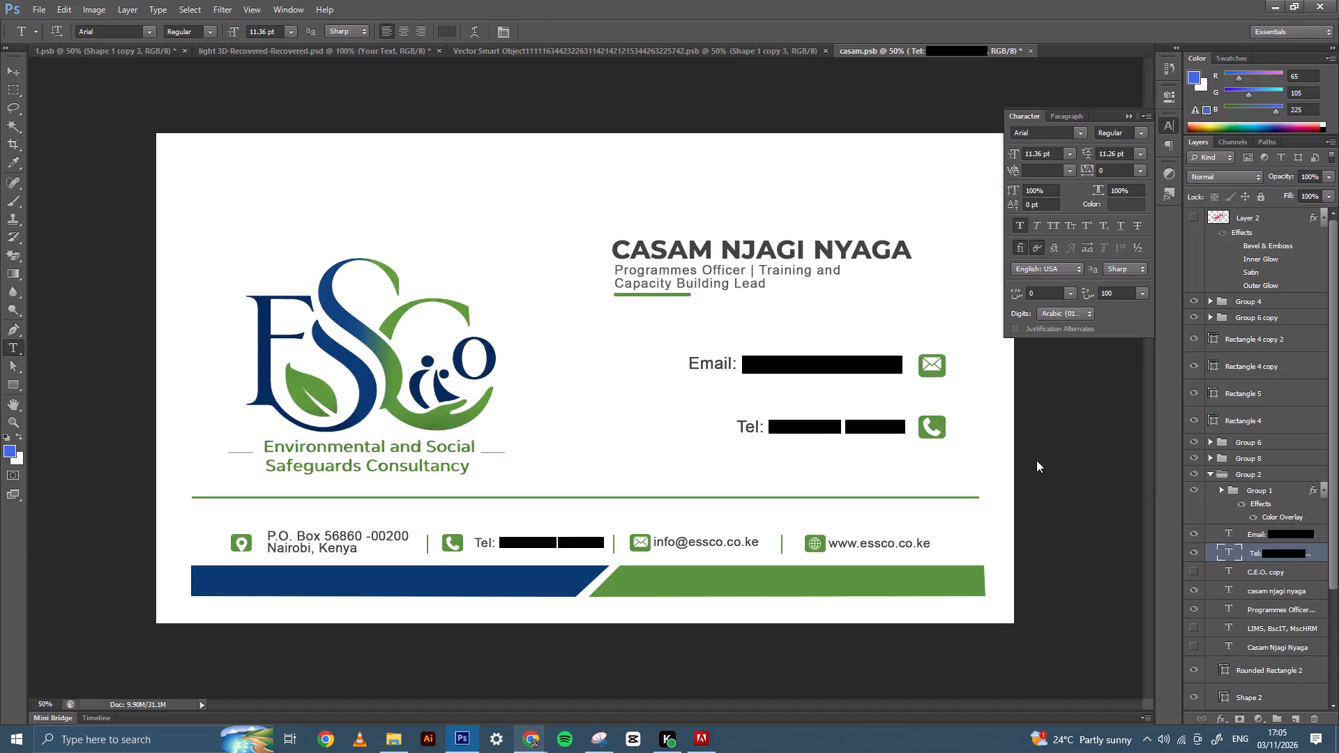
key(Return)
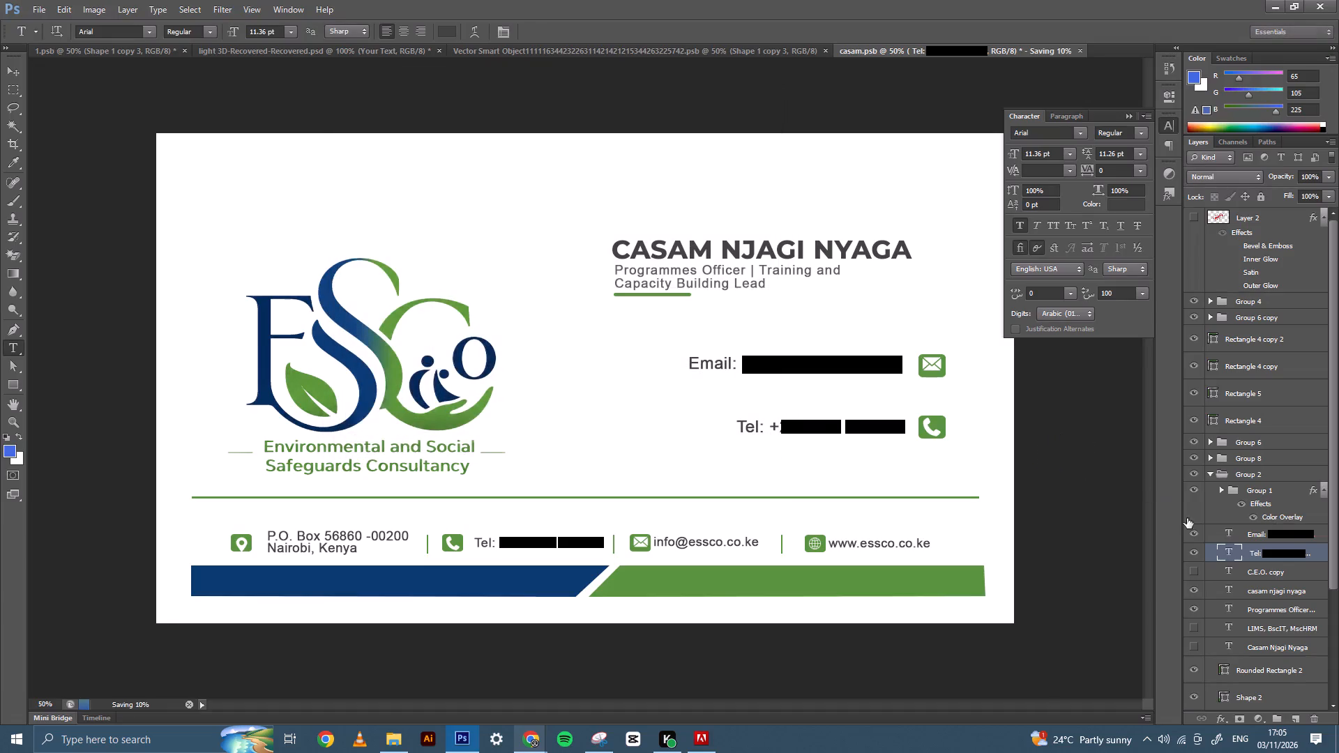
Step back through the document history to the Director of Programmes version of the card, before the cardholder name was edited.
click(1170, 73)
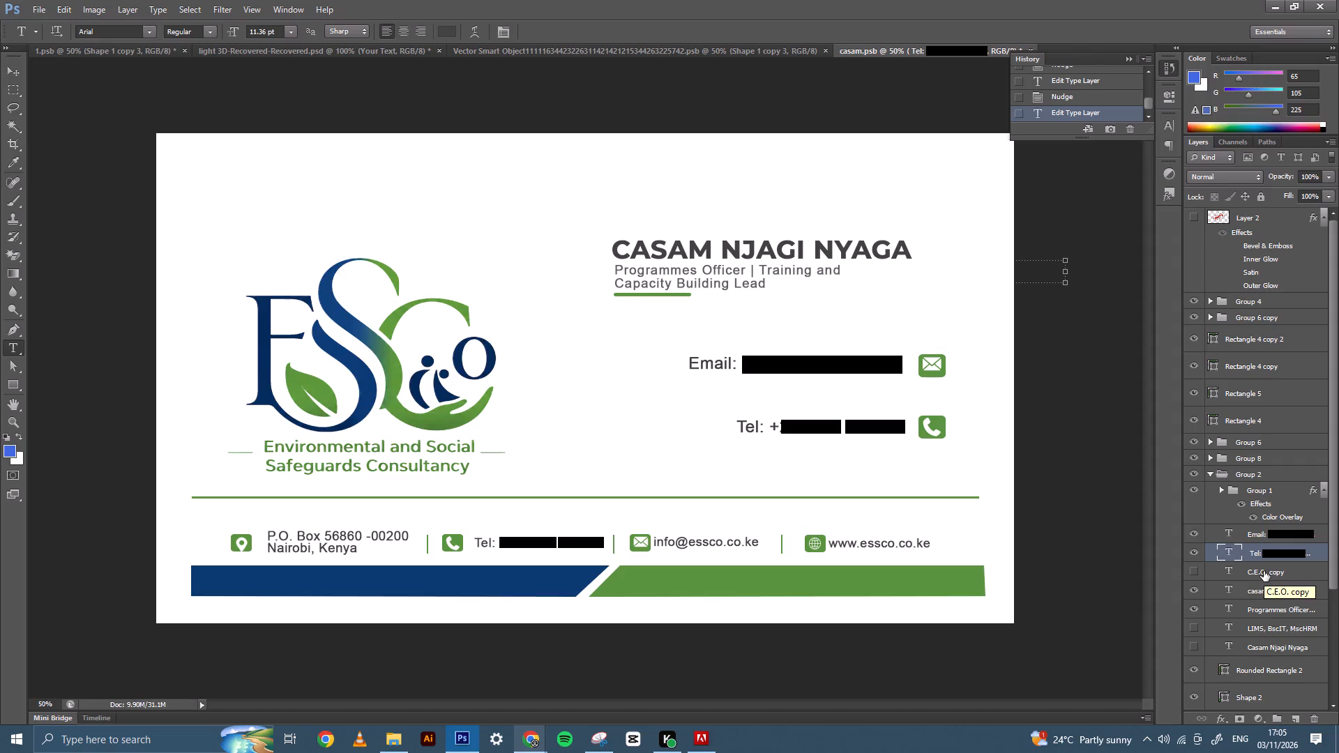
scroll(1074, 85, up, 3)
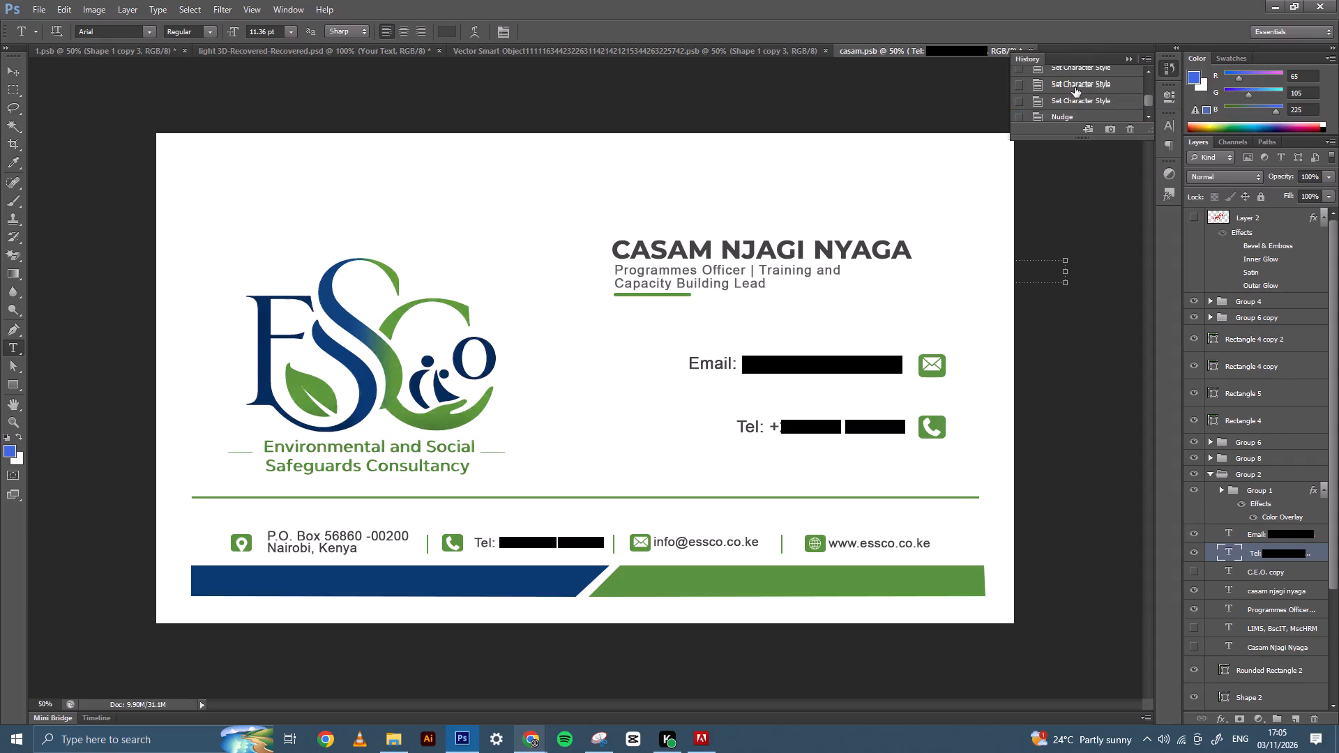
click(1071, 73)
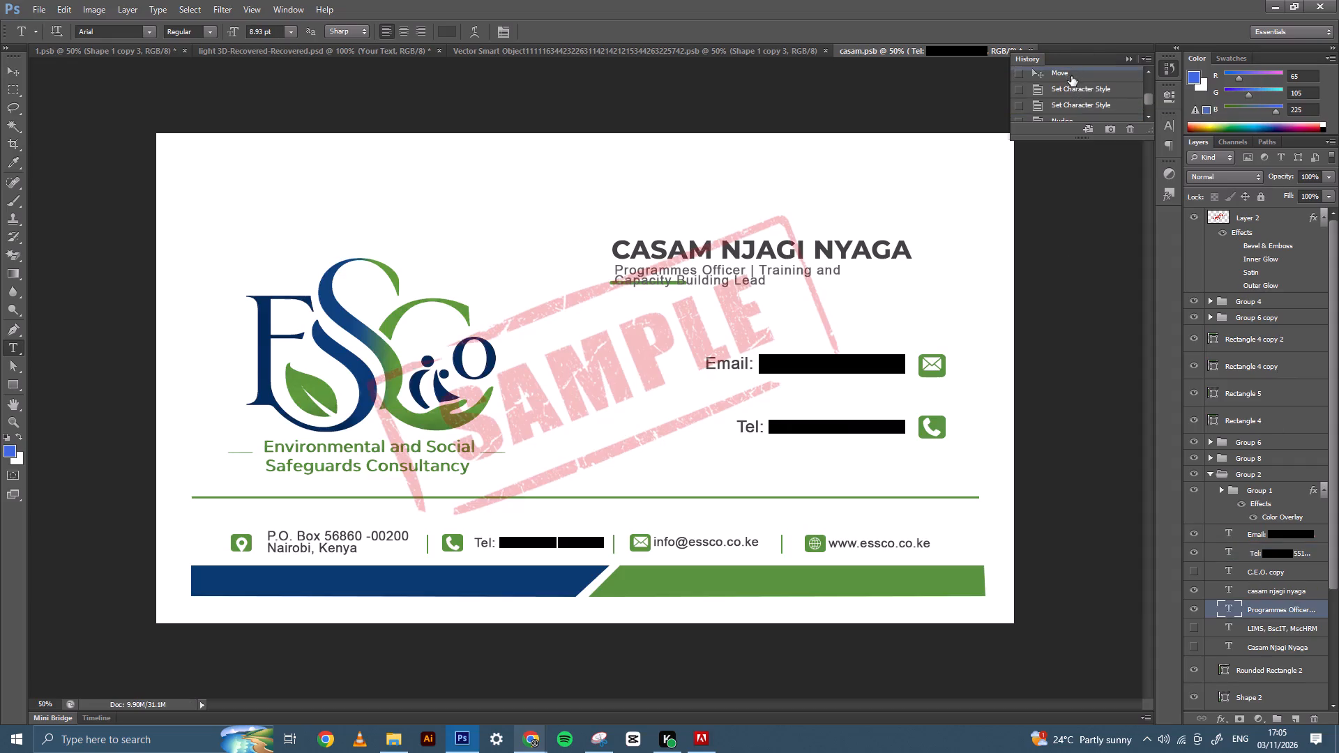
scroll(1071, 76, up, 5)
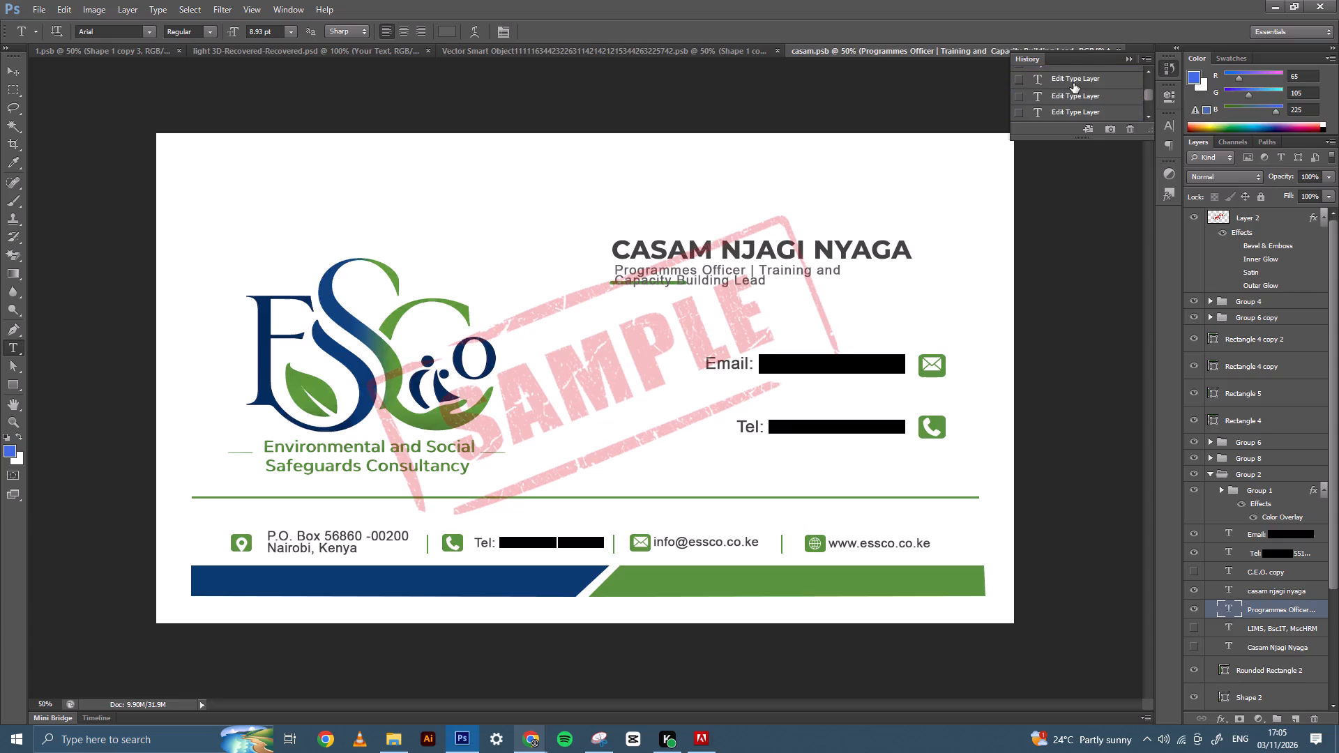
click(1073, 82)
scroll(1073, 84, up, 2)
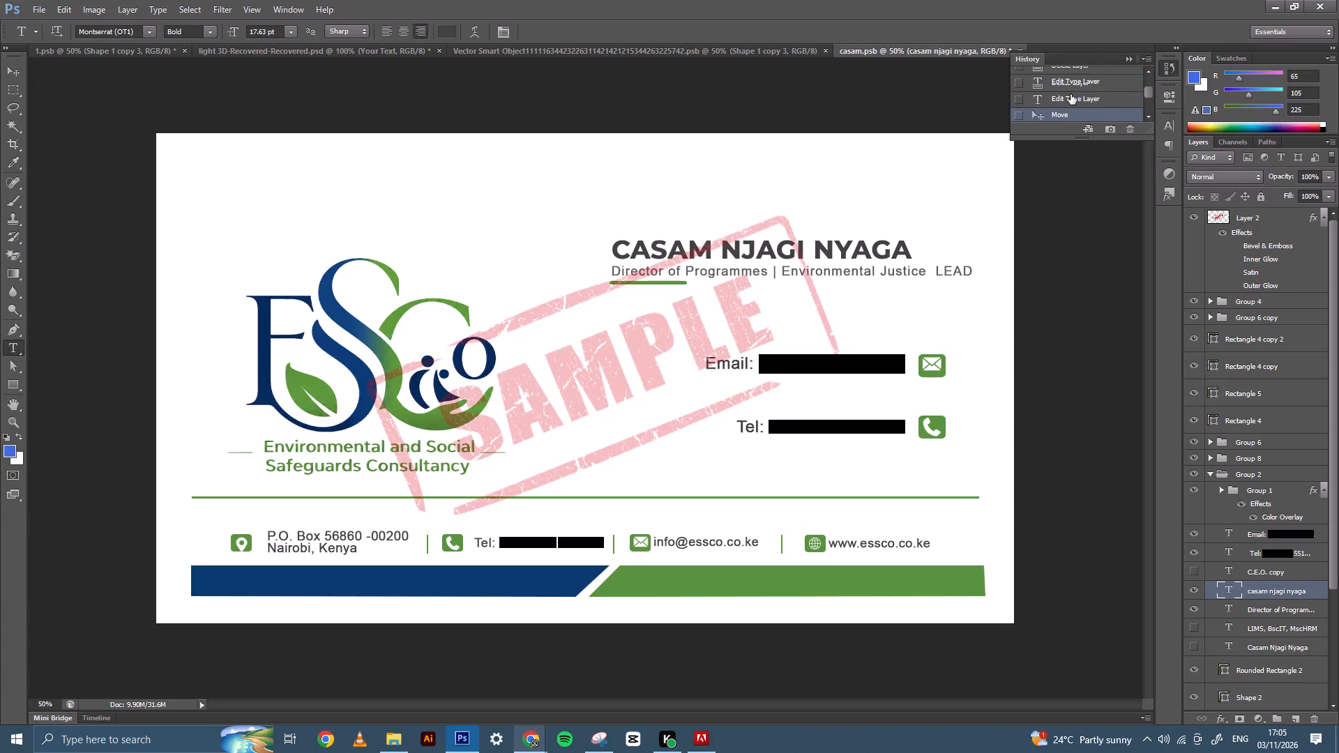
scroll(1071, 94, up, 1)
click(1065, 103)
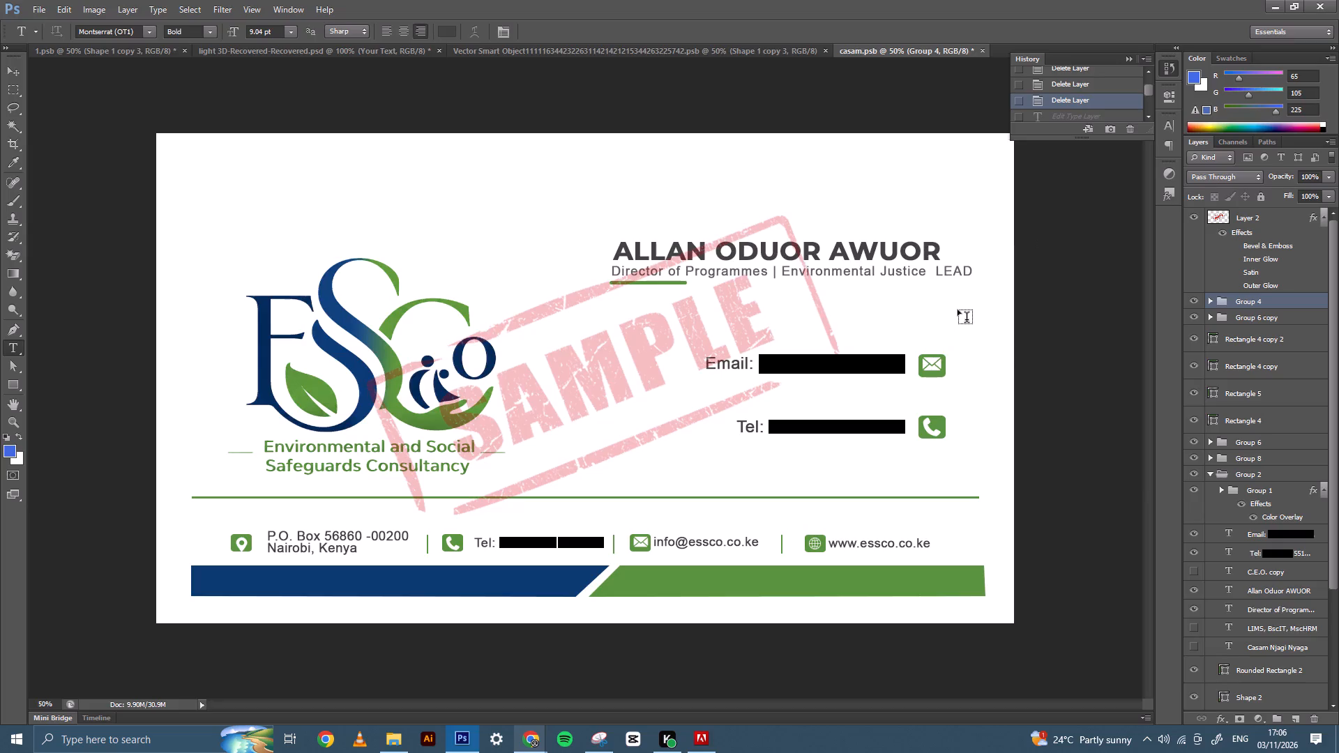
Hide the red SAMPLE stamp layer (Layer 2) on the Director of Programmes card.
click(1188, 239)
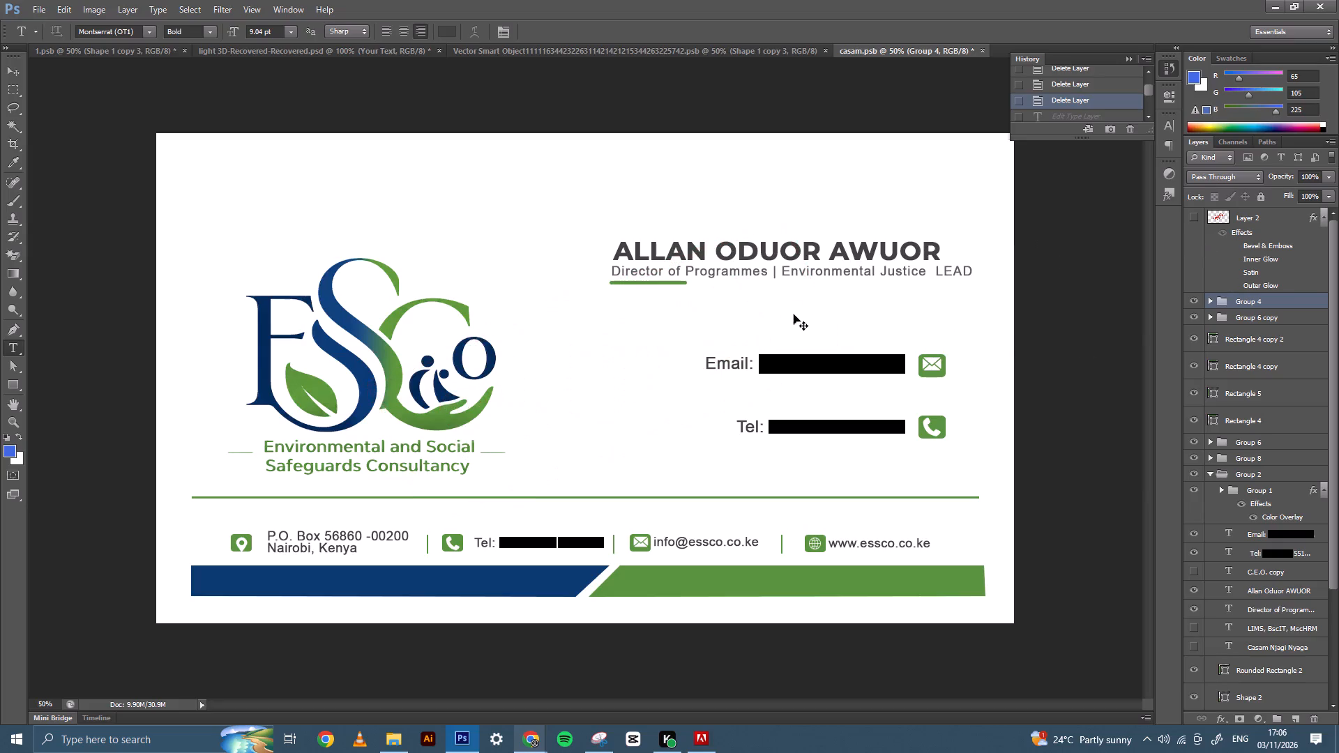
Save the director's card as a Photoshop PDF in bcard, using the director's PSB file name plus "fin", with layers excluded.
key(ctrl+shift+s)
click(116, 93)
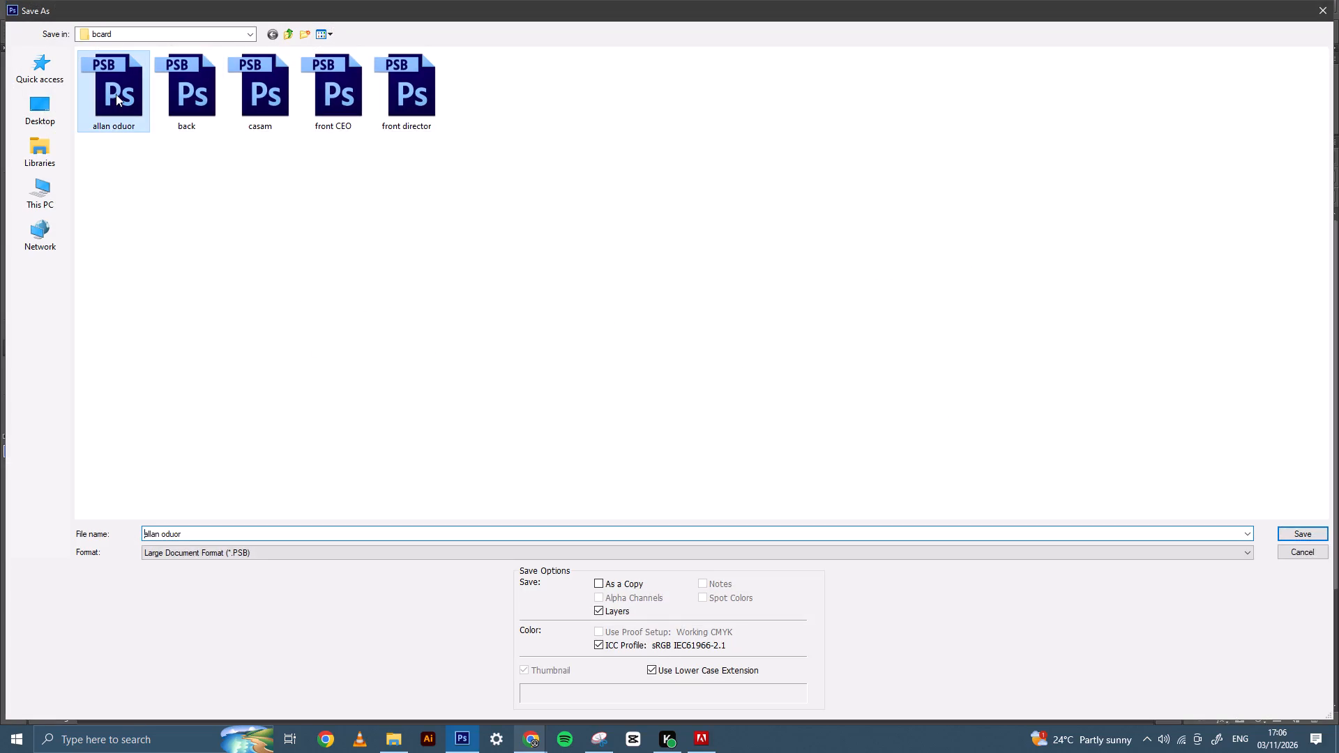
click(240, 531)
double_click(240, 531)
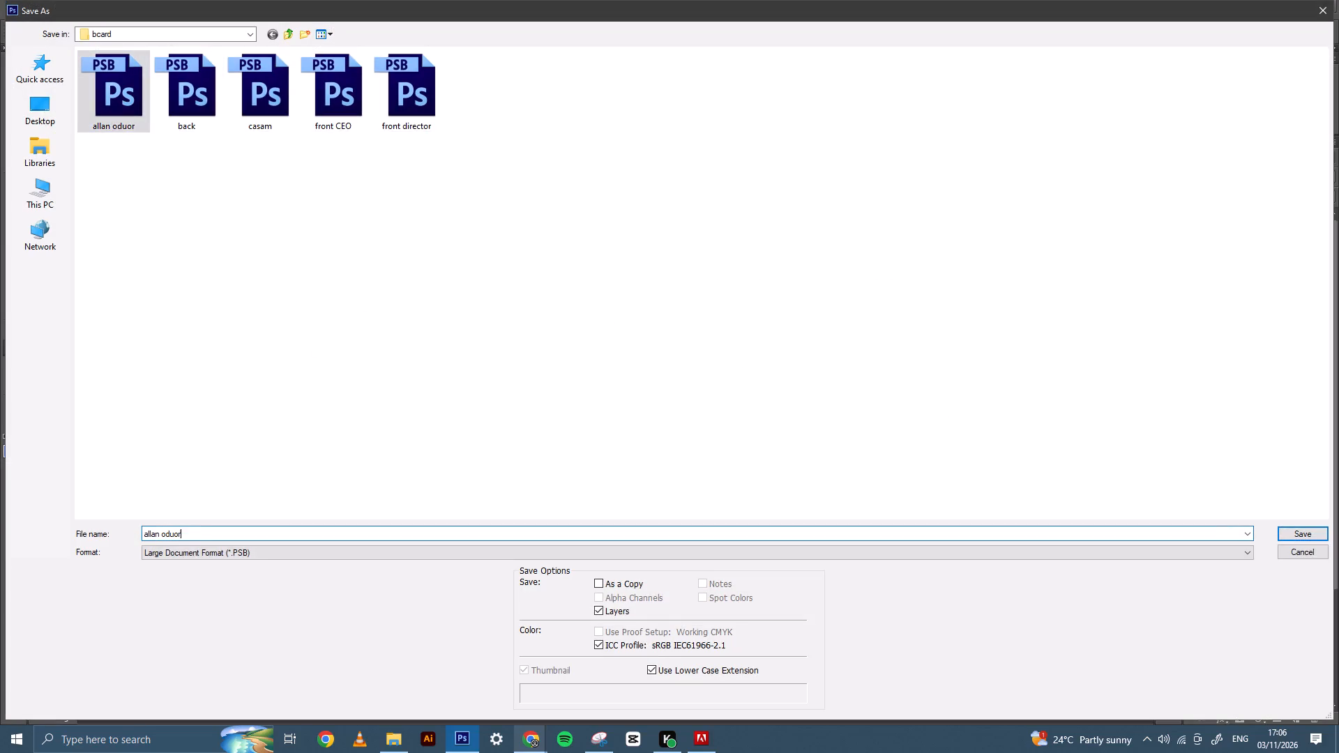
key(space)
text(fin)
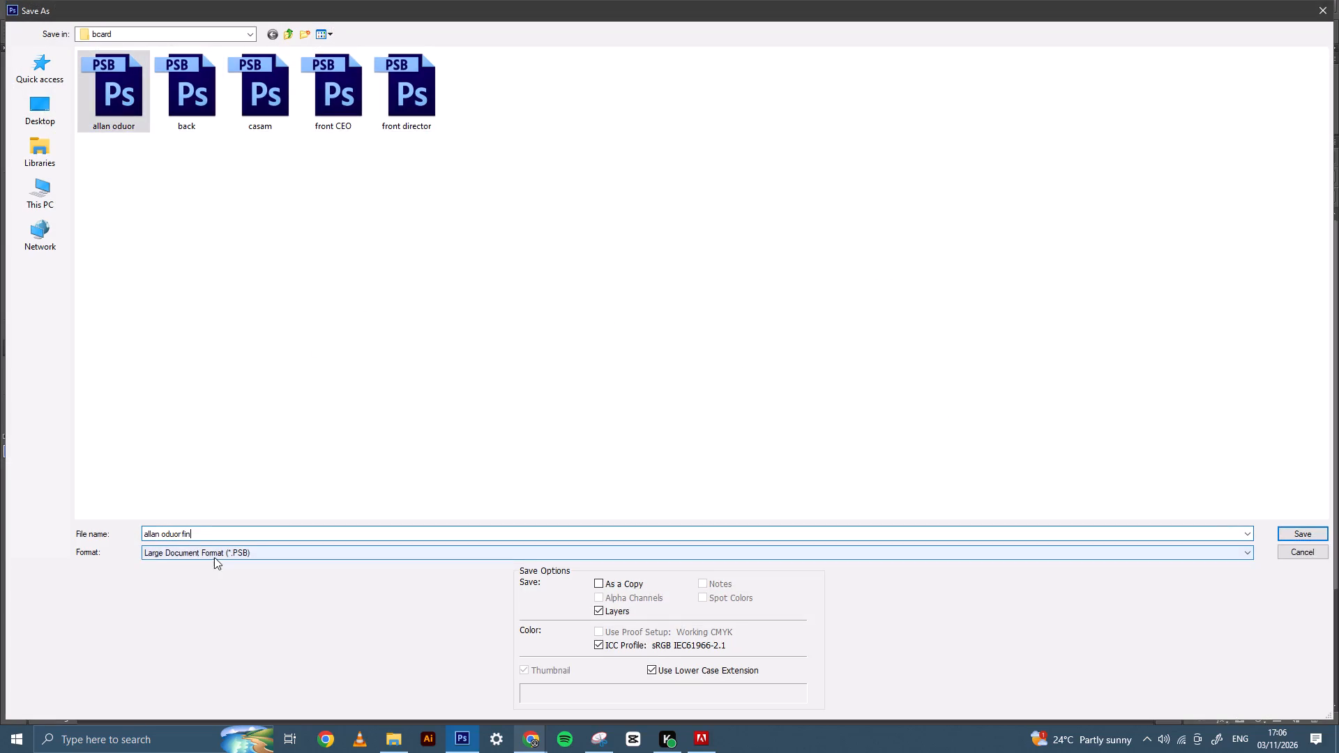
click(214, 557)
click(206, 681)
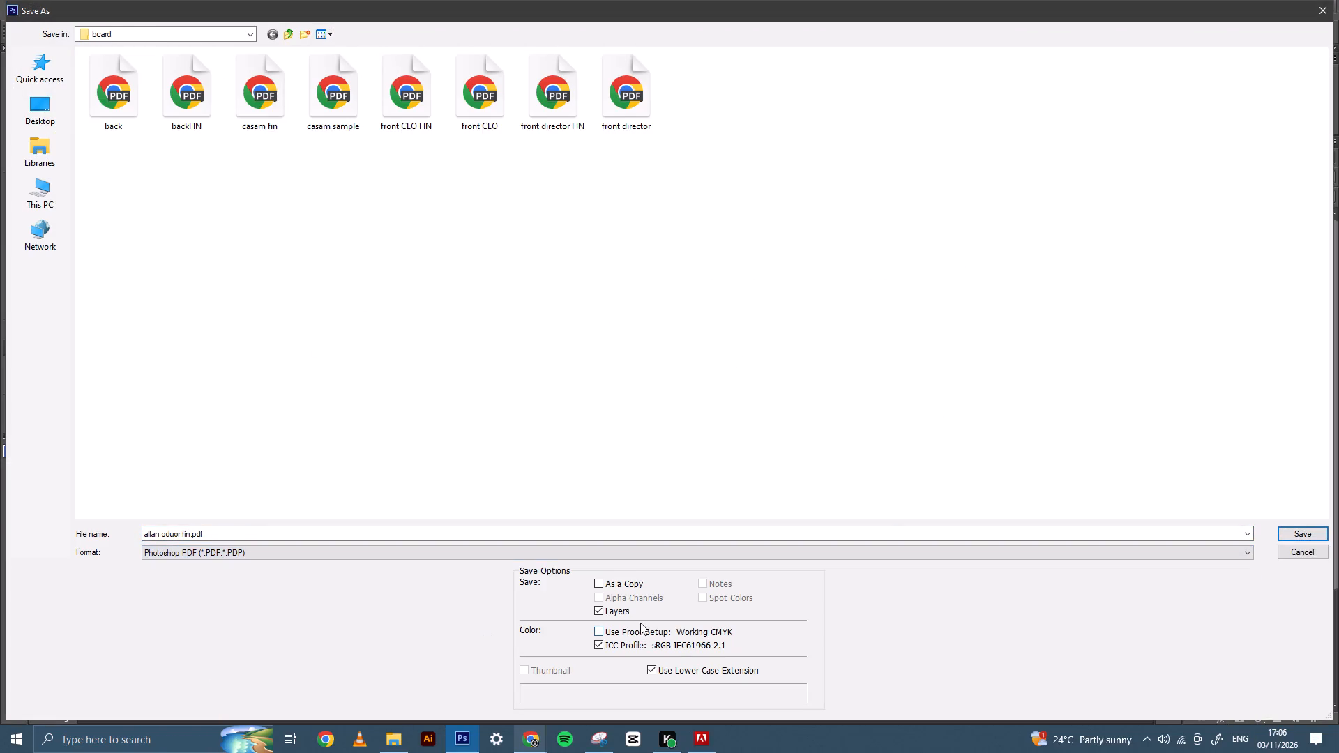
click(596, 613)
click(1310, 535)
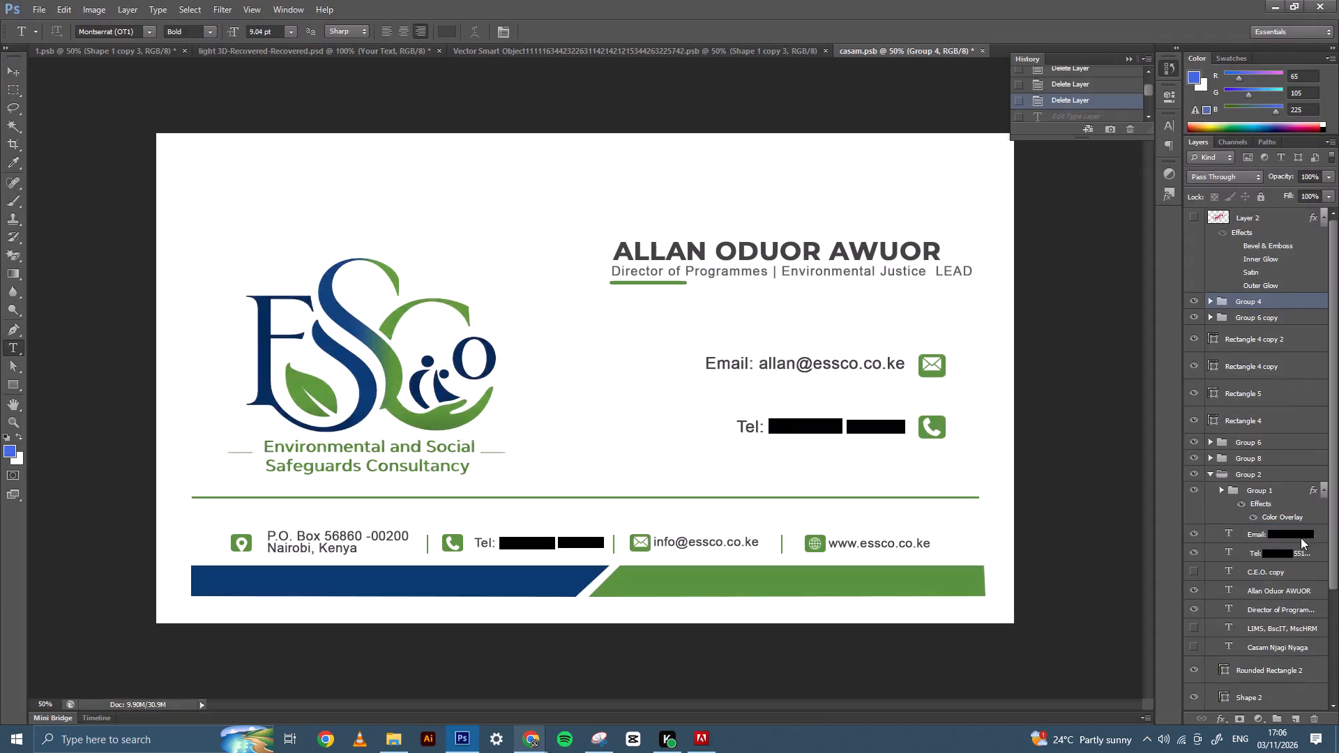
key(Return)
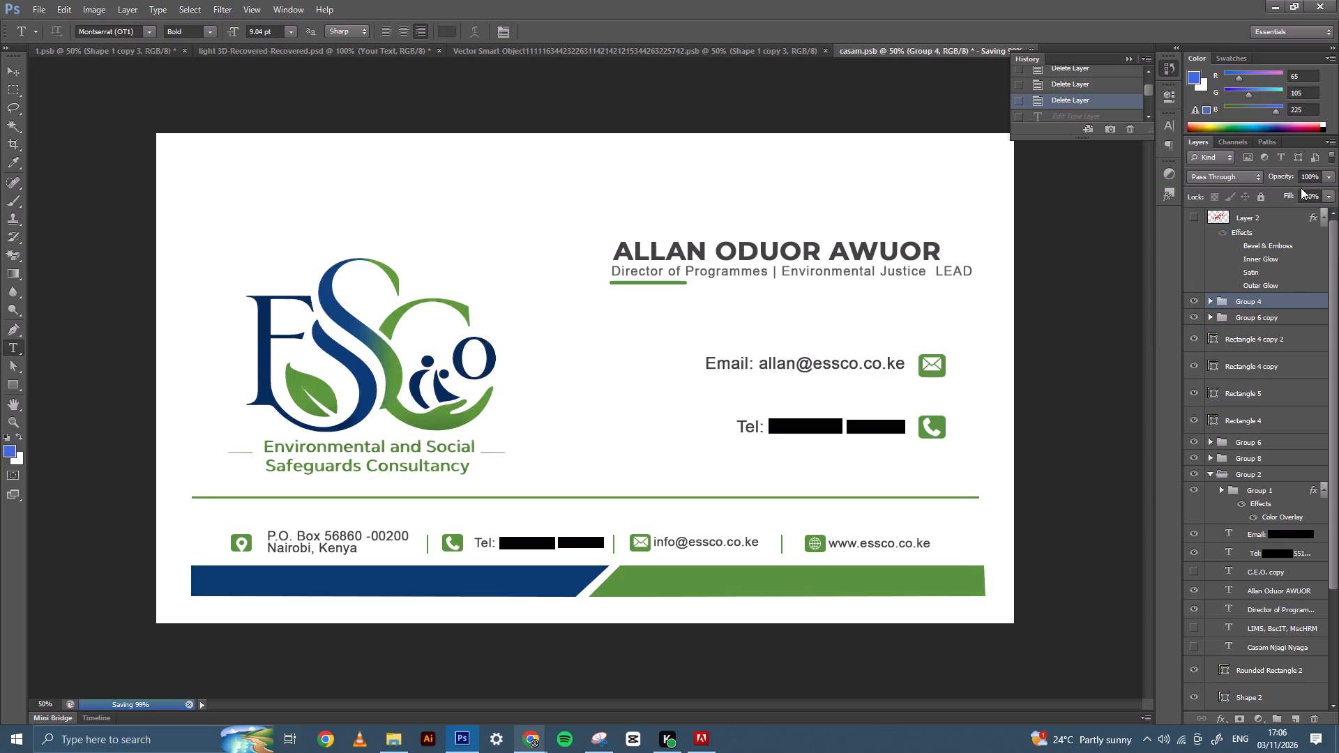
Restore the latest history state to bring back the Programmes Officer version of the card.
scroll(1147, 89, down, 4)
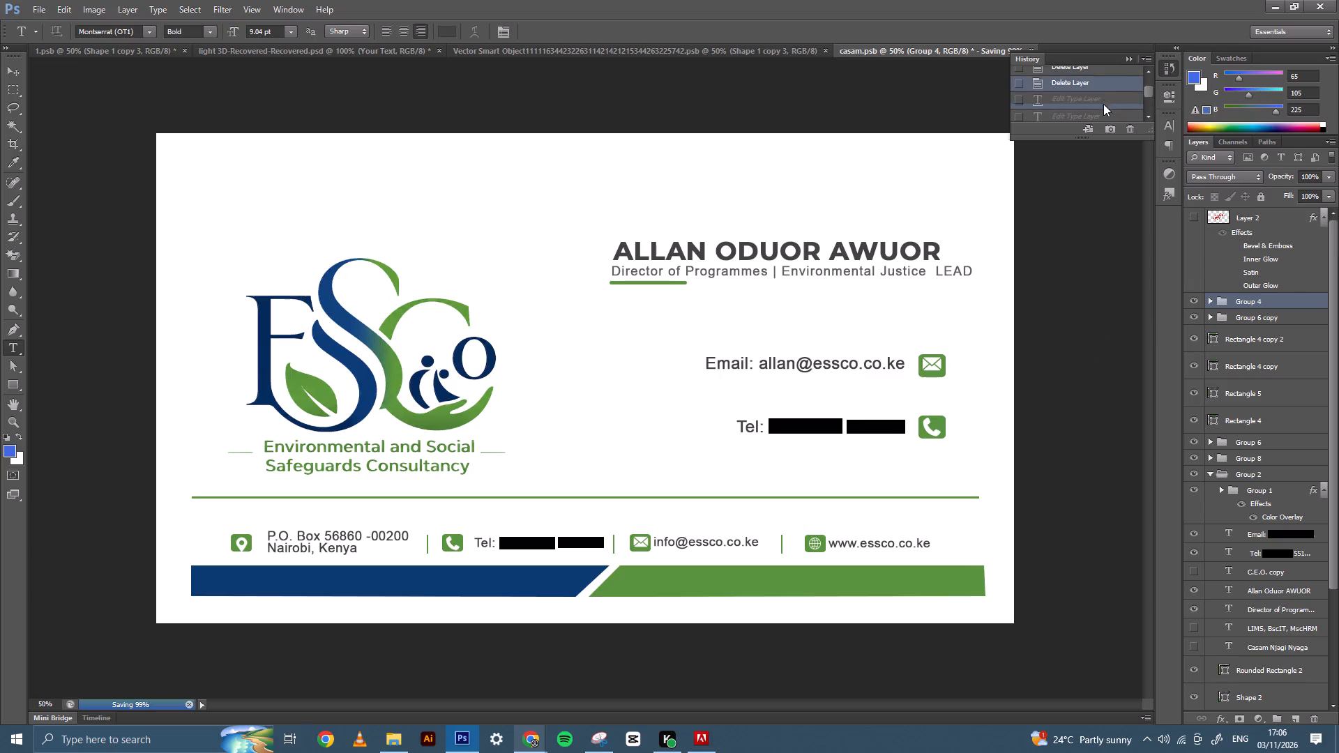
scroll(1103, 104, down, 13)
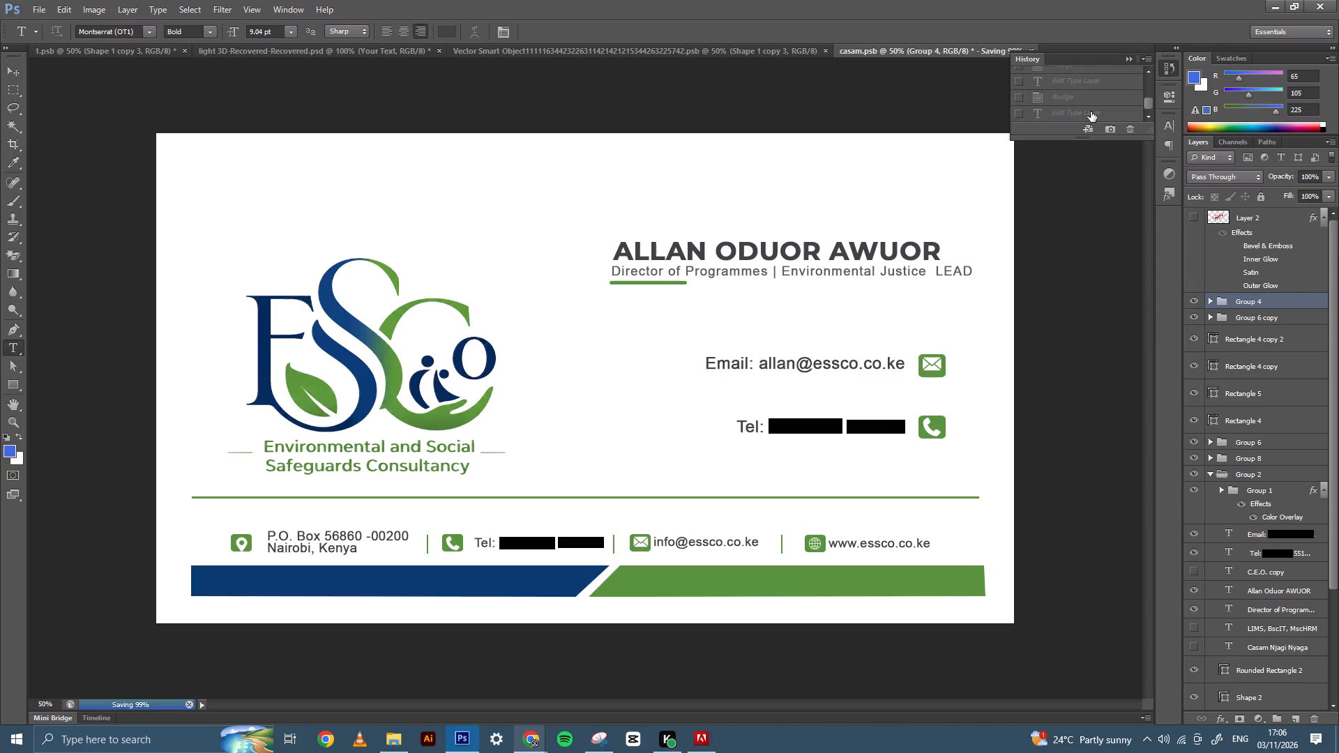
click(1091, 113)
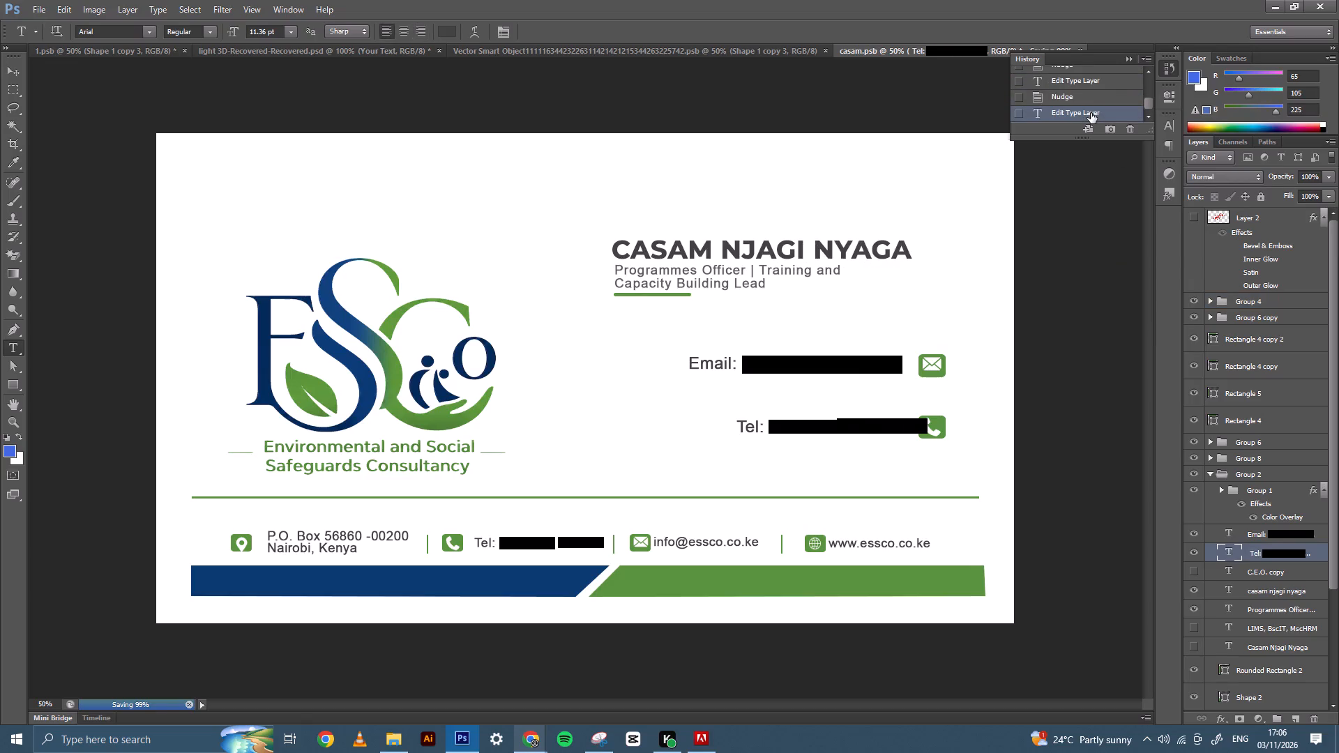
scroll(1085, 177, down, 2)
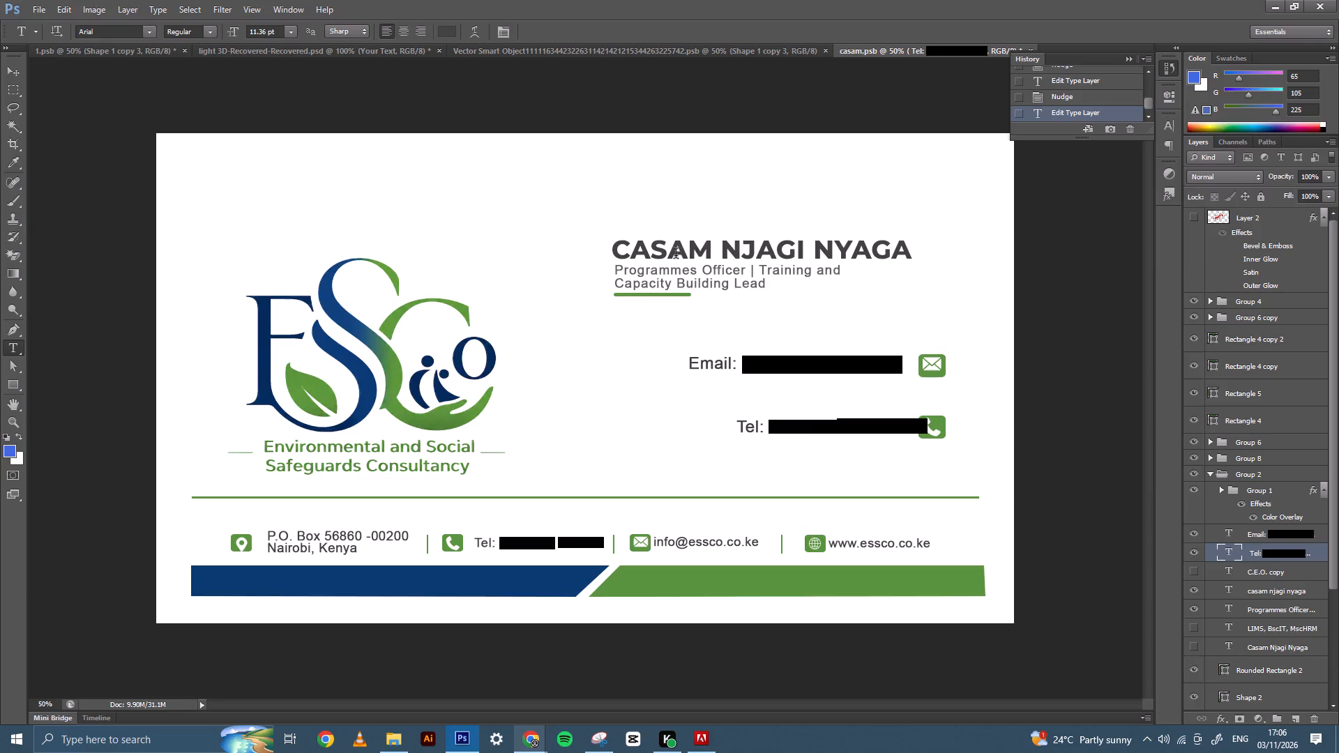
Replace the bold cardholder name above the job title with the next cardholder's three-part name in capitals.
drag(616, 257, 923, 254)
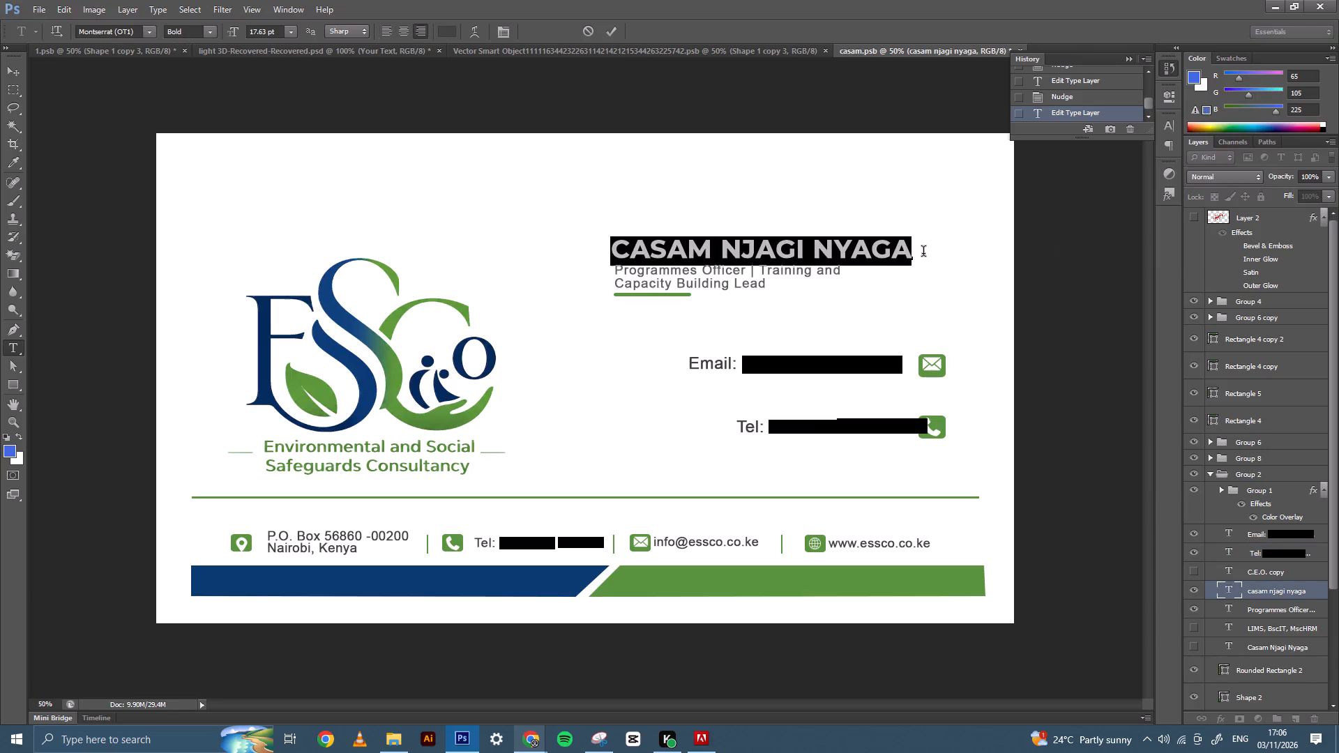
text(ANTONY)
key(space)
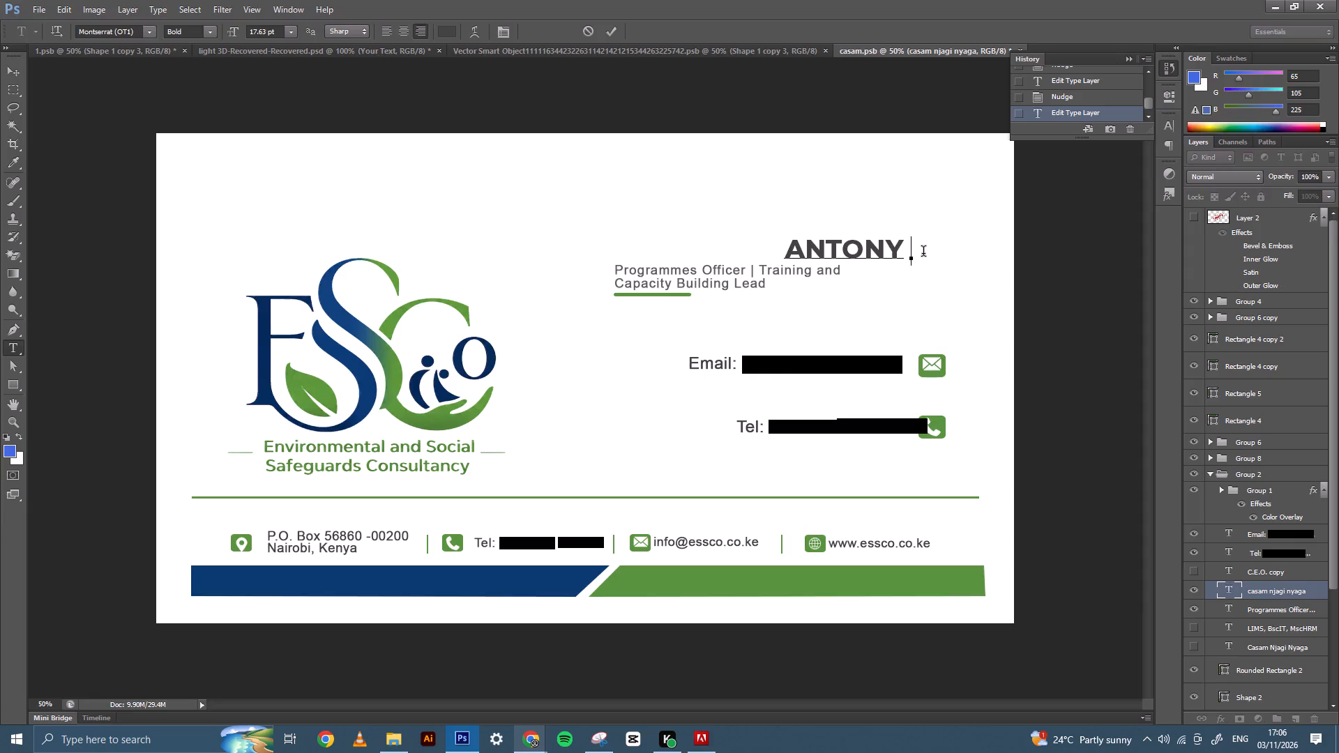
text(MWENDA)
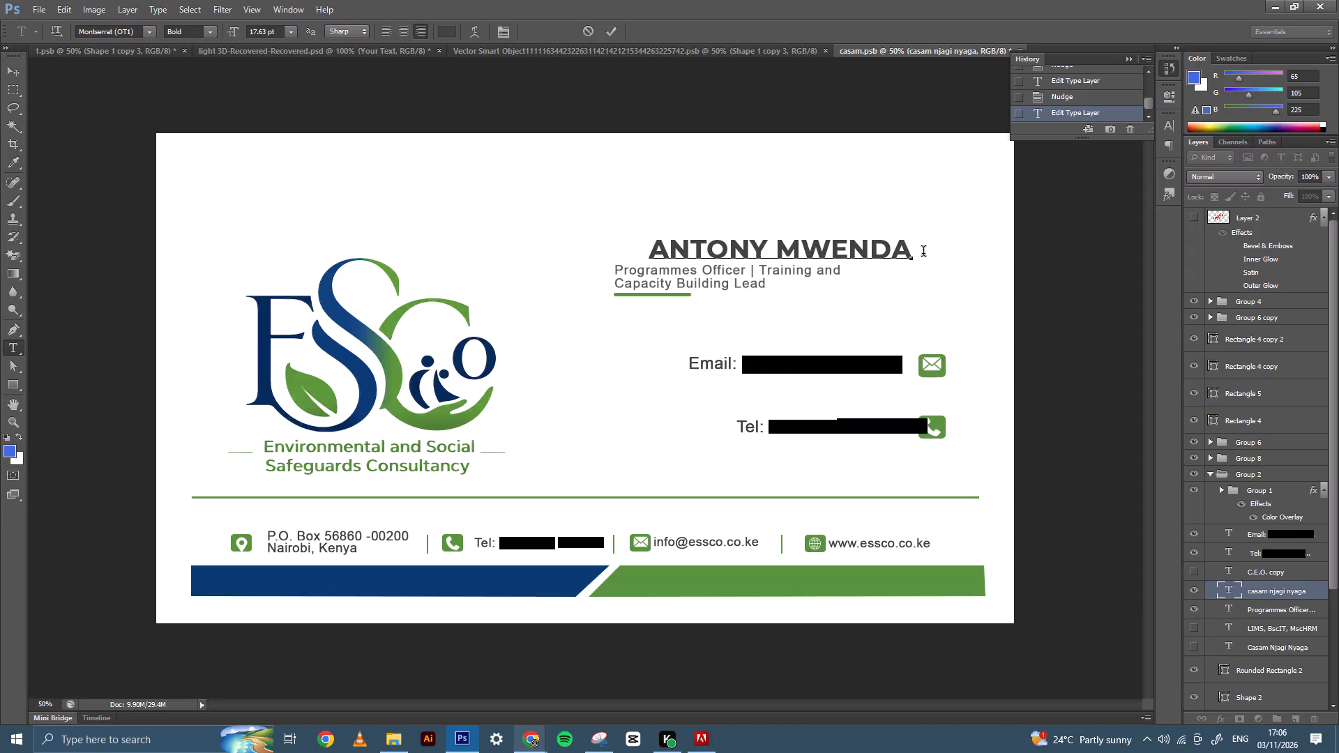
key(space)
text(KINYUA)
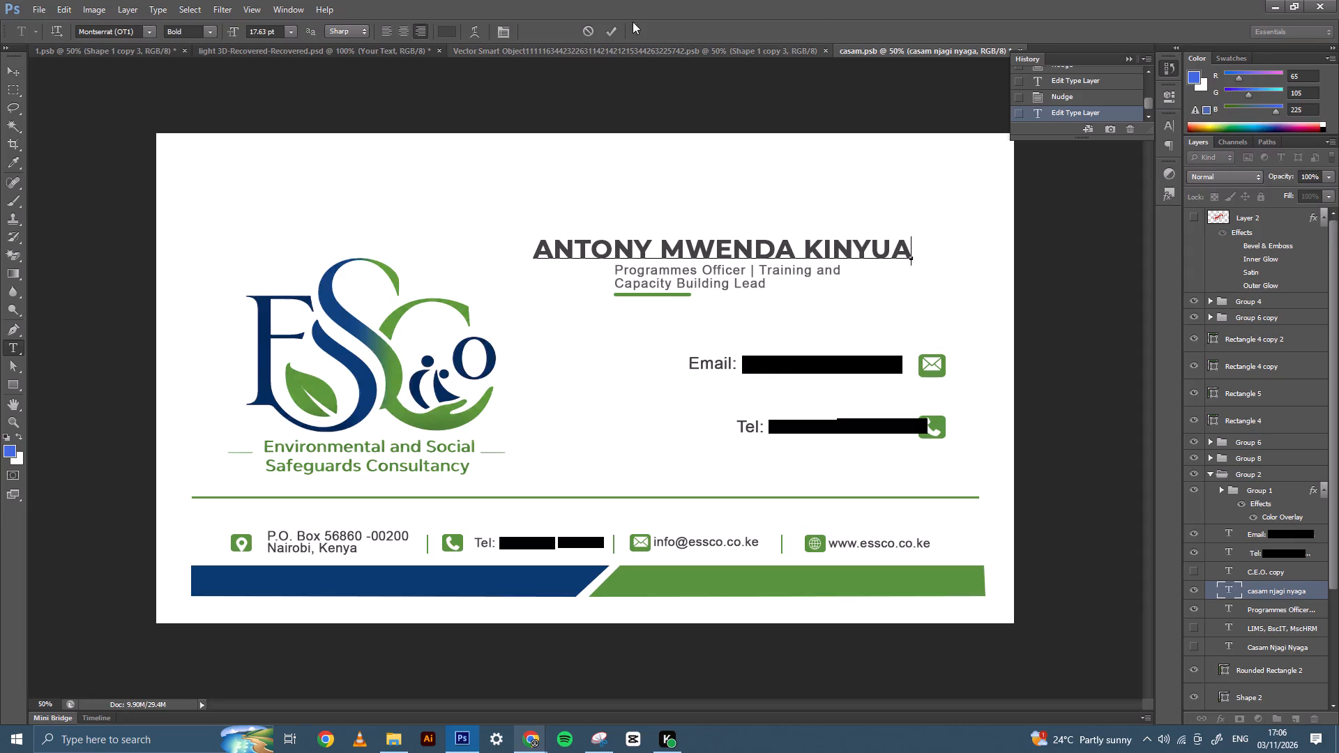
click(613, 26)
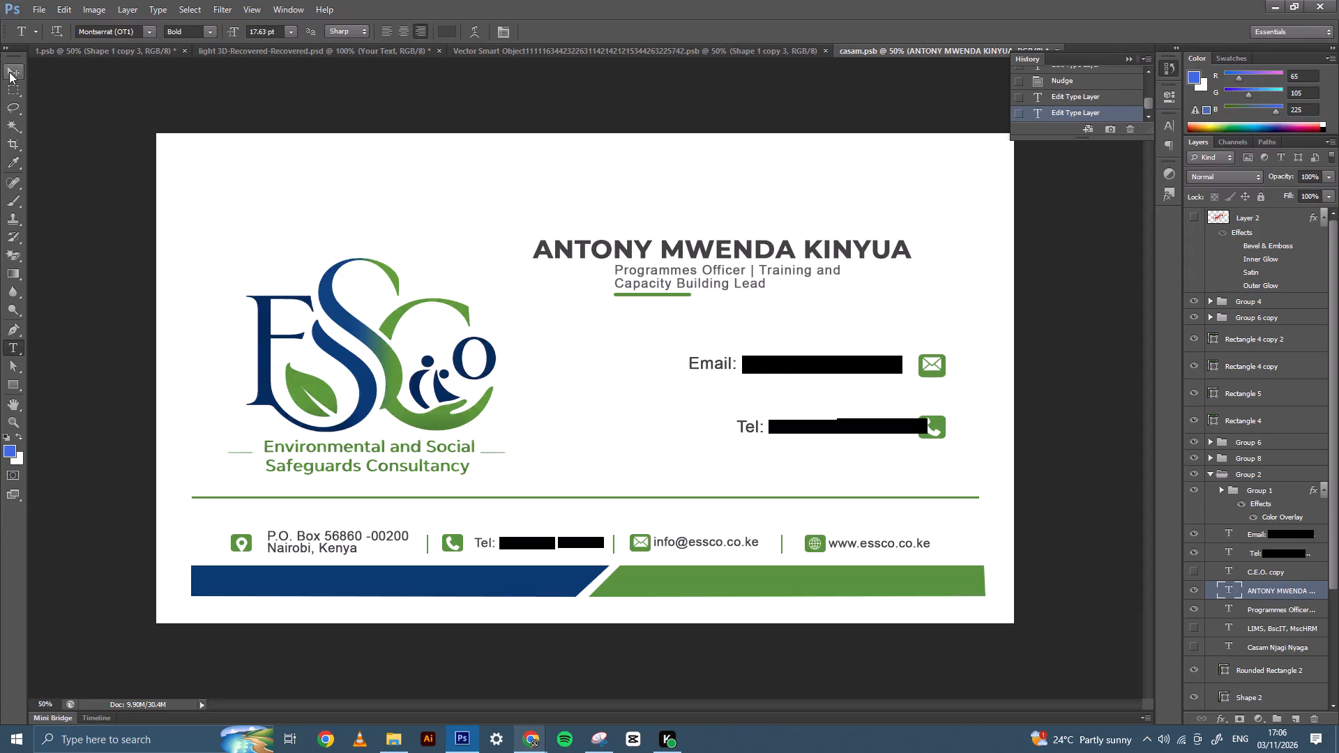
Keep the new name right-aligned and nudge it right until its start lines up with the job title's left edge.
click(384, 33)
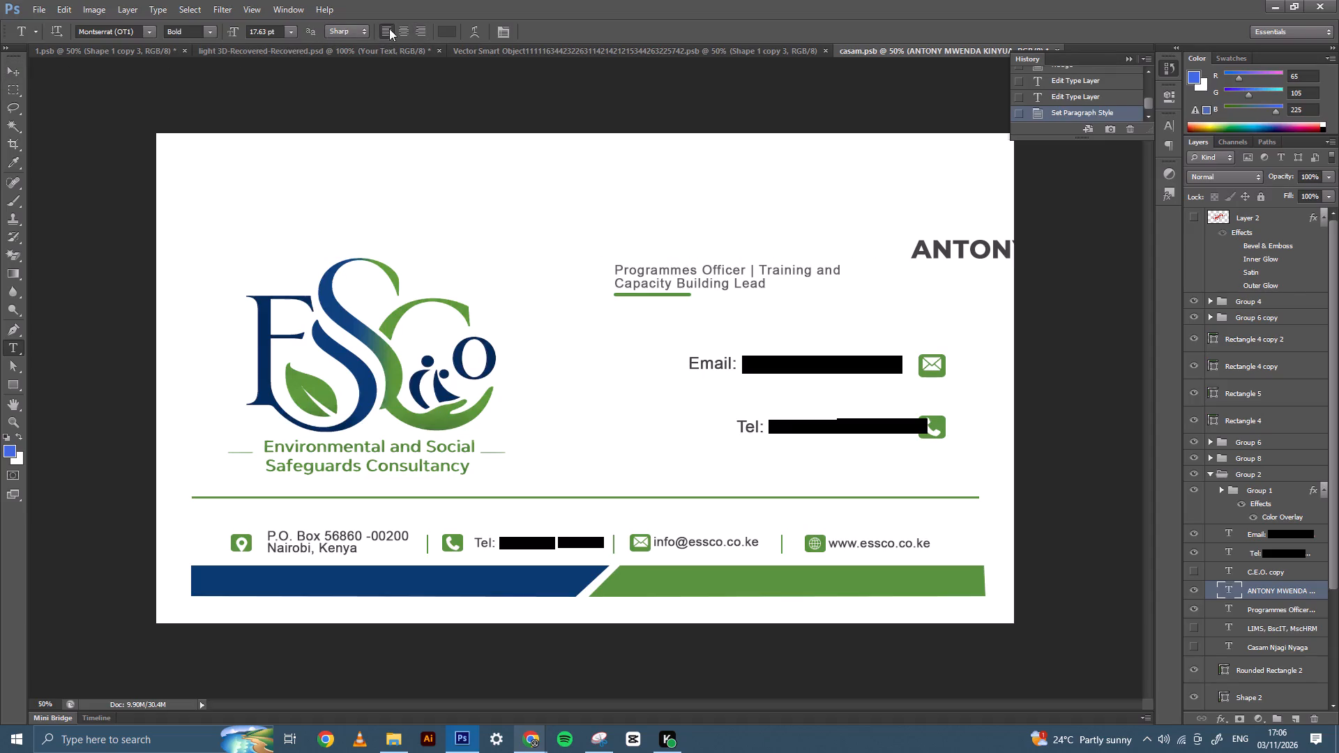
click(422, 25)
click(10, 73)
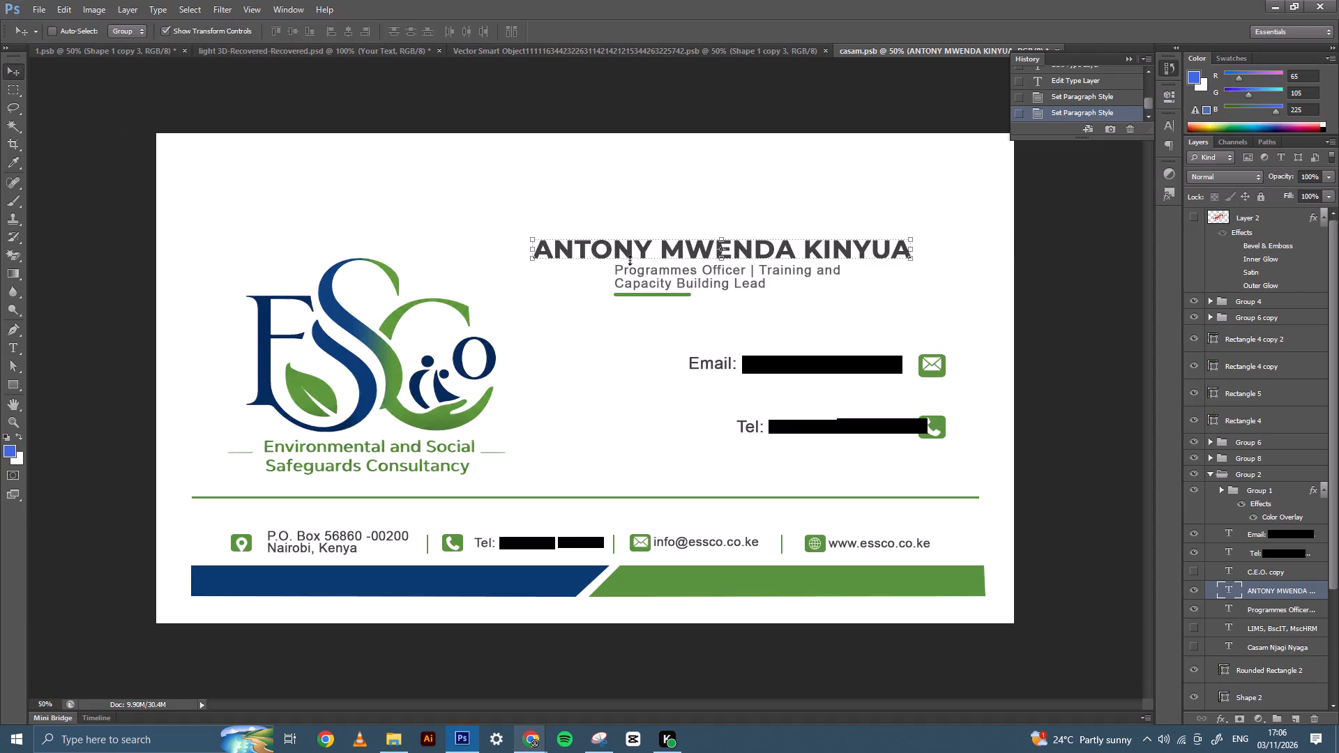
key(Right)
key(Right)
key(Right)
key(Right)
key(Right)
key(Right)
key(Right)
key(Right)
key(Right)
key(Right)
key(Right)
key(Right)
key(Right)
key(Right)
key(Right)
key(Right)
key(Right)
key(Right)
key(Right)
key(Right)
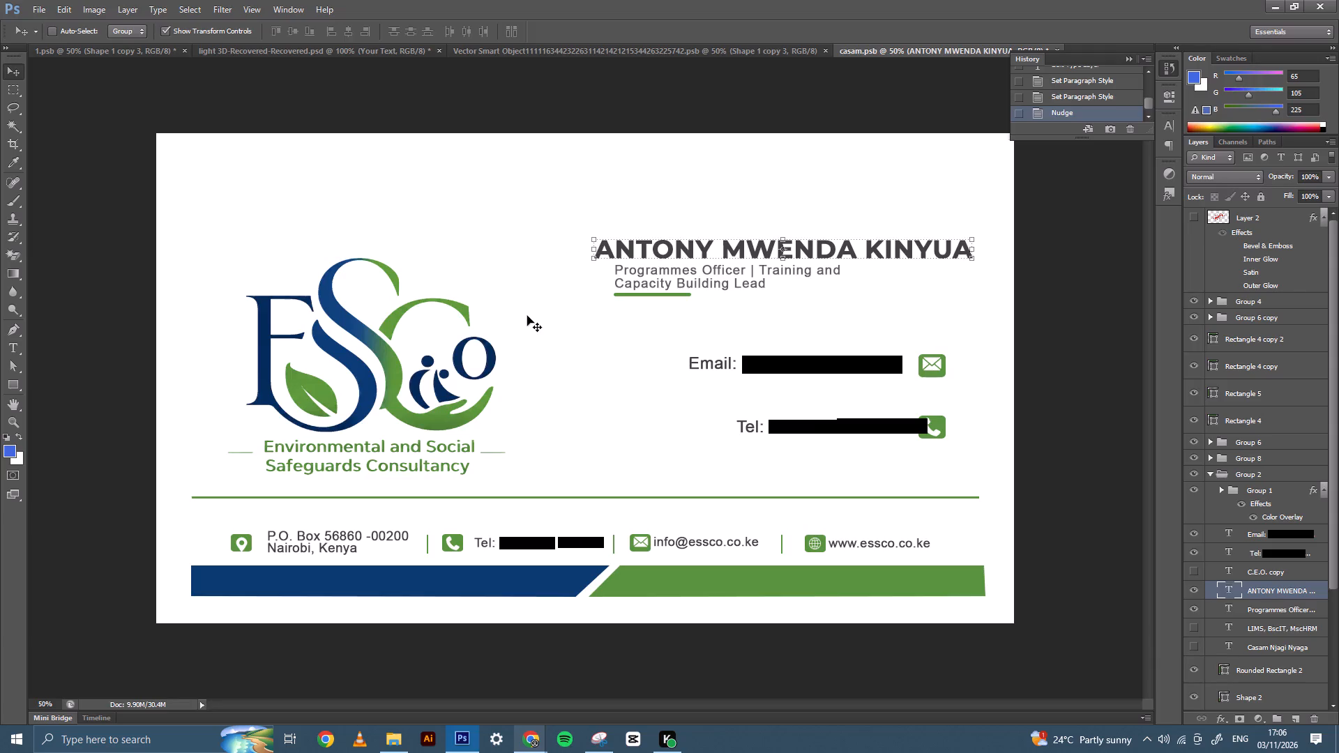
key(Right)
key(Right)
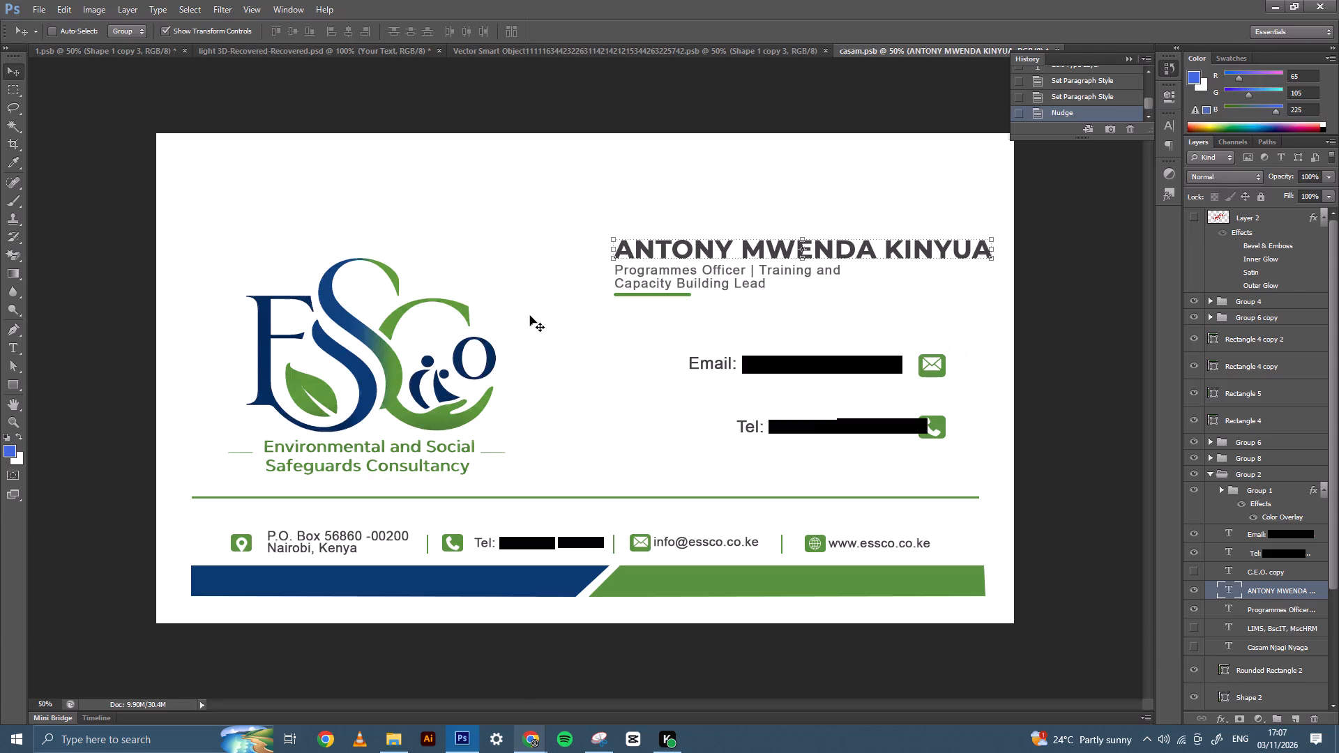
key(Right)
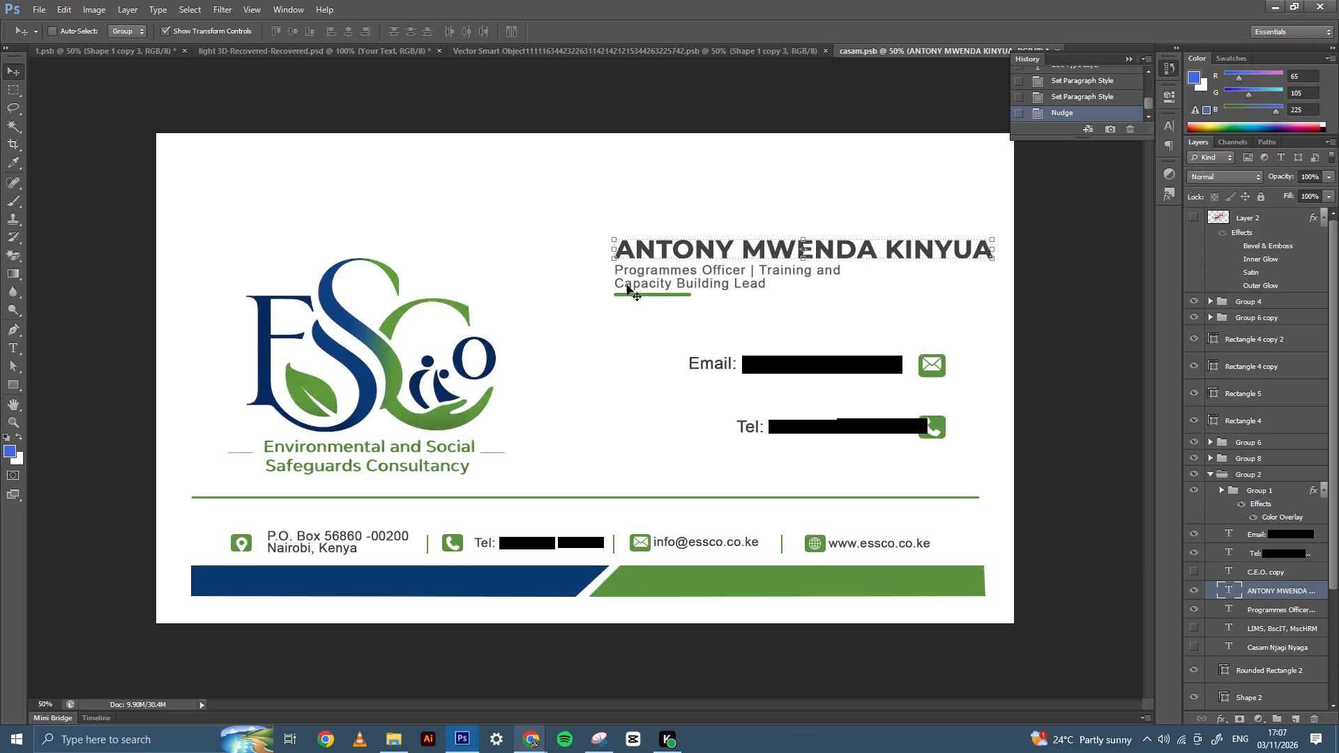
Change the second part of the job title after "Programmes Officer |" to "Grievance Redress Lead".
click(15, 348)
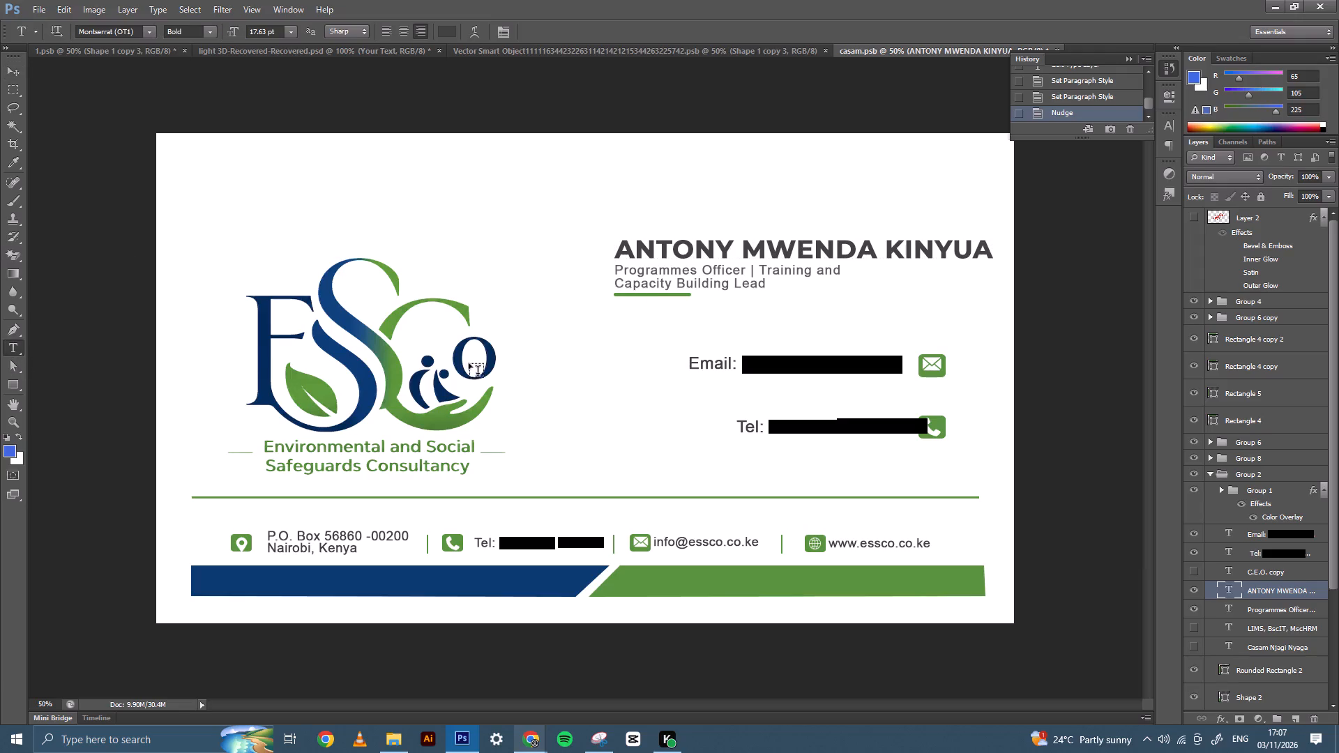
drag(763, 268, 787, 291)
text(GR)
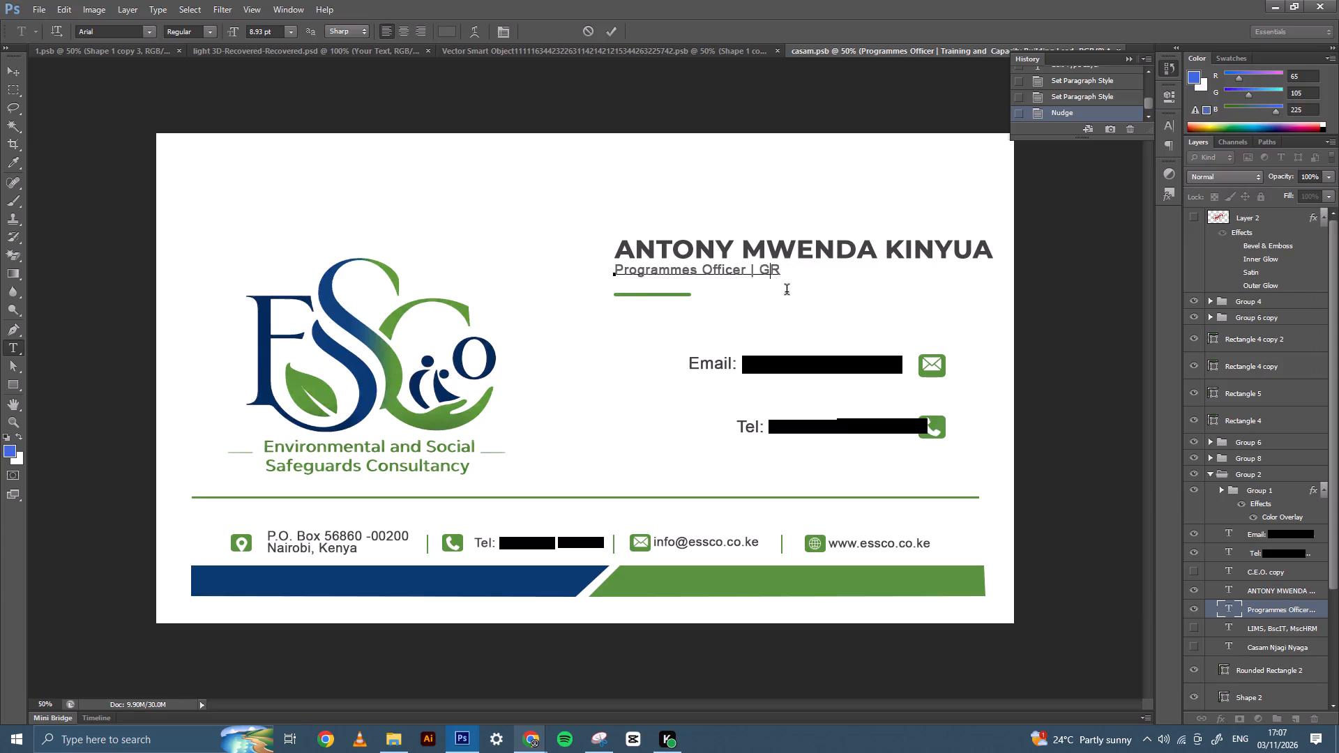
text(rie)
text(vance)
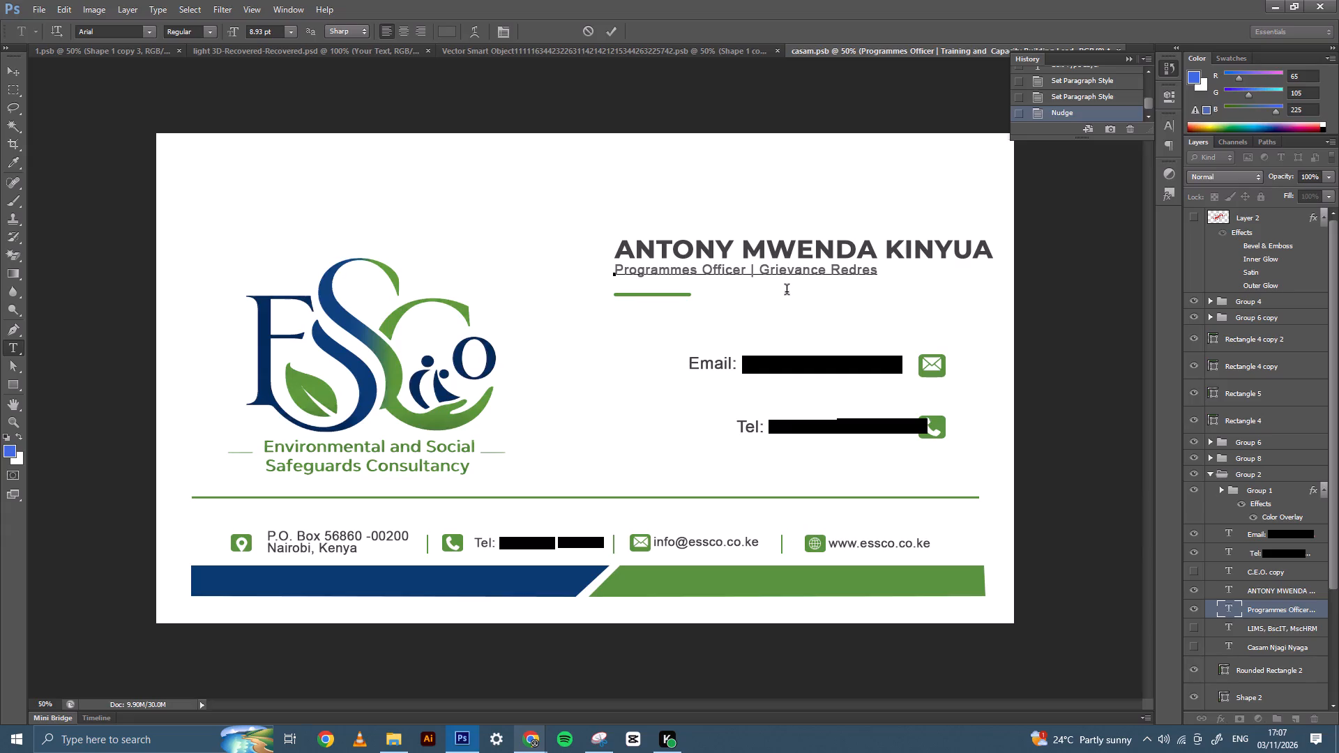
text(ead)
click(608, 34)
Move the short green underline up so it sits just beneath the single-line job title.
click(13, 74)
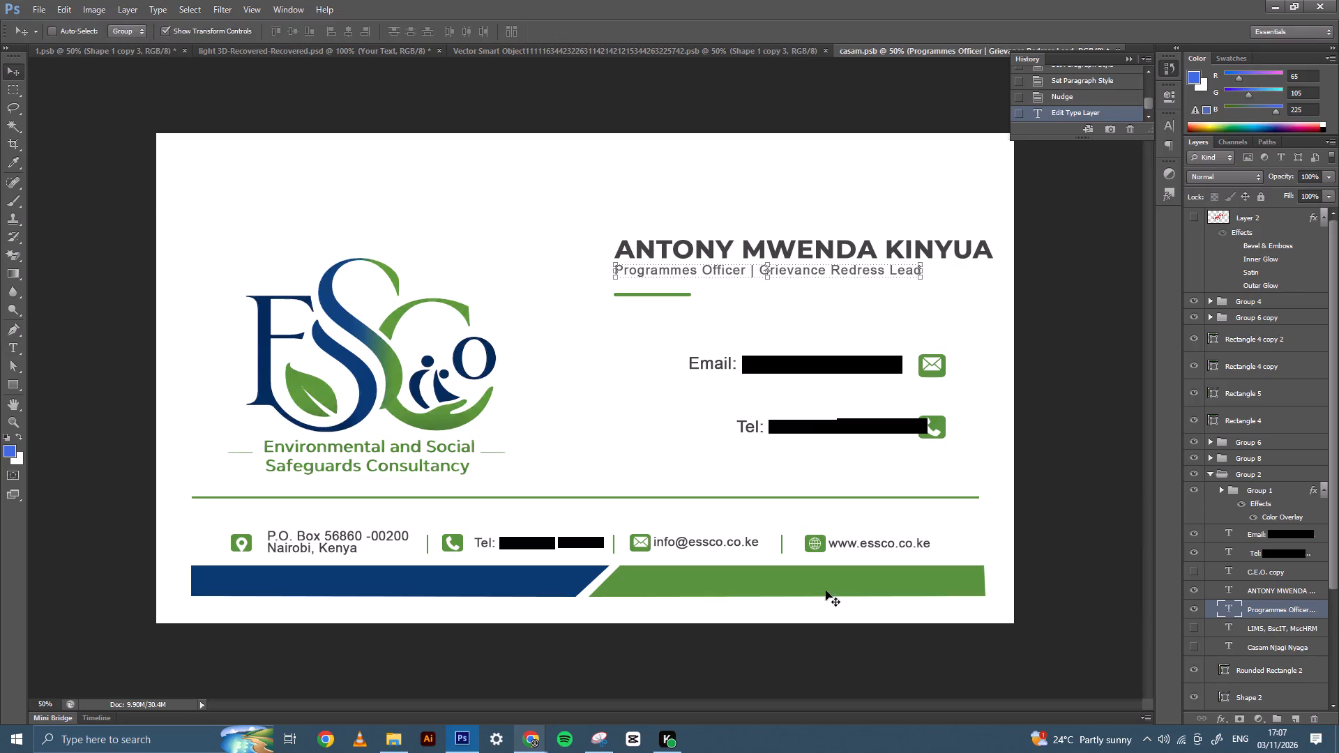
click(1257, 671)
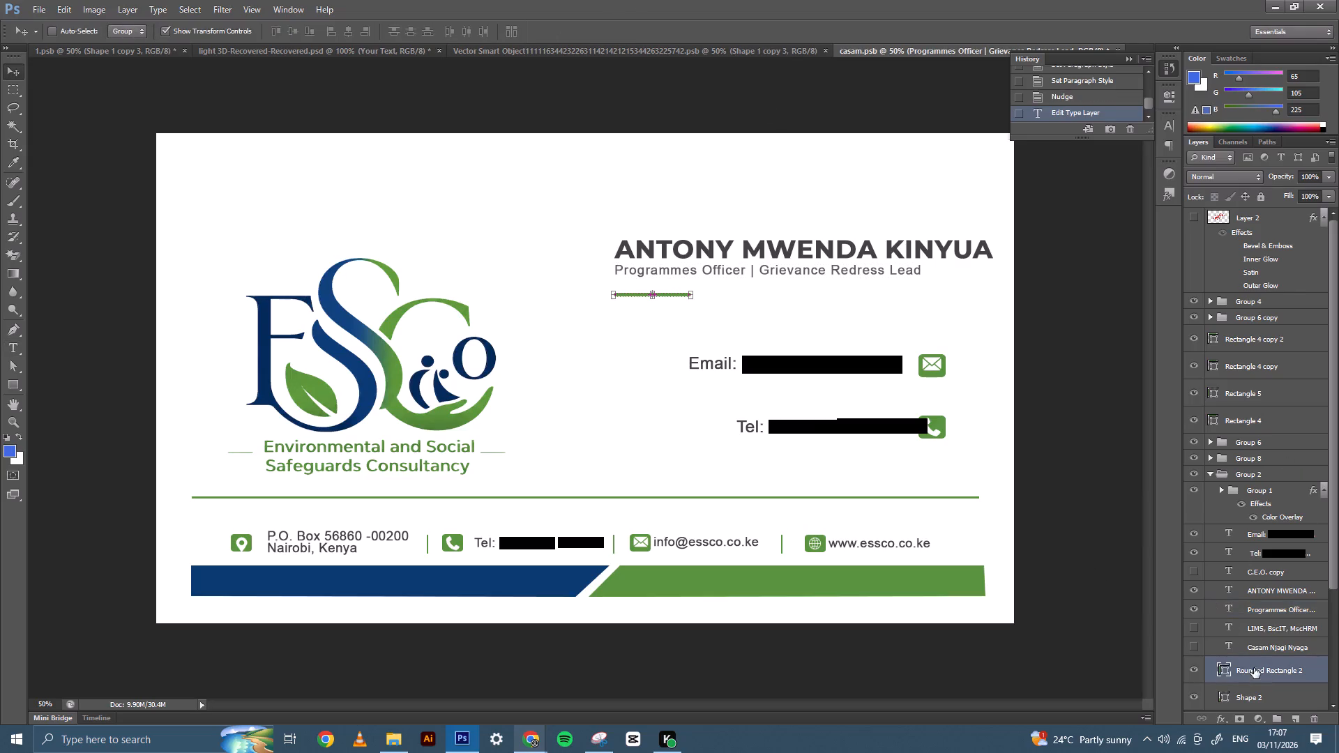
Move the short green underline up close beneath the job title and nudge it slightly down and right to line up with the title's start.
drag(677, 294, 677, 281)
key(Down)
key(Down)
key(Down)
key(Down)
key(Down)
key(Down)
key(Down)
key(Down)
key(Down)
key(Down)
key(Right)
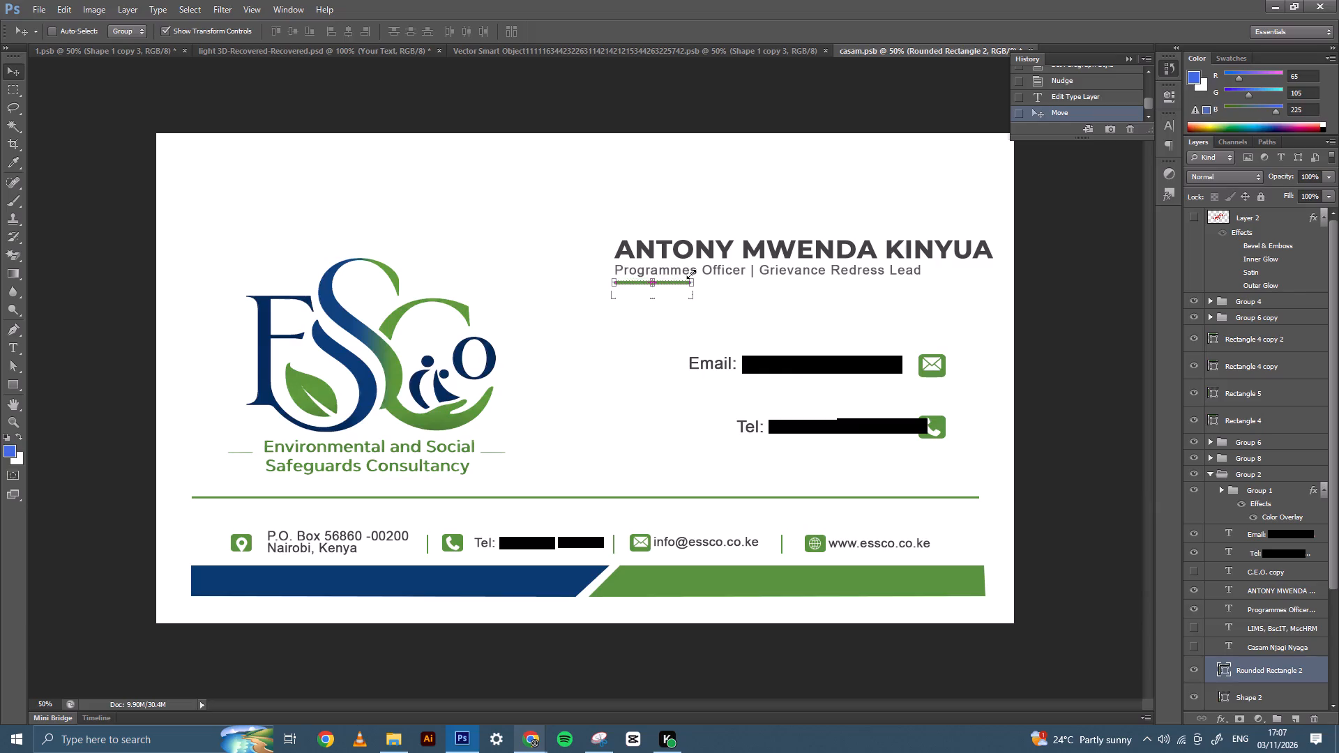
key(Right)
Replace the name part of the cardholder's email address with the new cardholder's first name in lowercase, keeping the company domain.
click(13, 350)
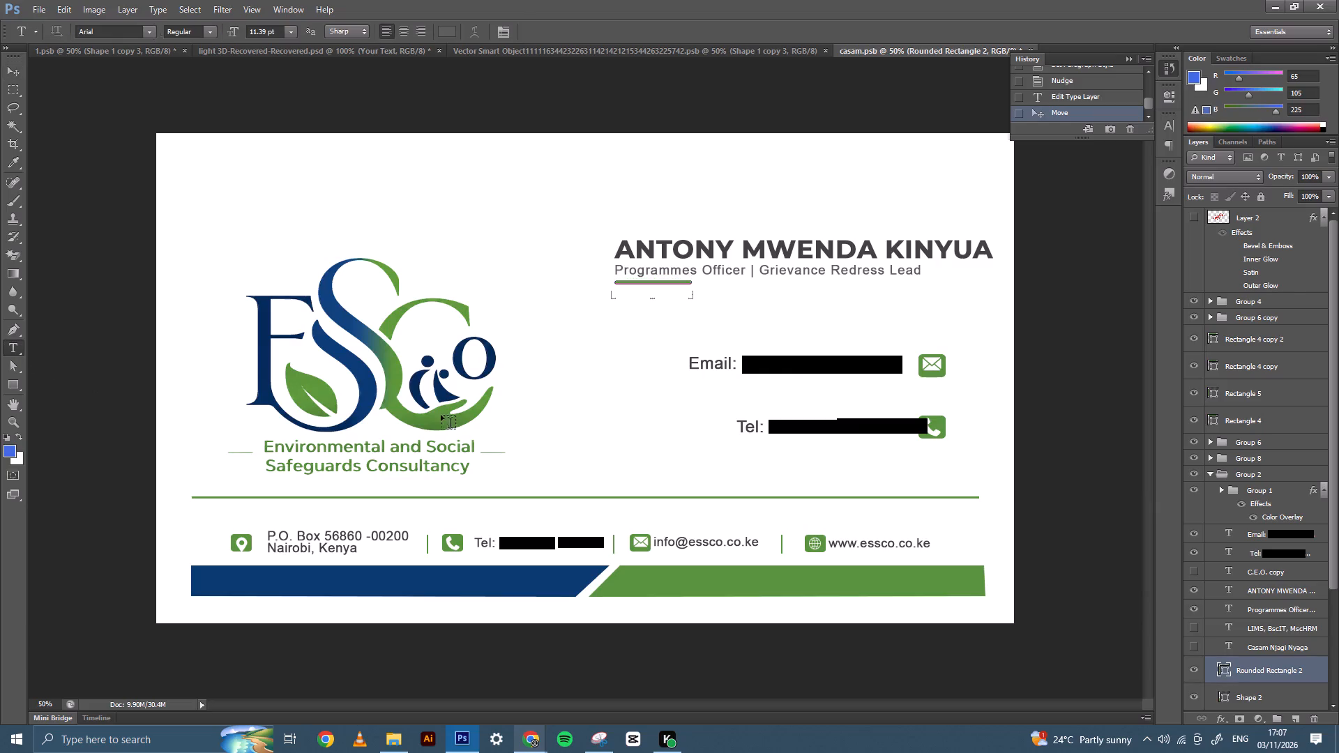
drag(792, 368, 748, 372)
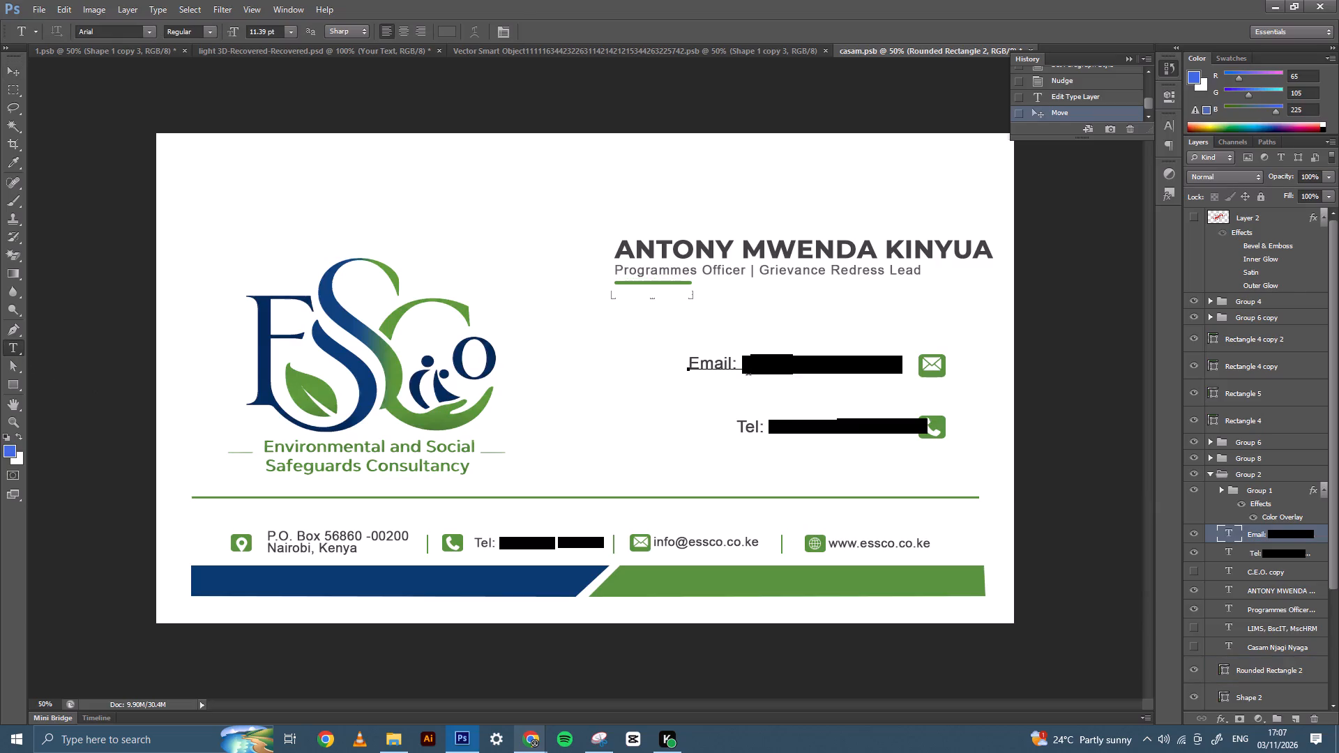
drag(748, 372, 744, 372)
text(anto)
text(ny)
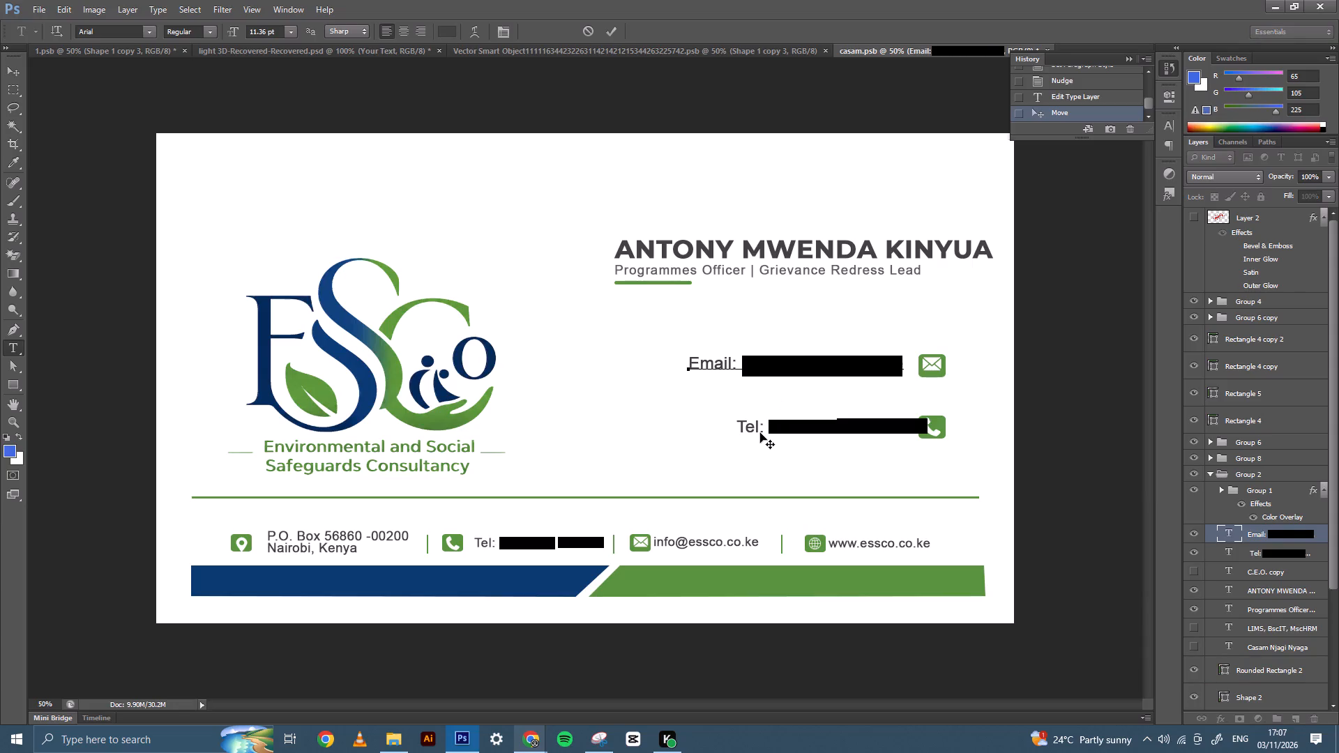
click(613, 29)
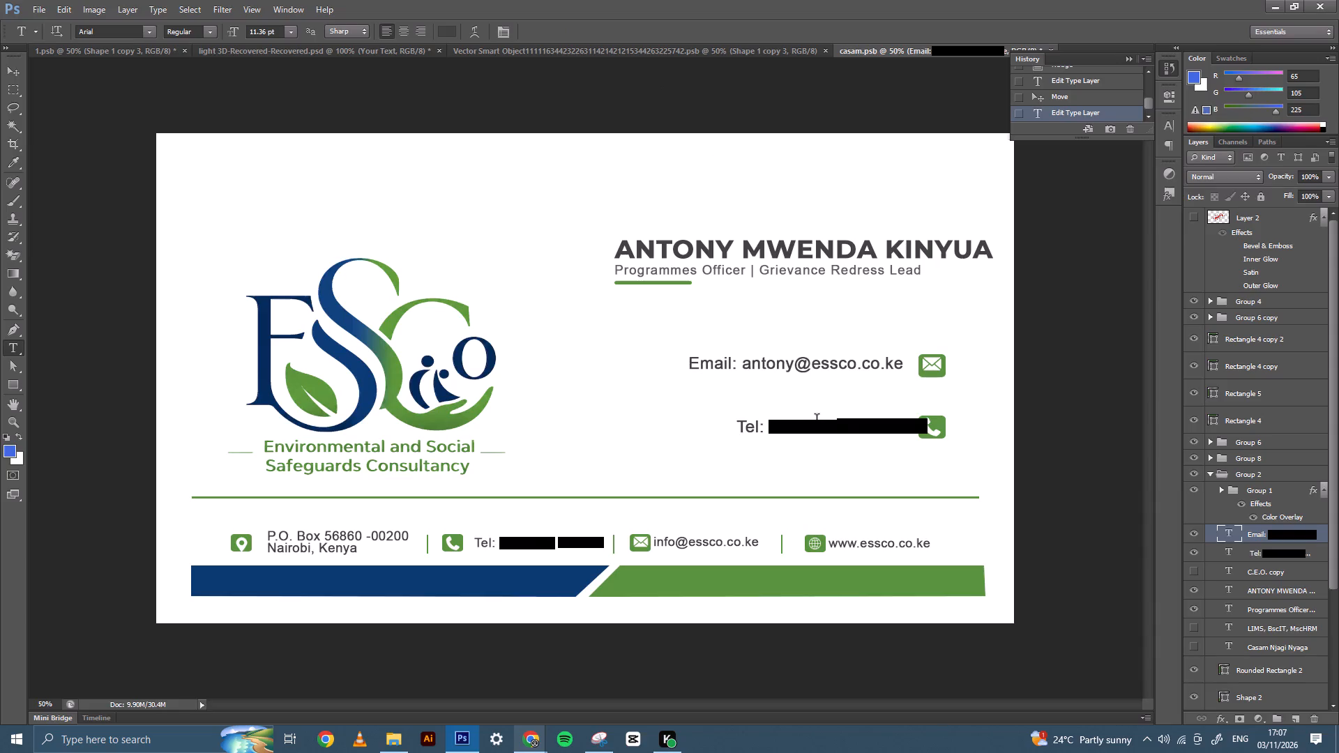
Replace the digits of the cardholder's phone number on the Tel line beneath the email with the new cardholder's number.
drag(817, 424, 843, 431)
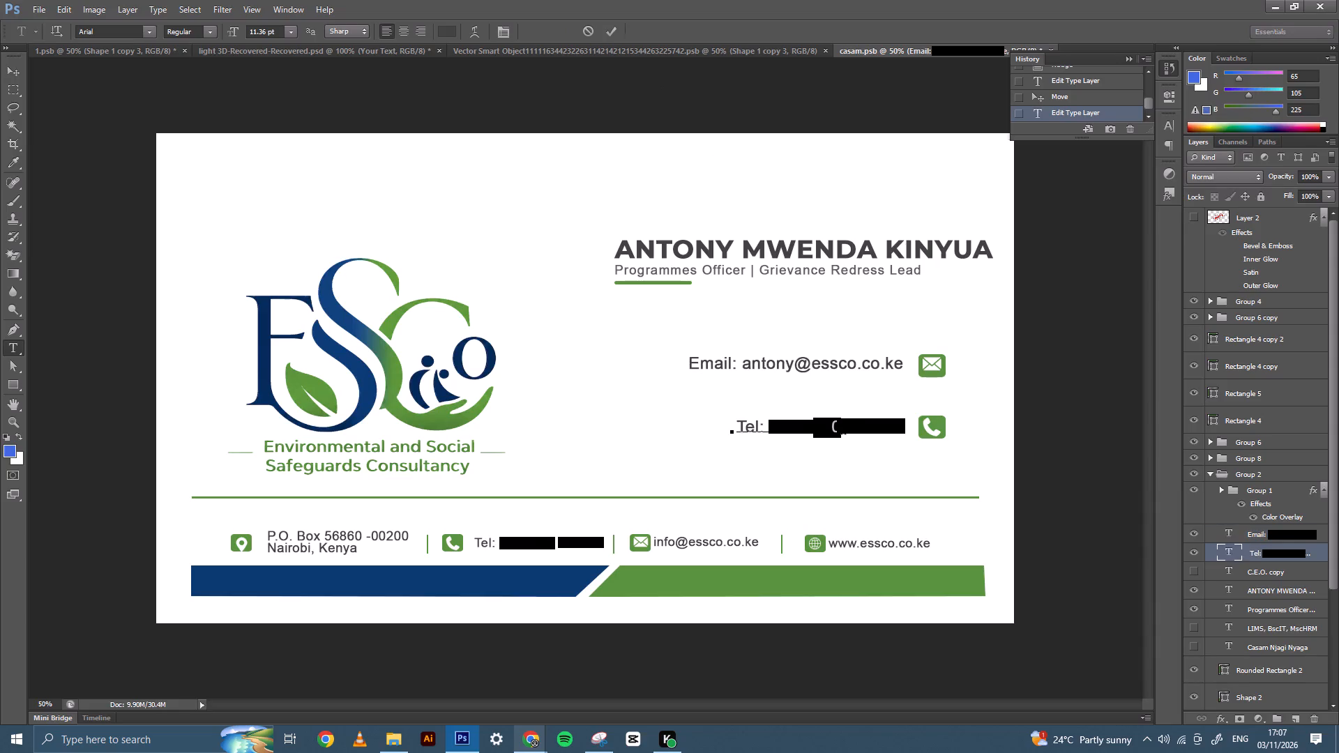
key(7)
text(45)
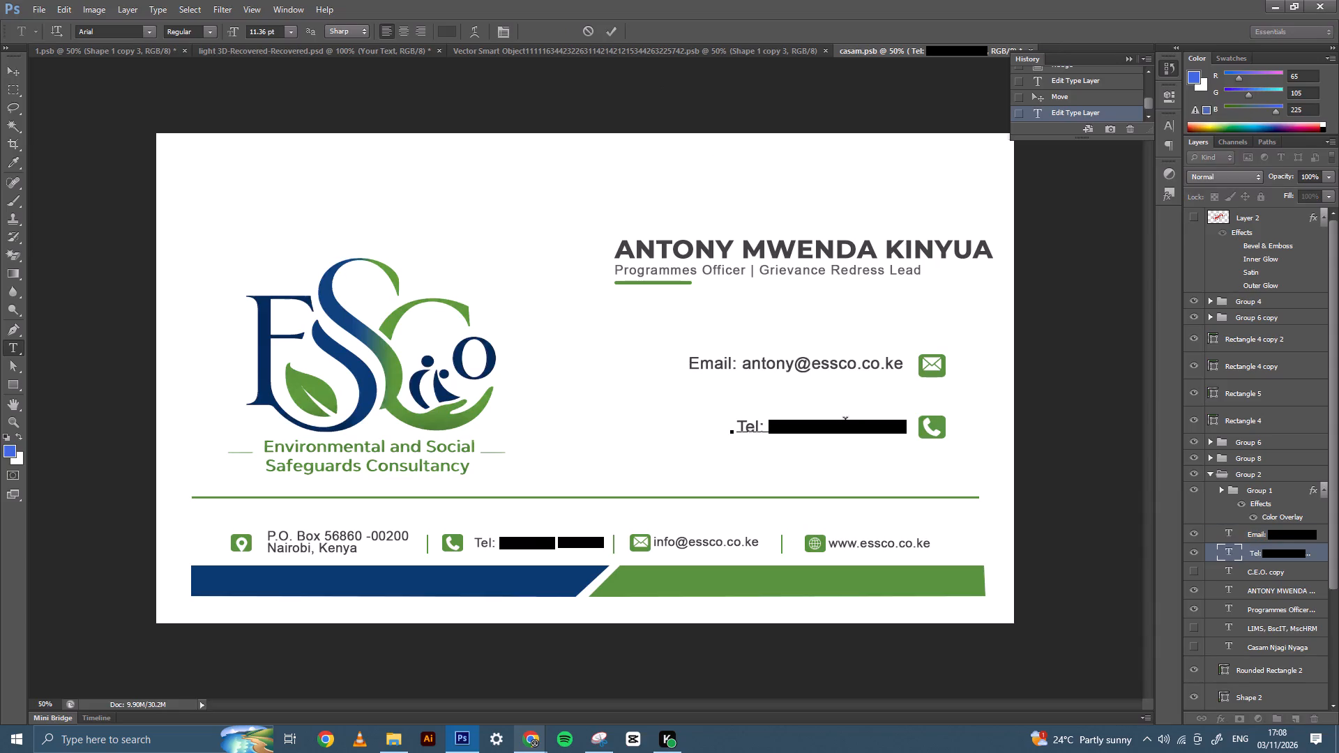
drag(852, 428, 898, 436)
drag(850, 429, 908, 431)
Replace the remaining digits of the cardholder's Tel line with the new cardholder's phone number.
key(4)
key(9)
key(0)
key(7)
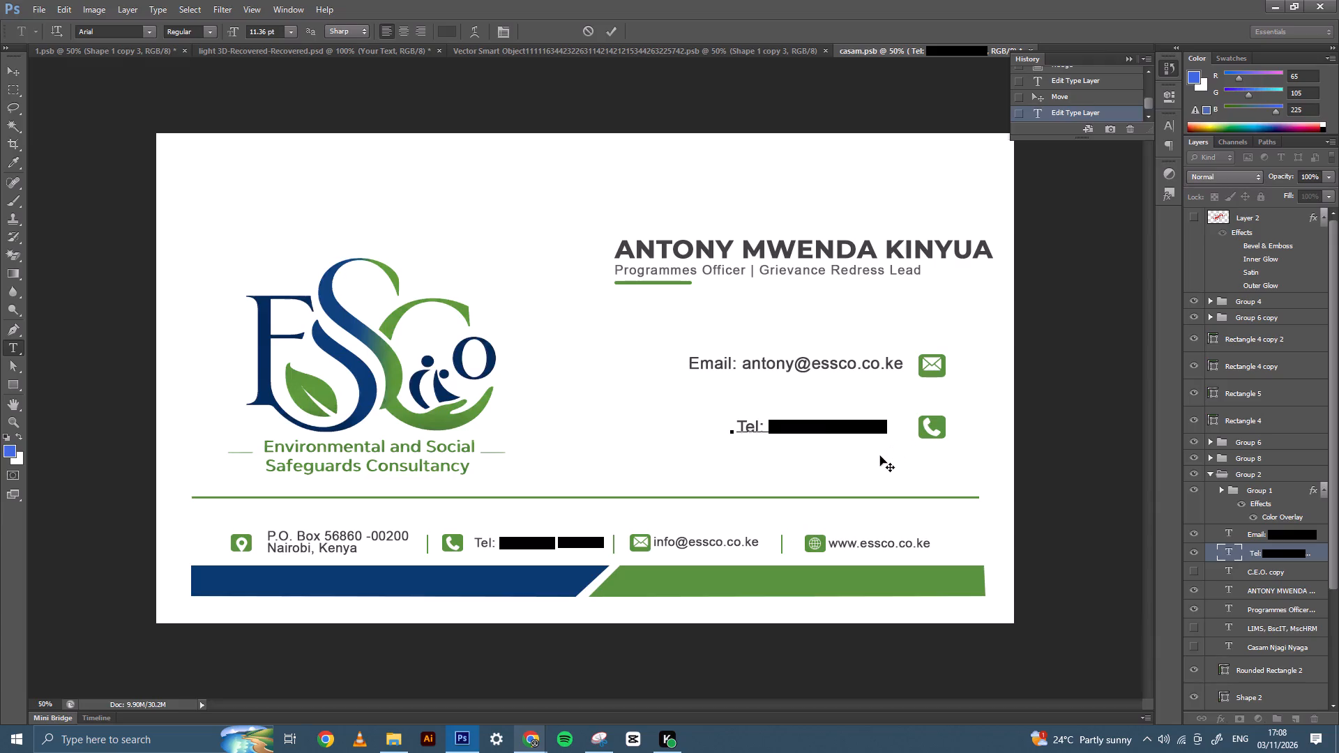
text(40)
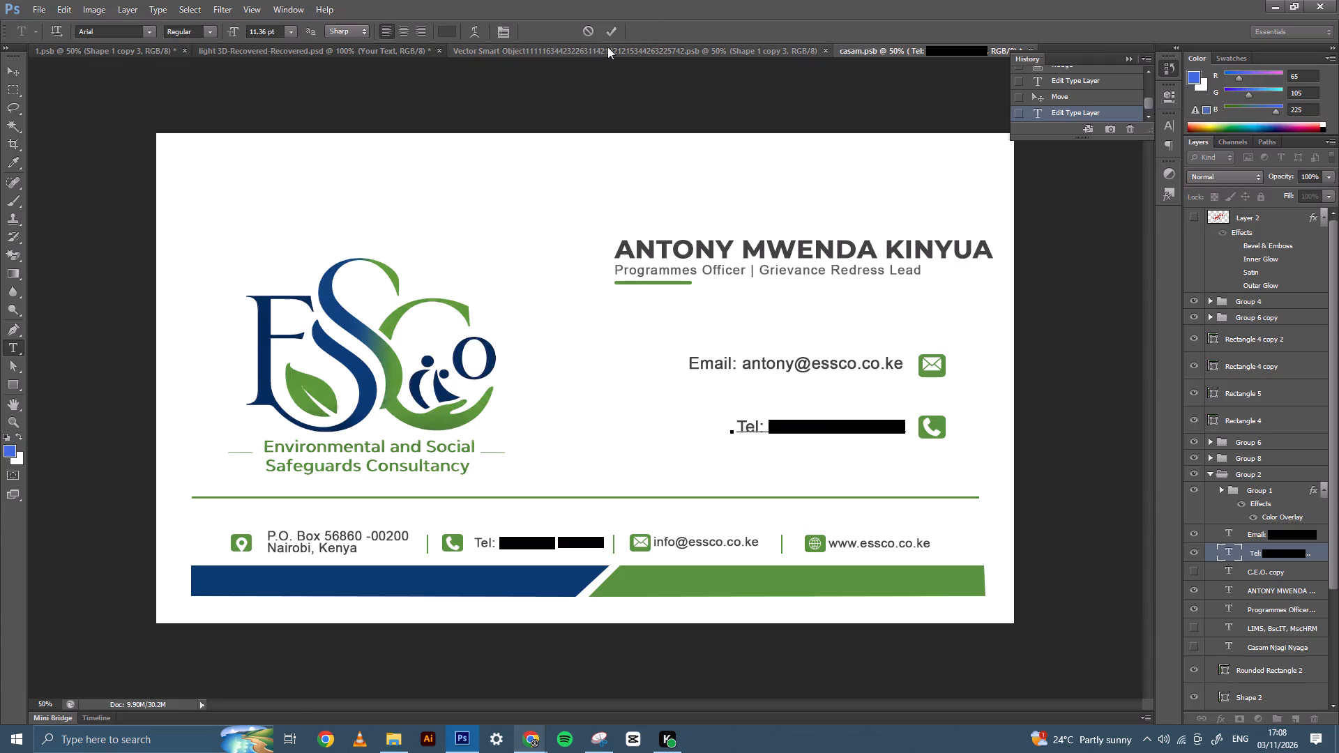
click(607, 31)
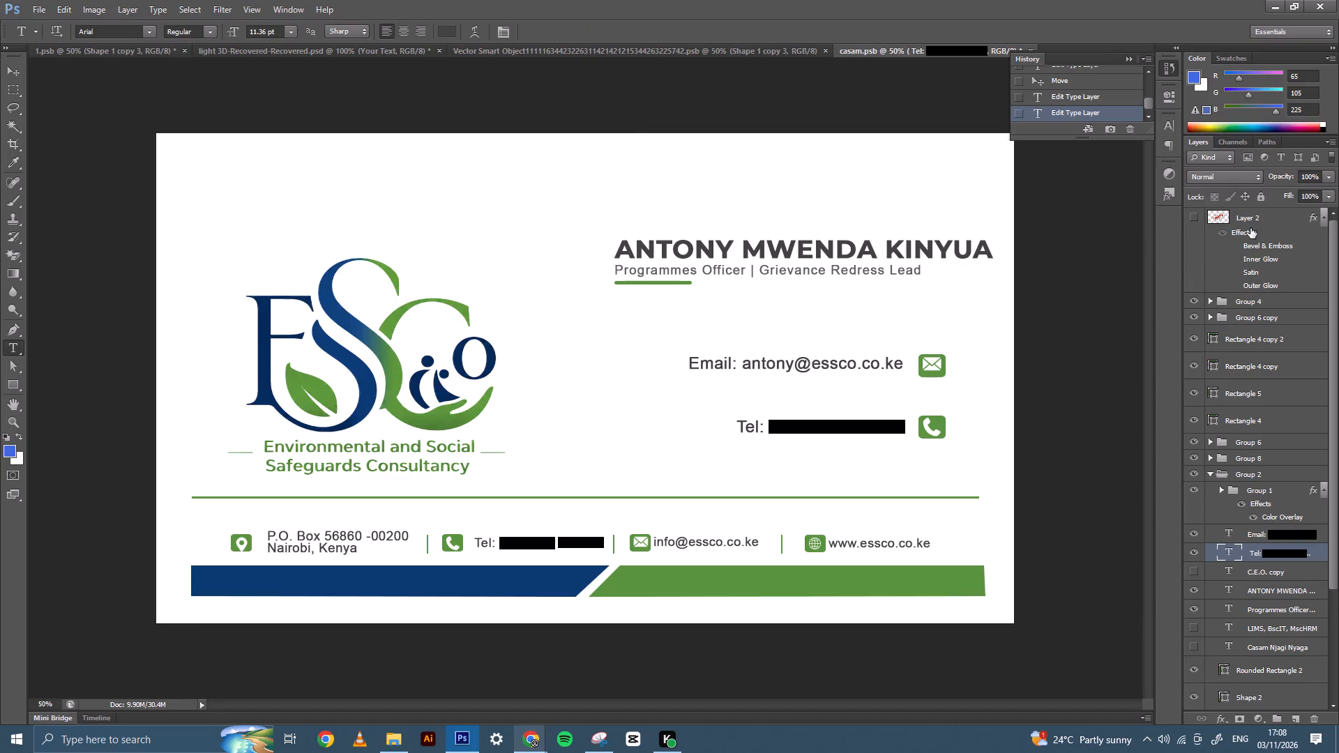
Show the SAMPLE stamp layer and save the card as a PSB named "antony" in the bcard folder.
click(1190, 233)
key(ctrl+shift+s)
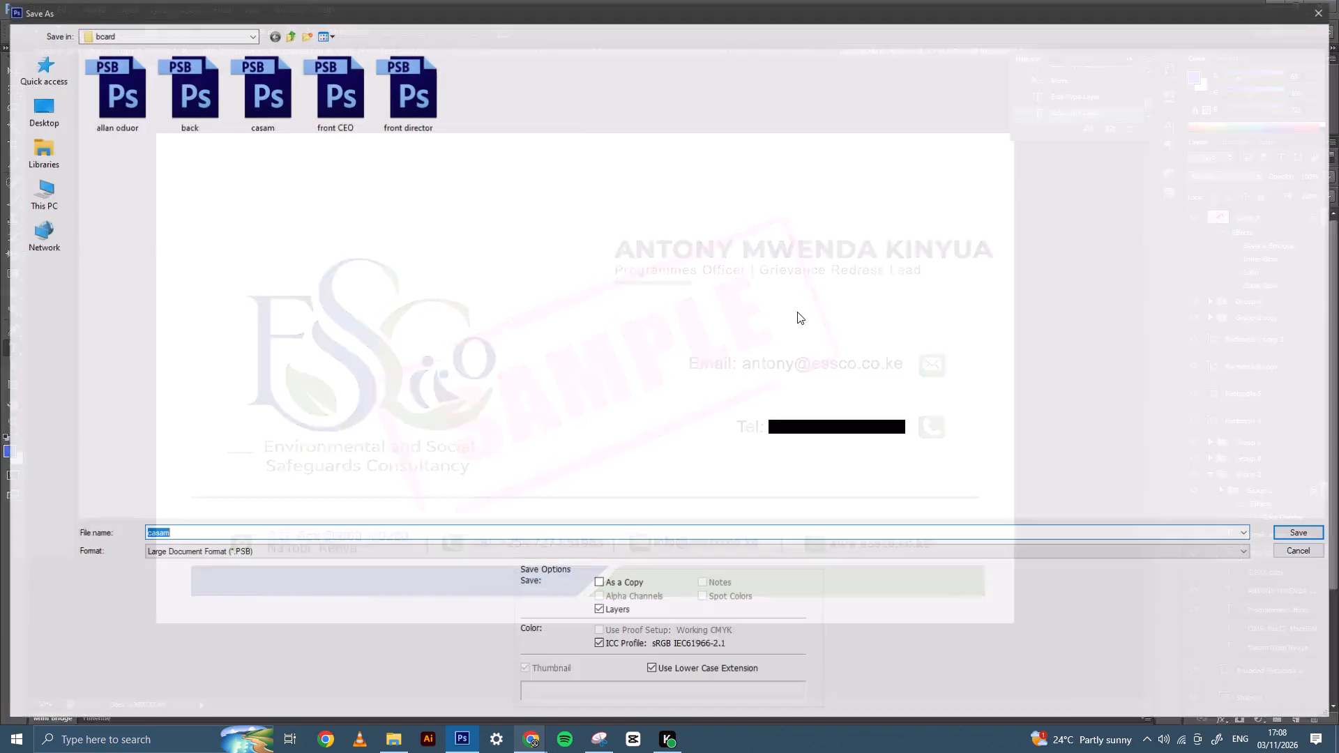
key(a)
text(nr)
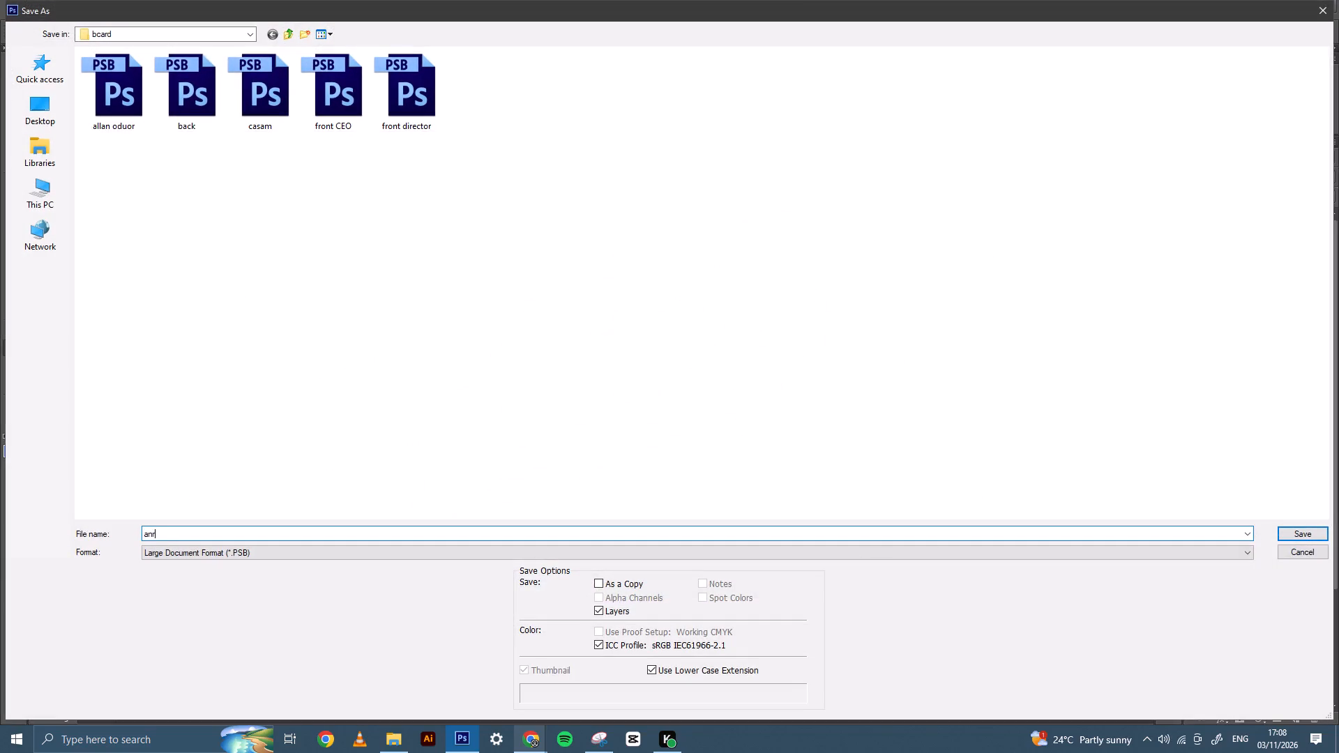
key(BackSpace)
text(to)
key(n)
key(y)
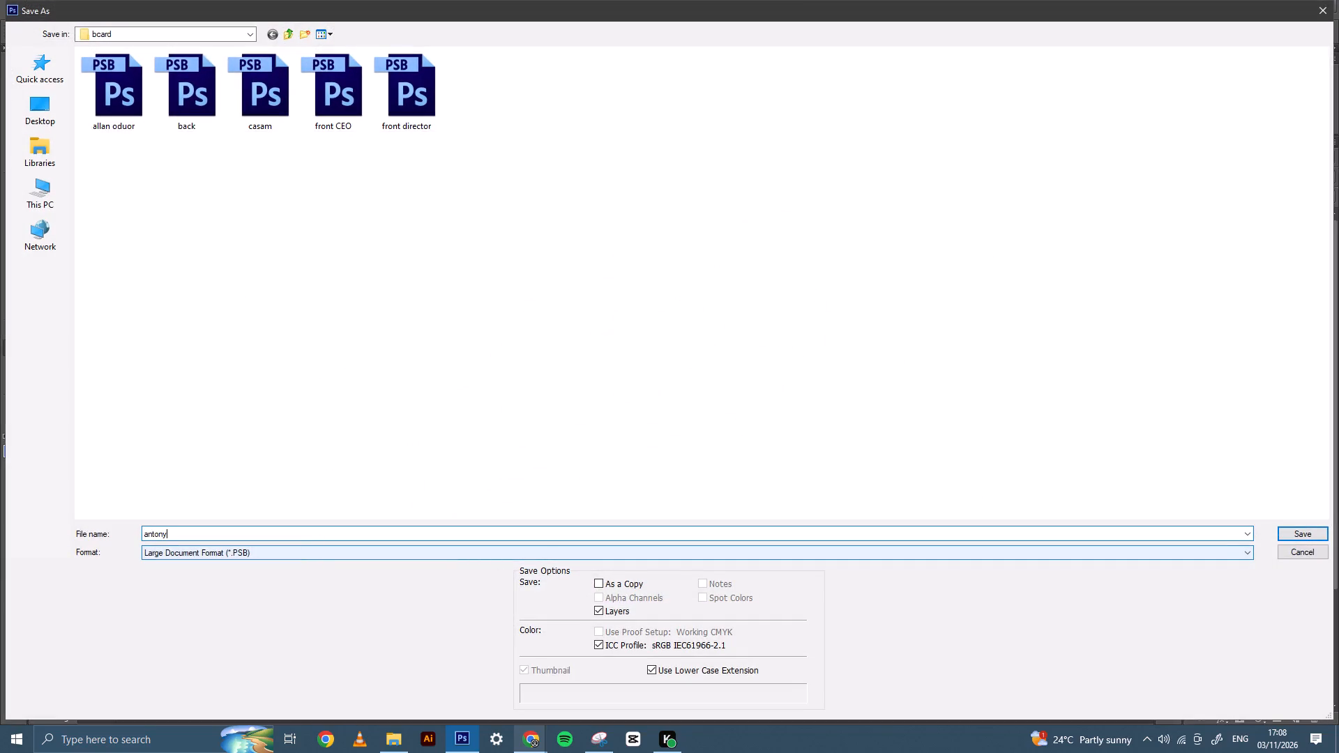
click(1311, 535)
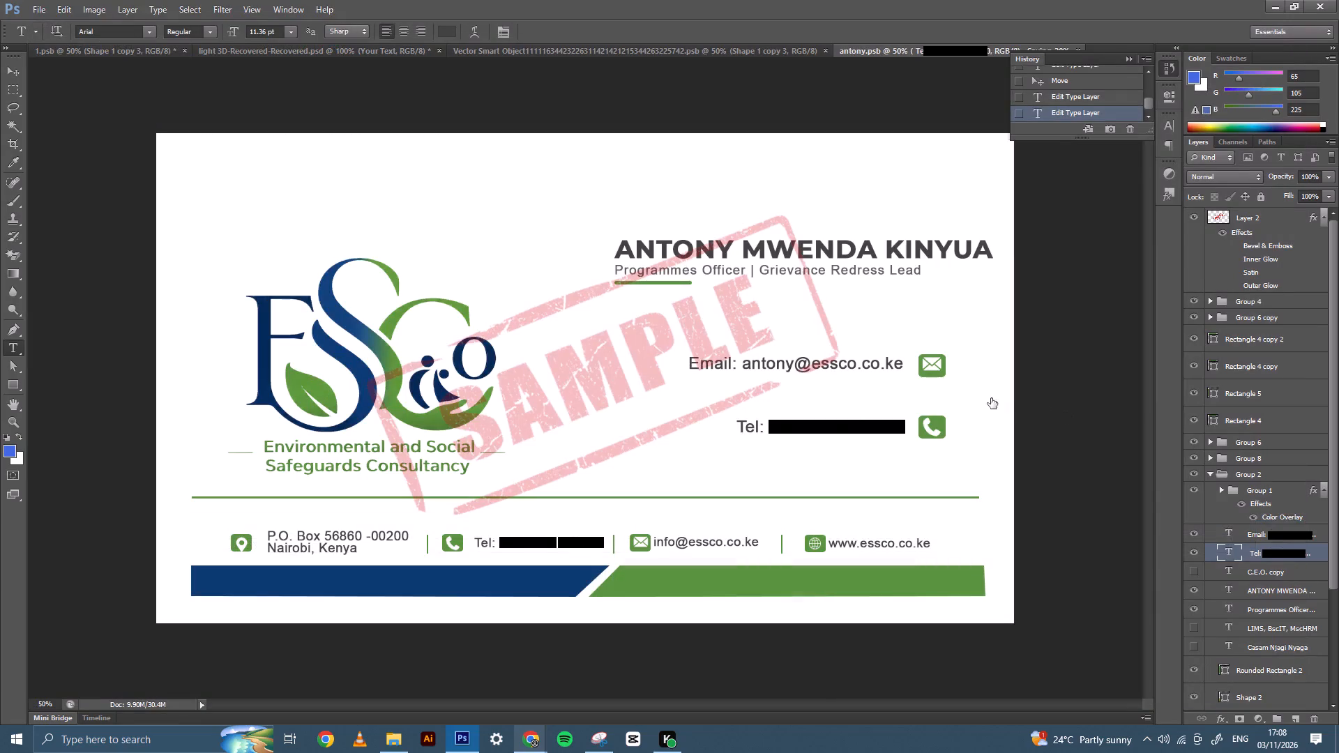
Save the stamped card as a Photoshop PDF named "antony sample" in bcard, with layers excluded.
key(ctrl+shift+s)
click(307, 528)
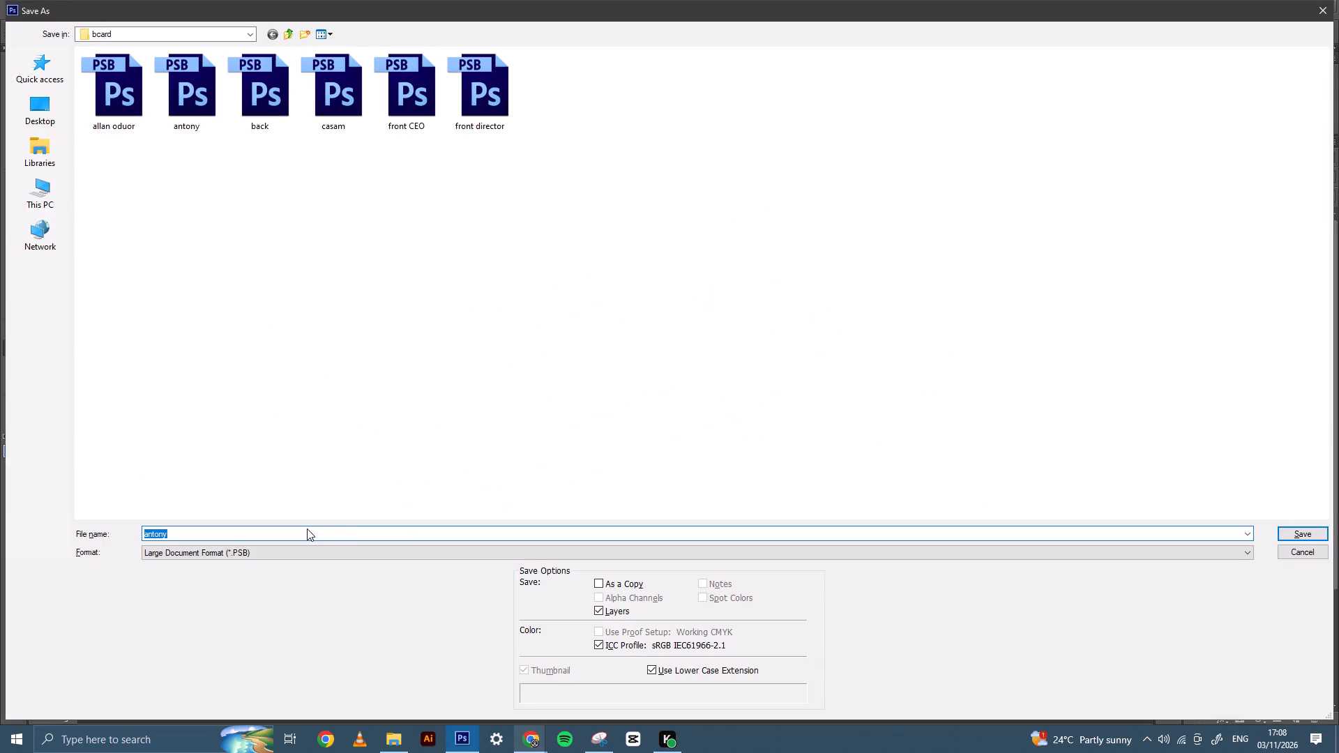
click(304, 534)
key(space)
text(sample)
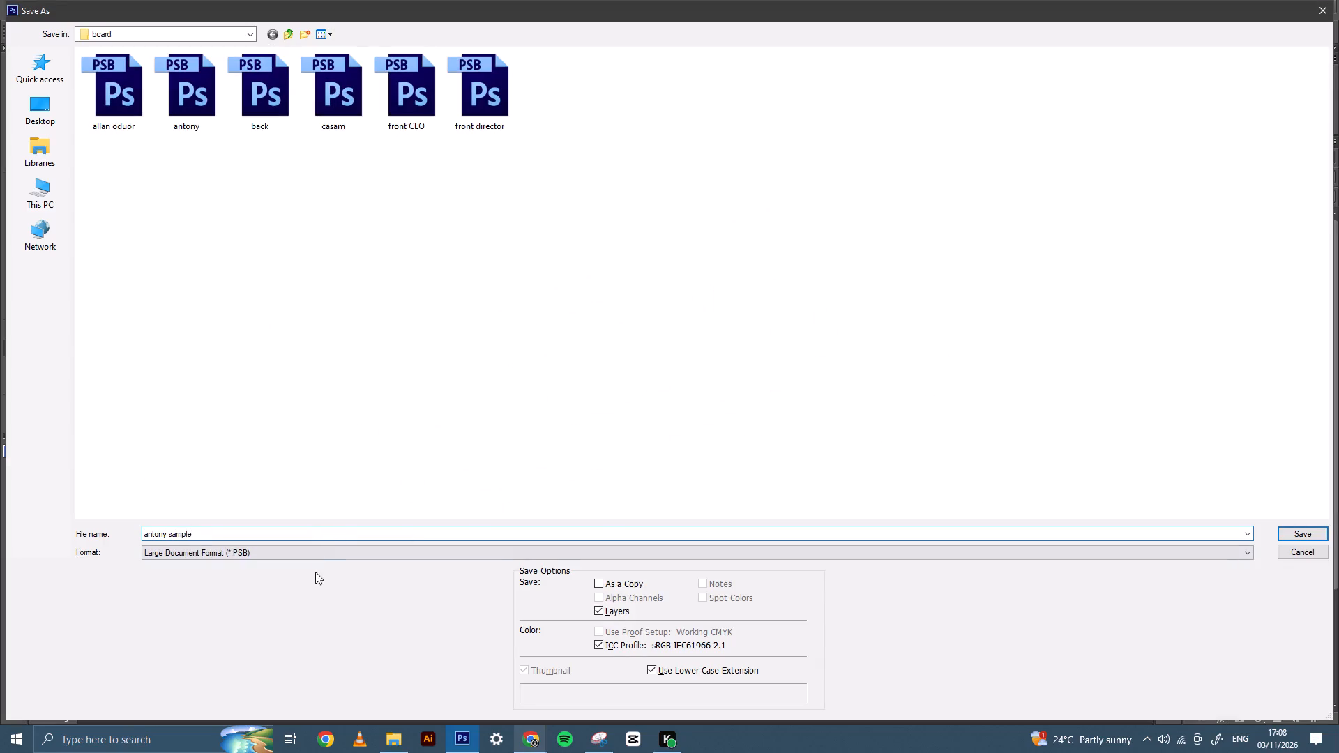
click(313, 558)
click(250, 680)
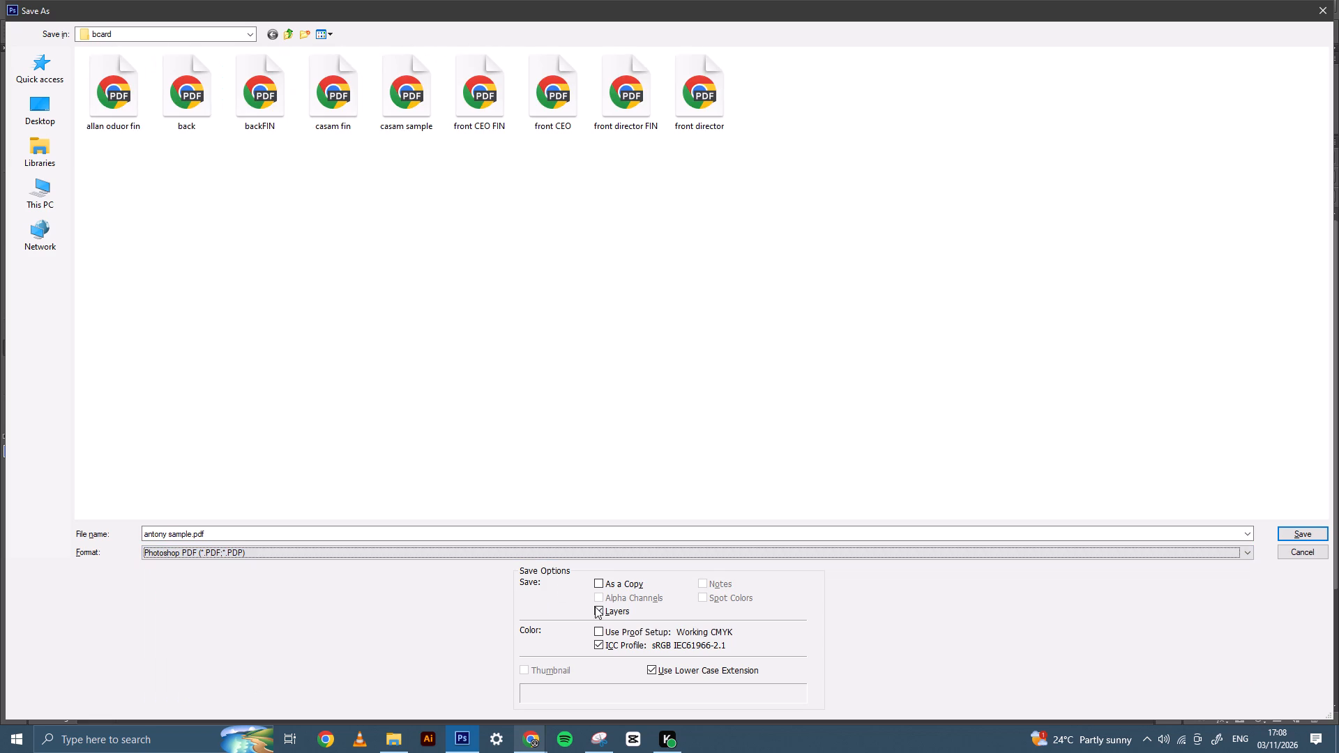
click(596, 607)
click(1278, 537)
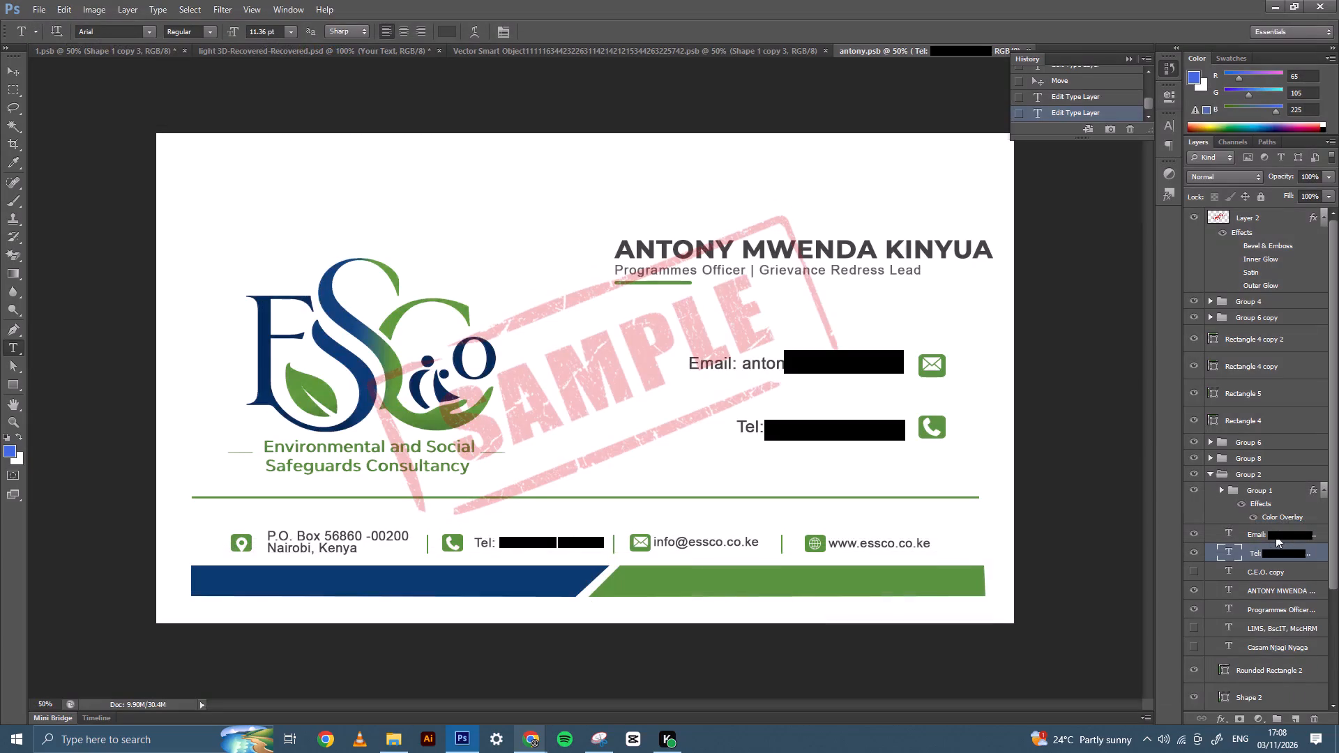
key(Return)
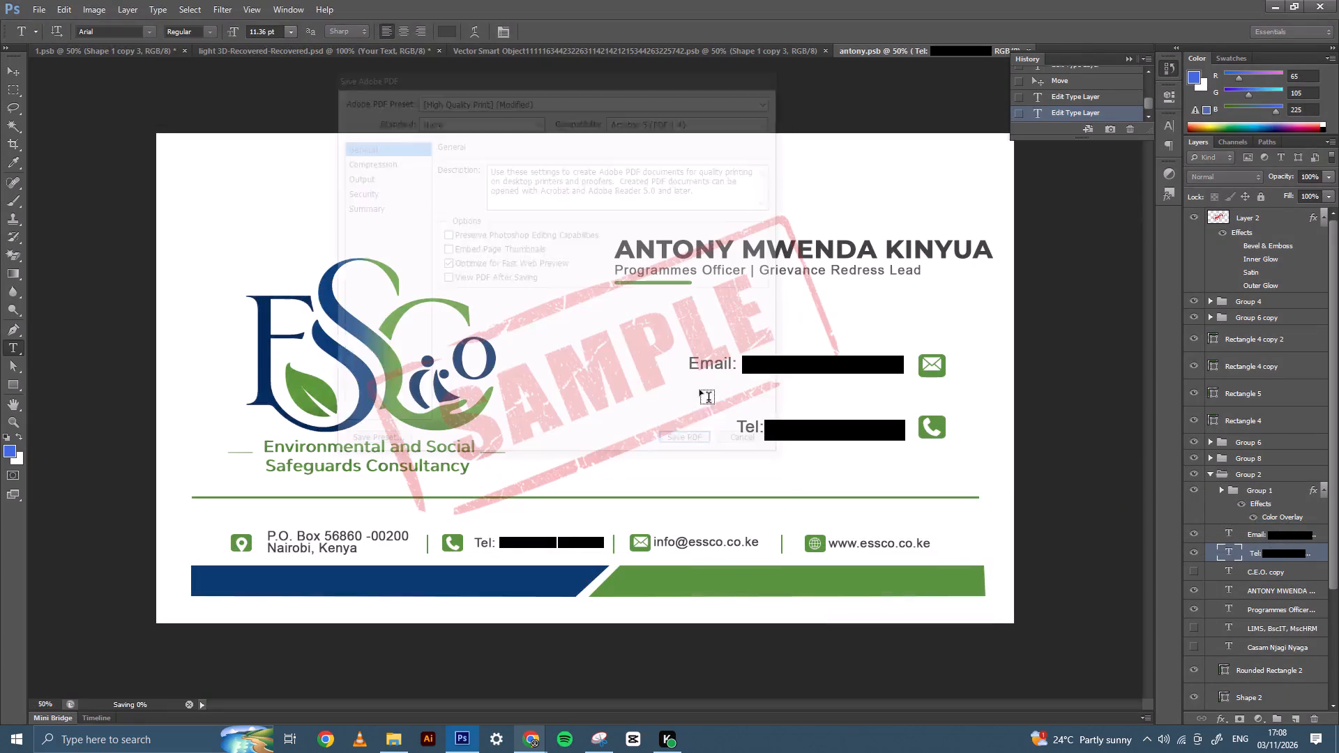
Hide the SAMPLE stamp and save the card as a Photoshop PDF named "antony fin" in bcard, with layers excluded.
click(1195, 236)
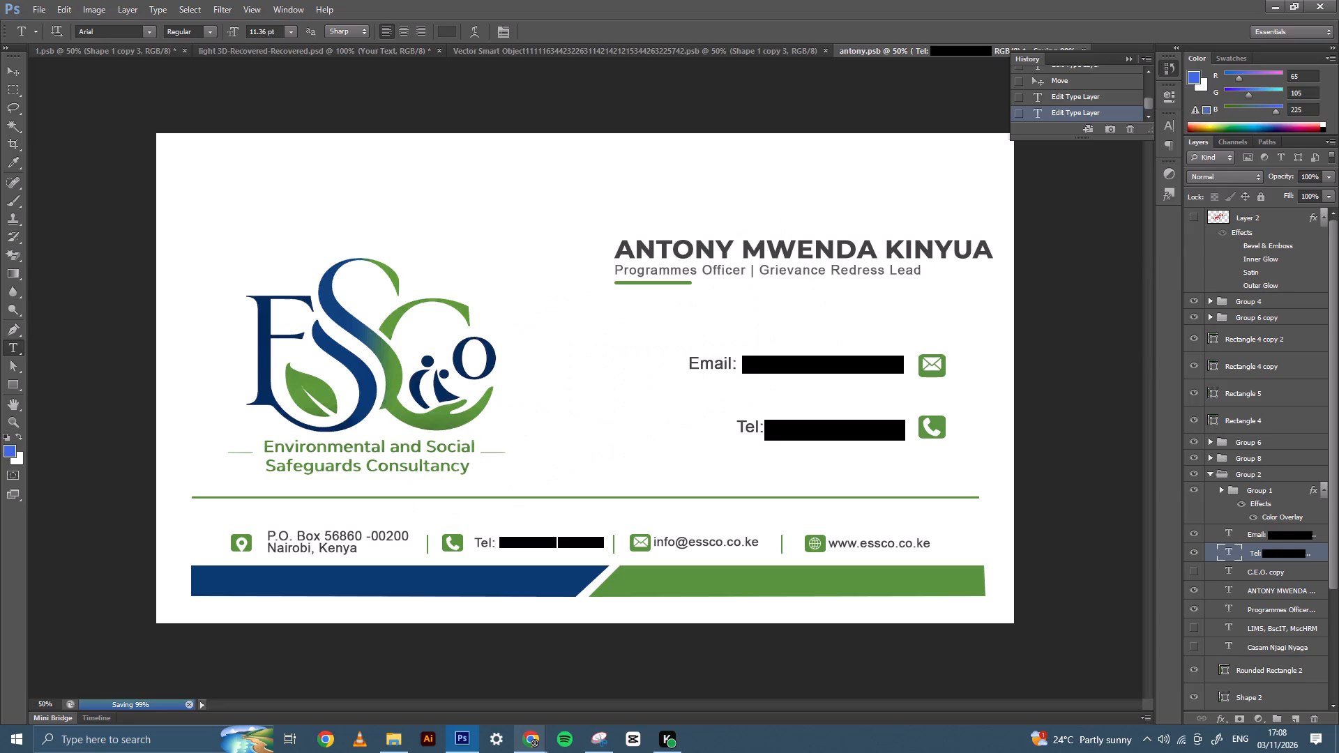
key(ctrl+shift+s)
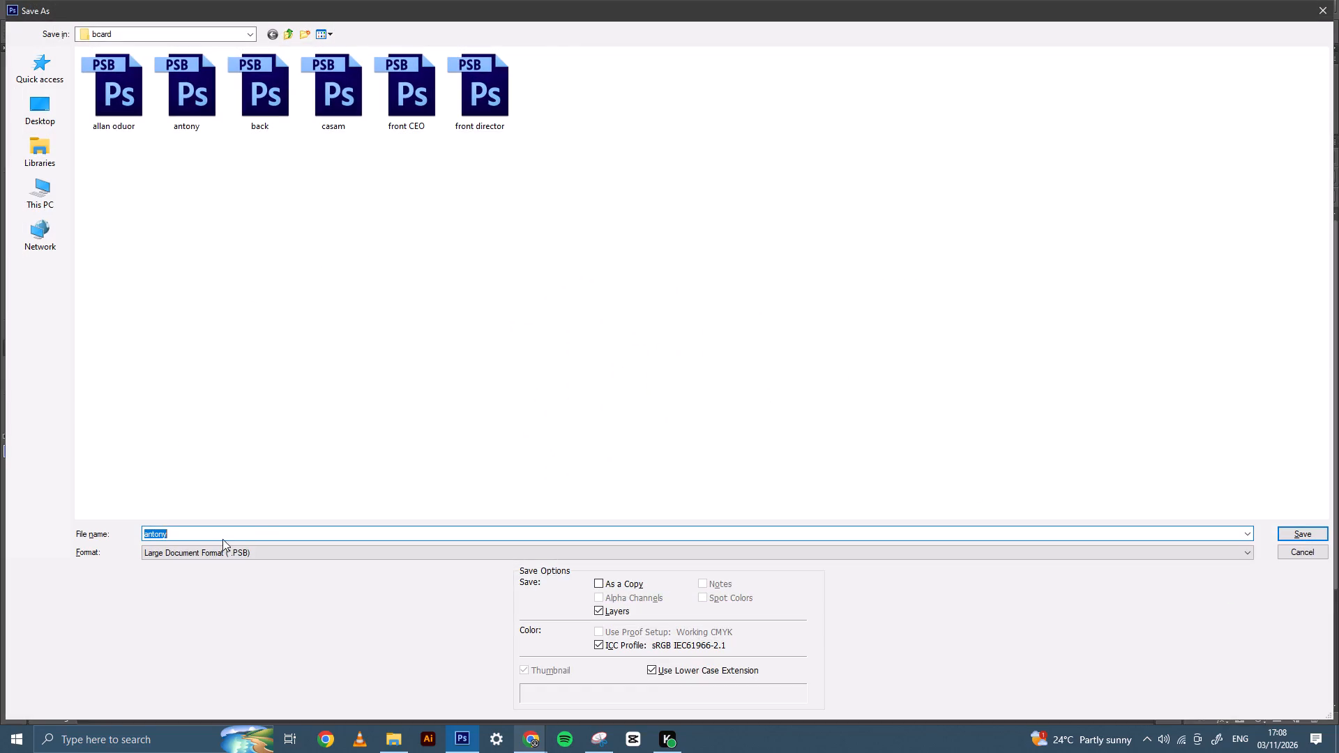
click(222, 539)
click(218, 533)
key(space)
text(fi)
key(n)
click(219, 547)
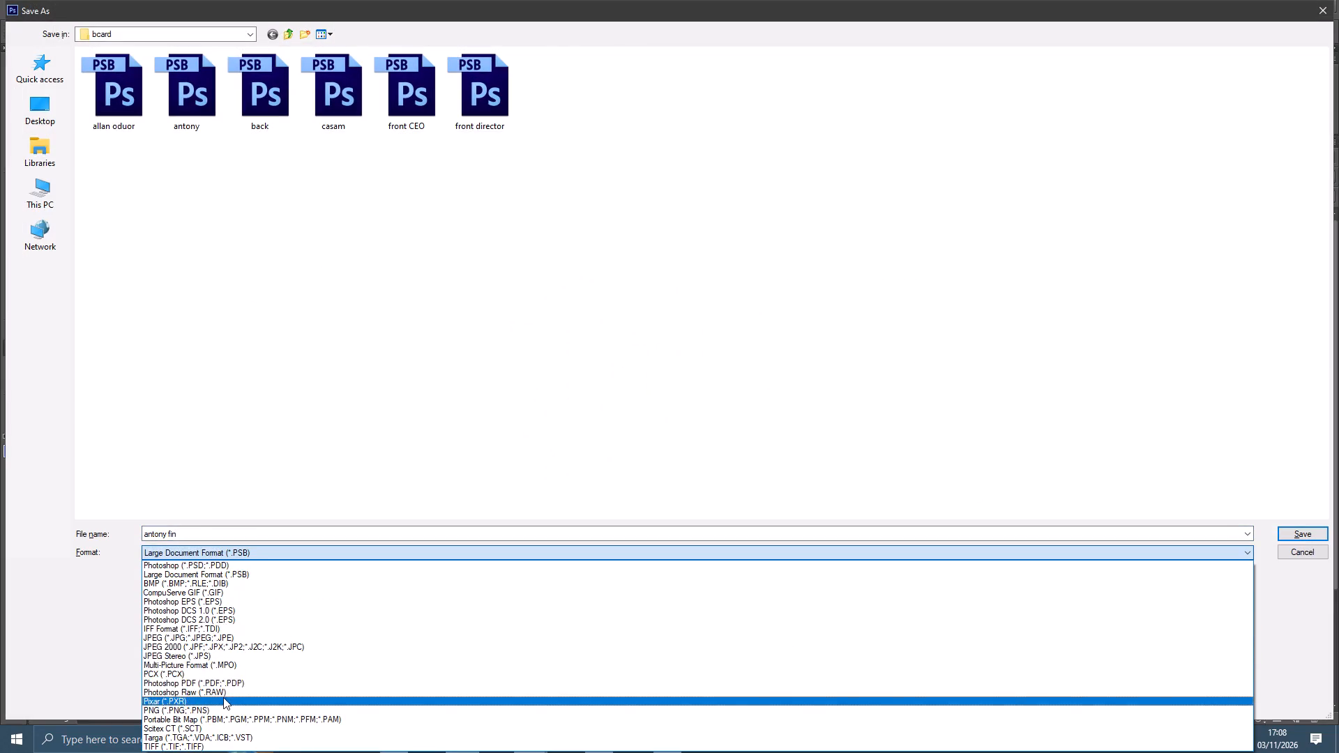
click(222, 680)
click(598, 614)
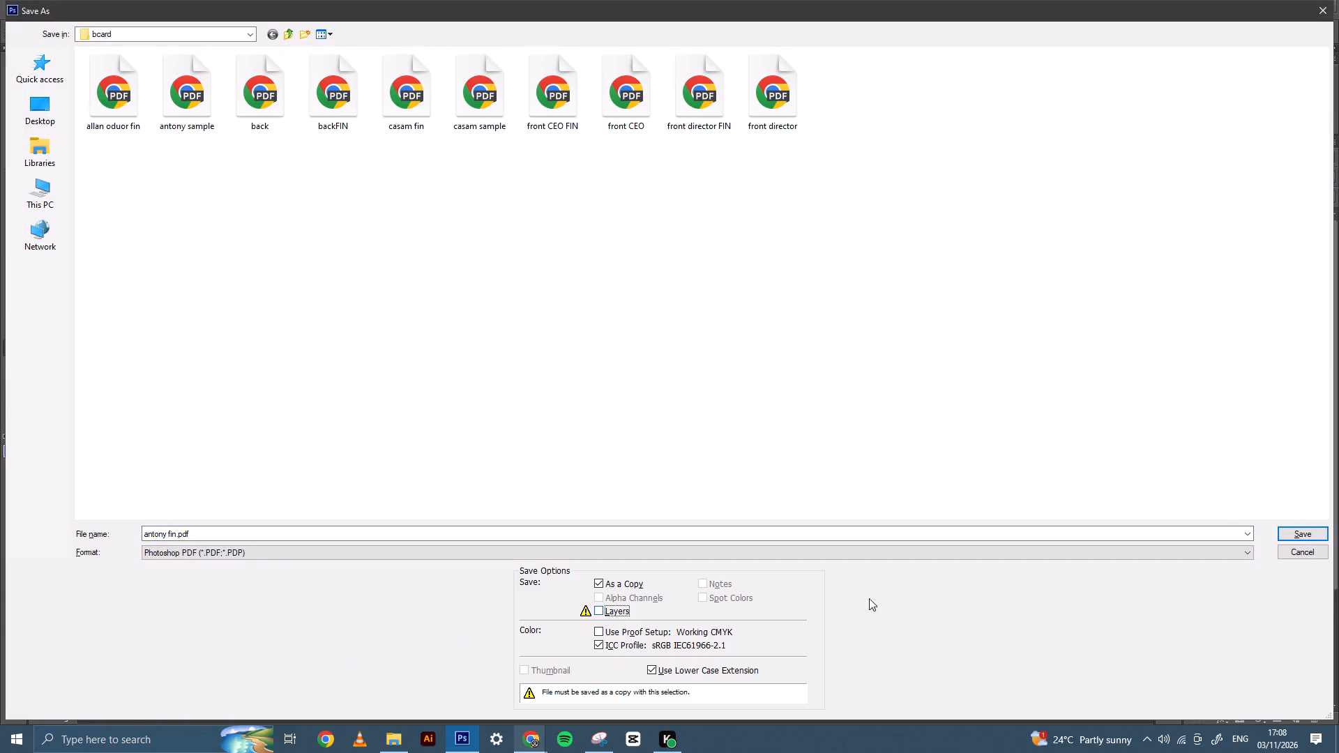
click(1298, 531)
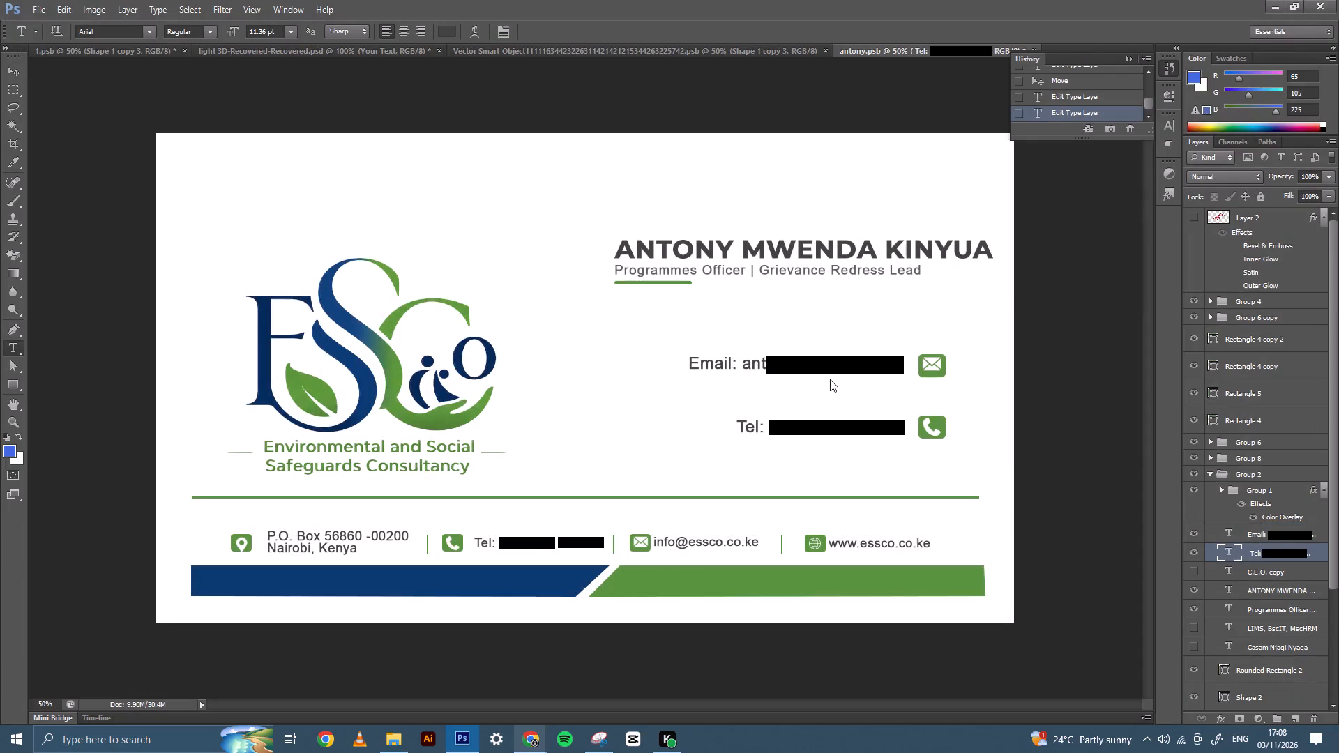
click(690, 439)
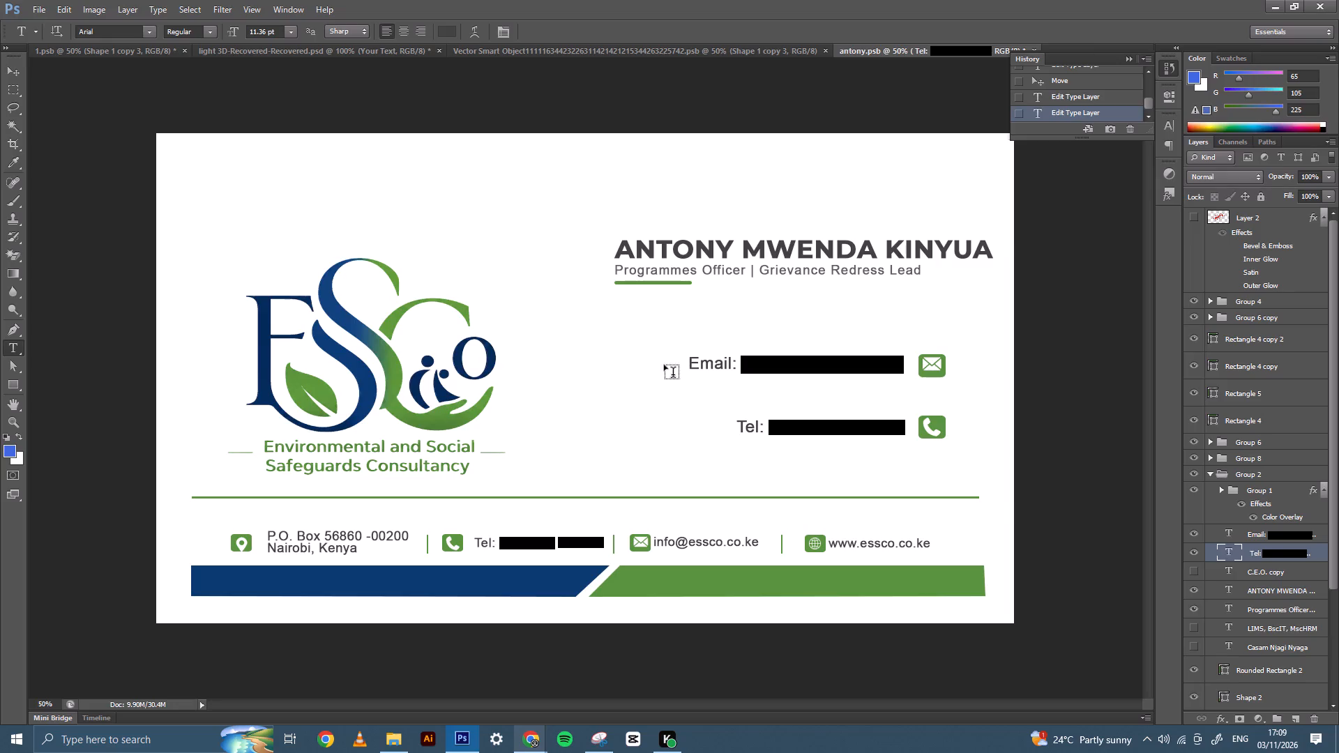
Replace the bold name above the job title with the next cardholder's three-part name in capitals.
drag(617, 250, 836, 254)
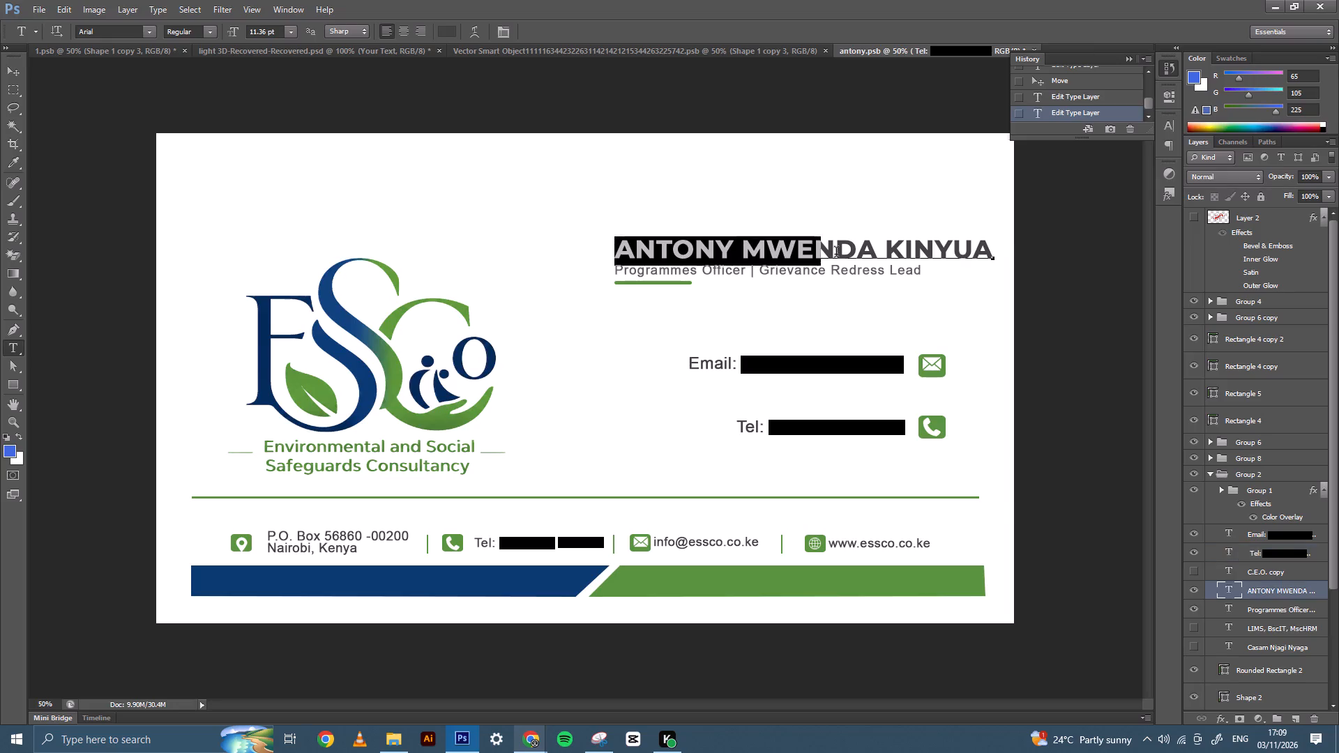
drag(836, 254, 1034, 277)
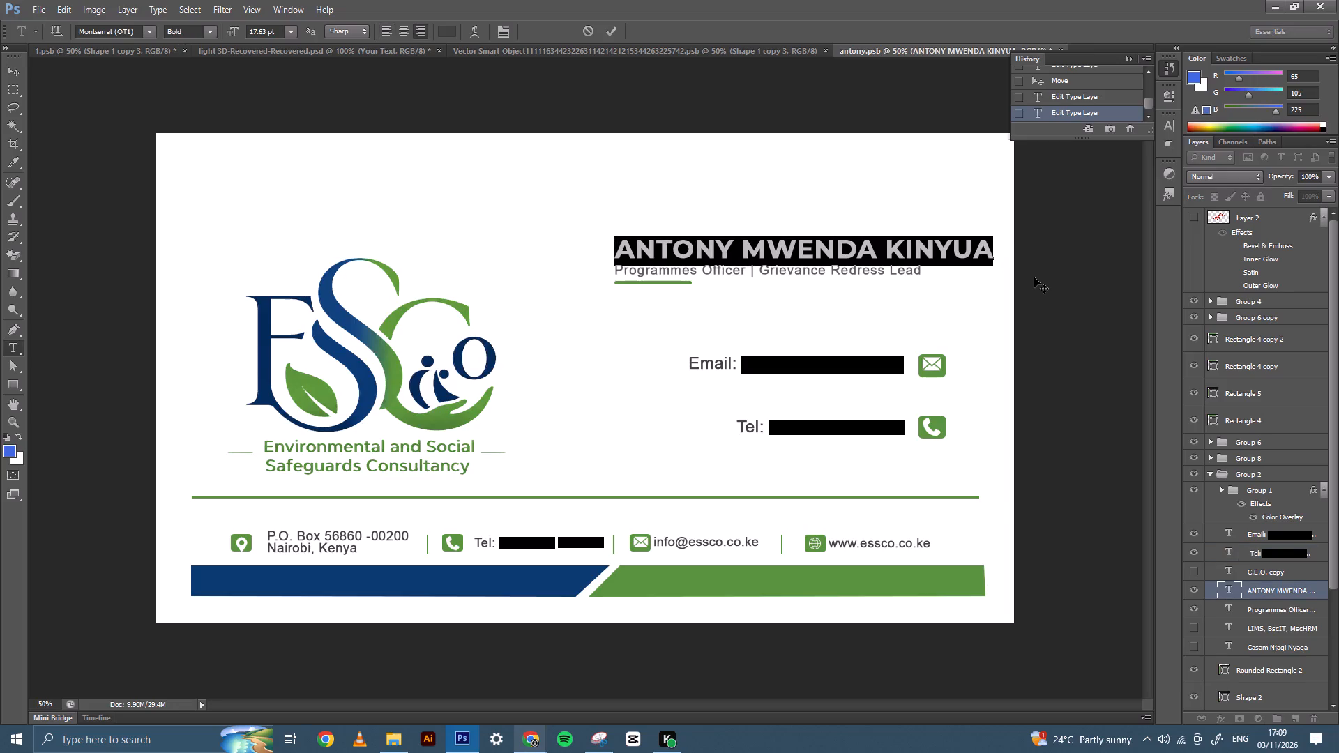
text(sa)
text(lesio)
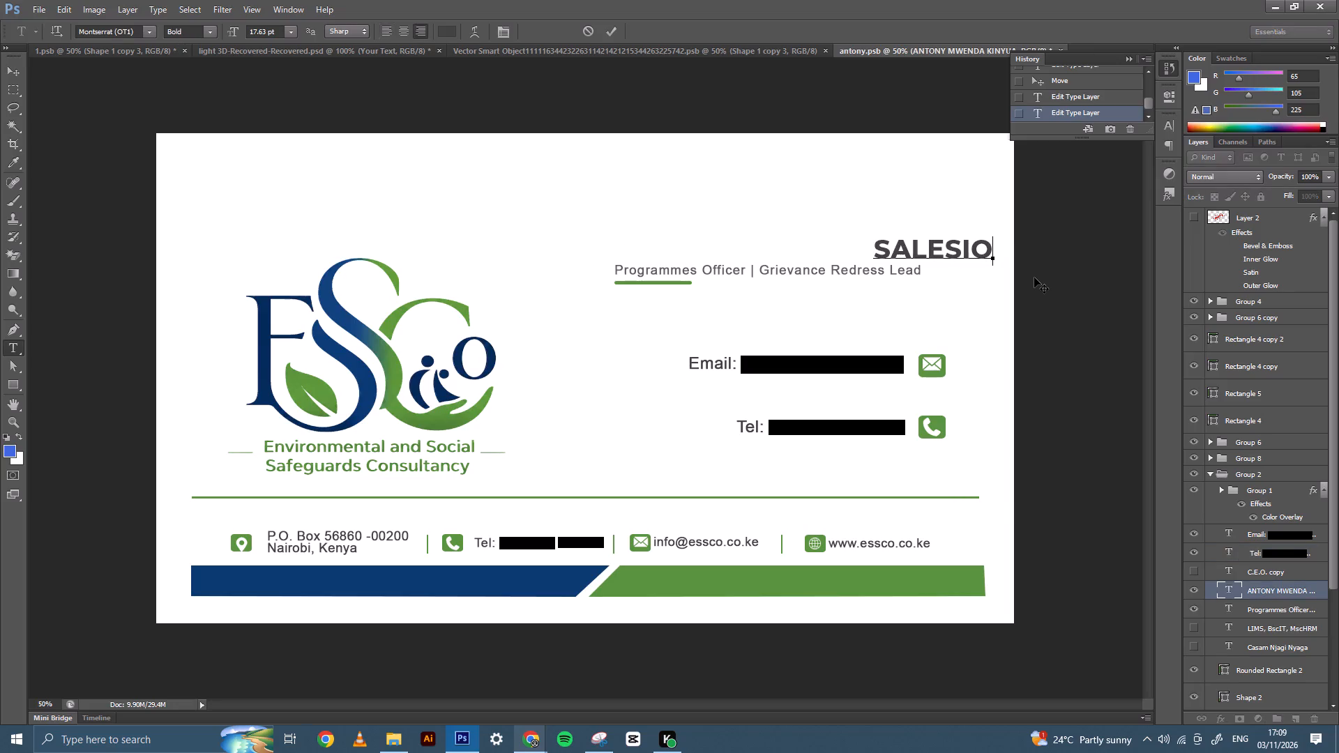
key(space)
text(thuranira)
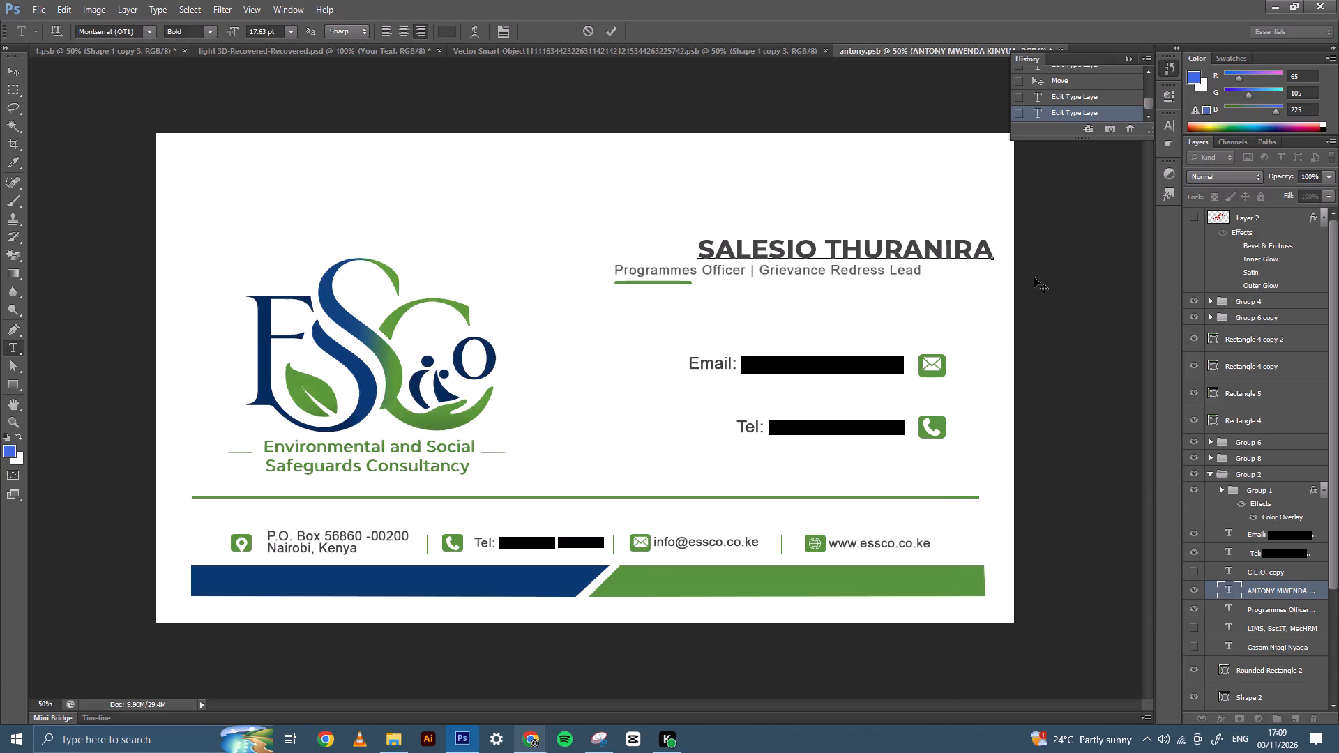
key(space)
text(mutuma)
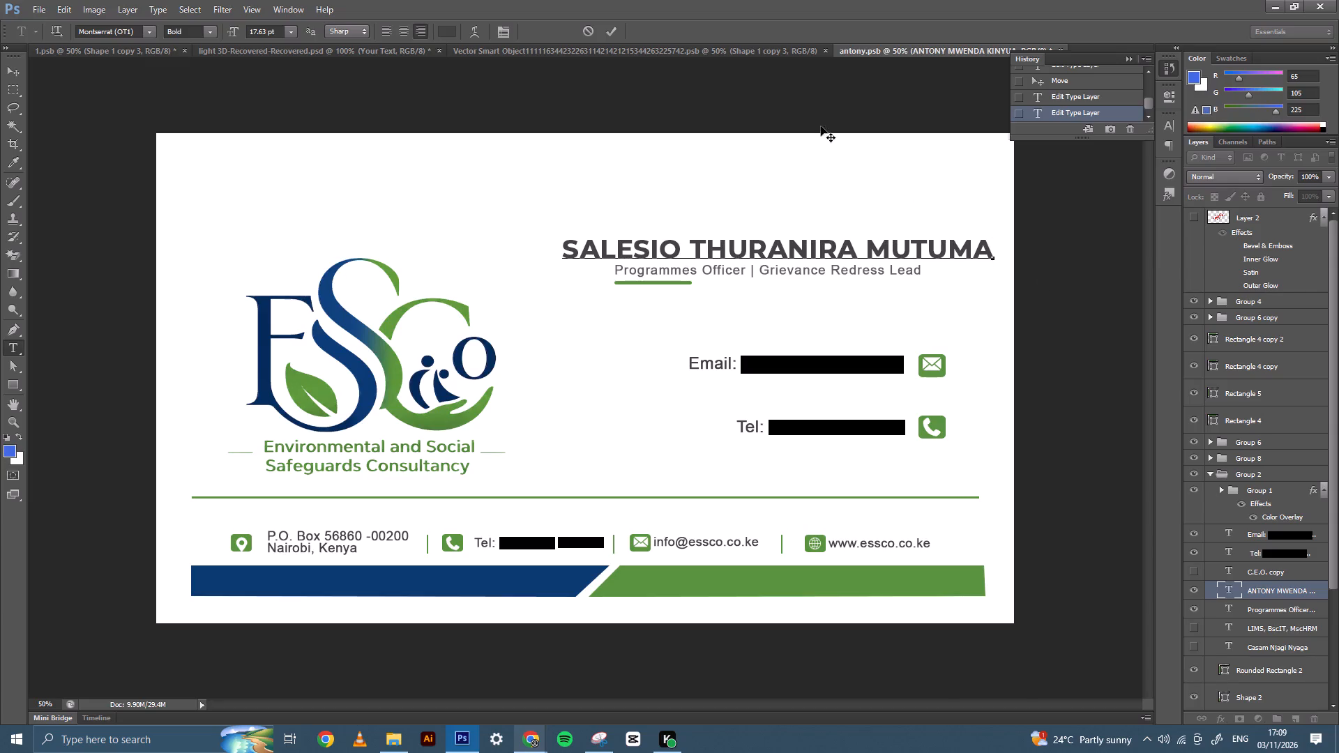
click(613, 33)
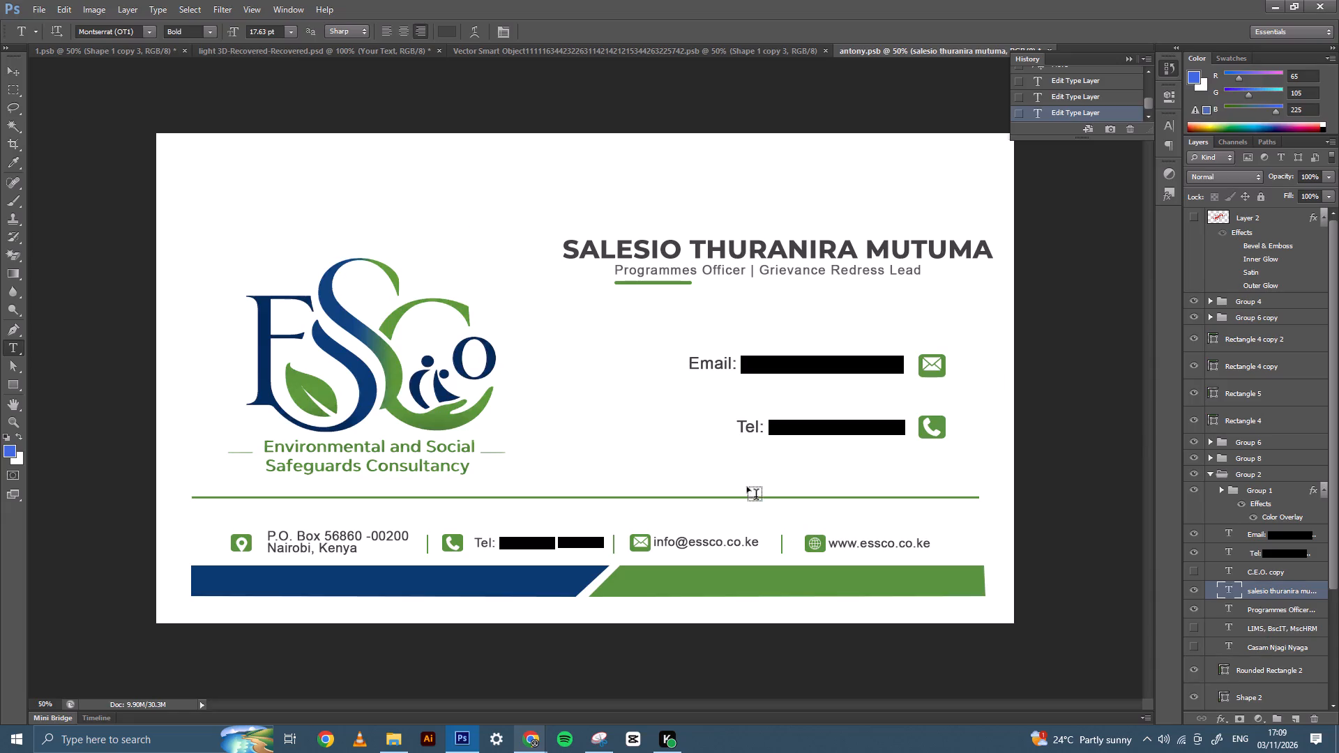
Select the text "Grievance Redress Lead" in the job title for replacement.
drag(763, 274, 924, 282)
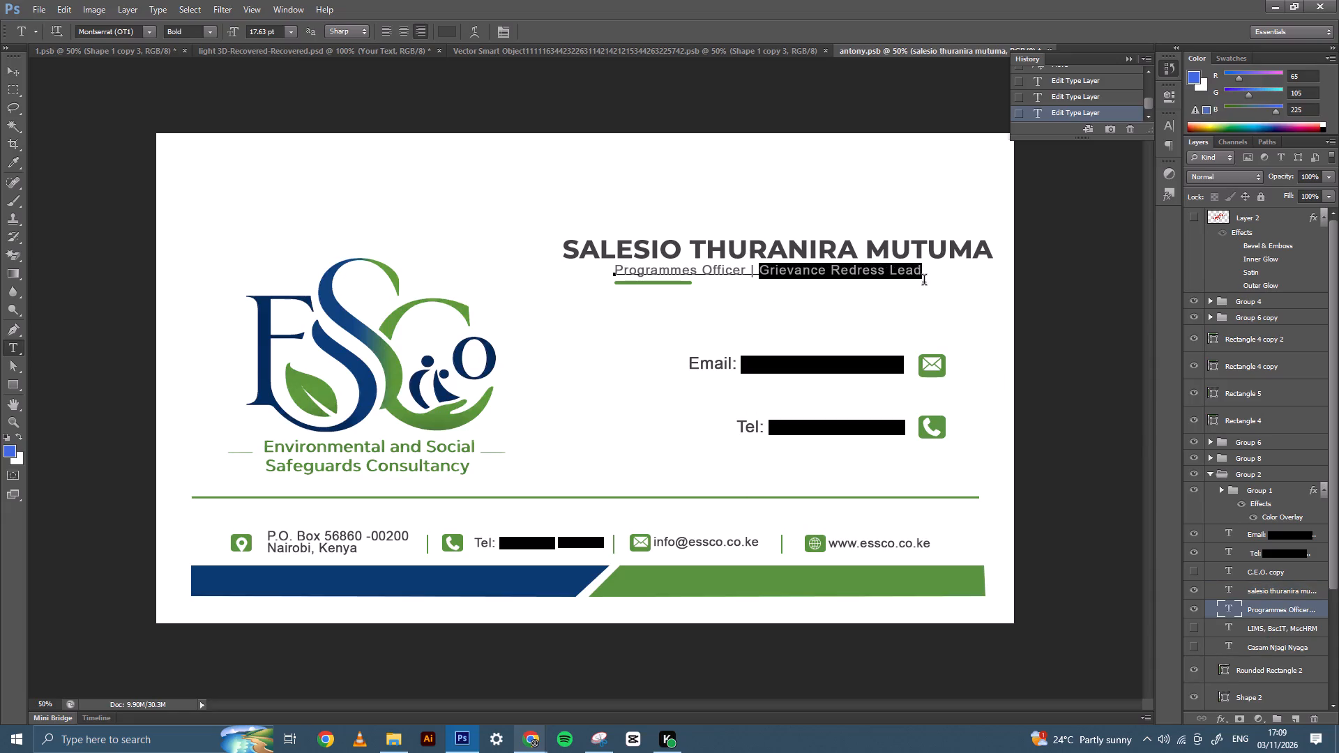
drag(924, 282, 930, 282)
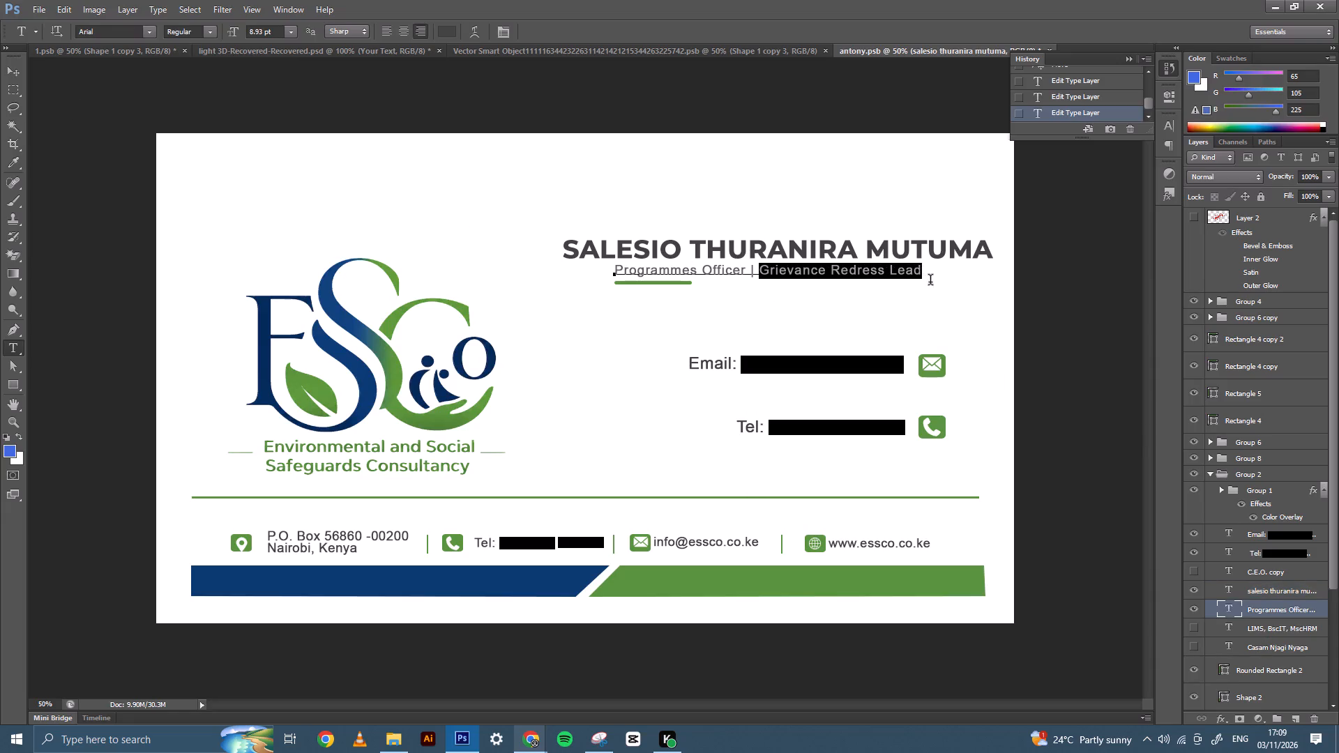
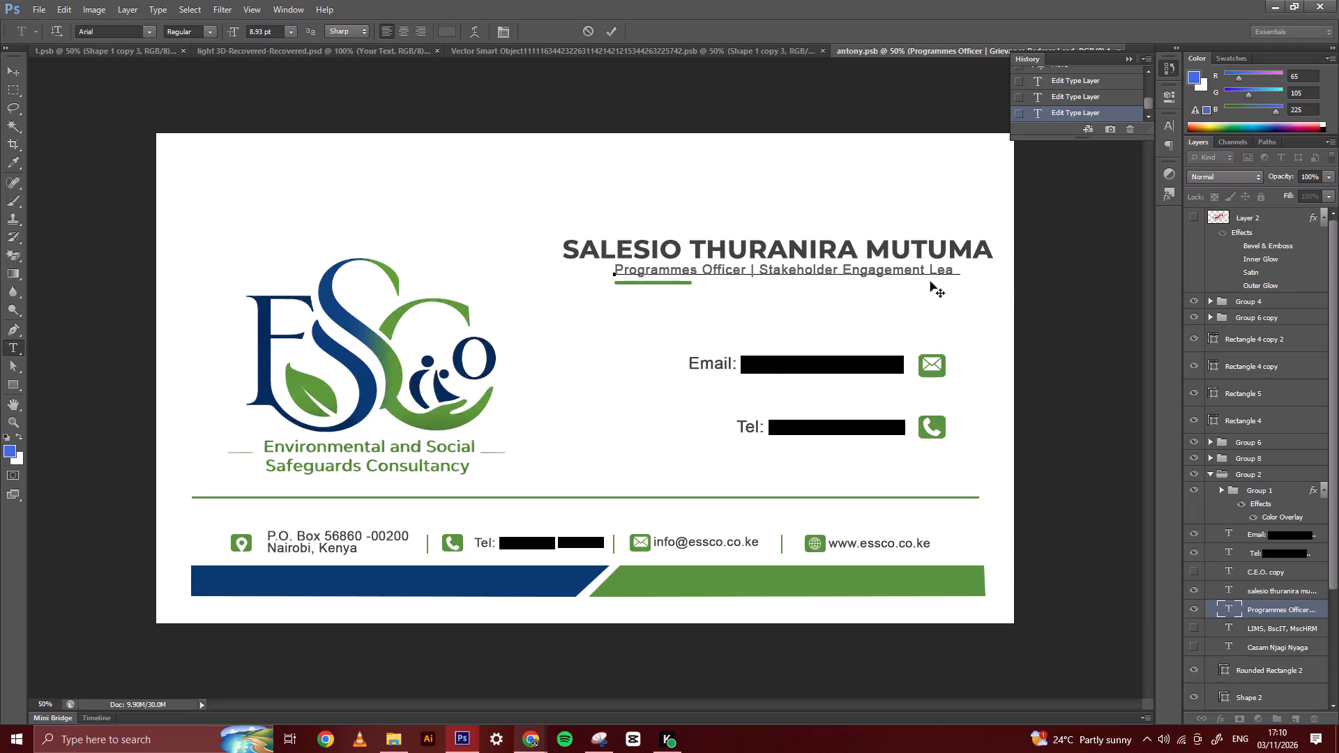
Commit the job title edit as "Programmes Officer | Stakeholder Engagement Lead".
click(614, 34)
Move the job title and its green underline together so they start at the left edge of the bold name.
ctrl+click(1268, 673)
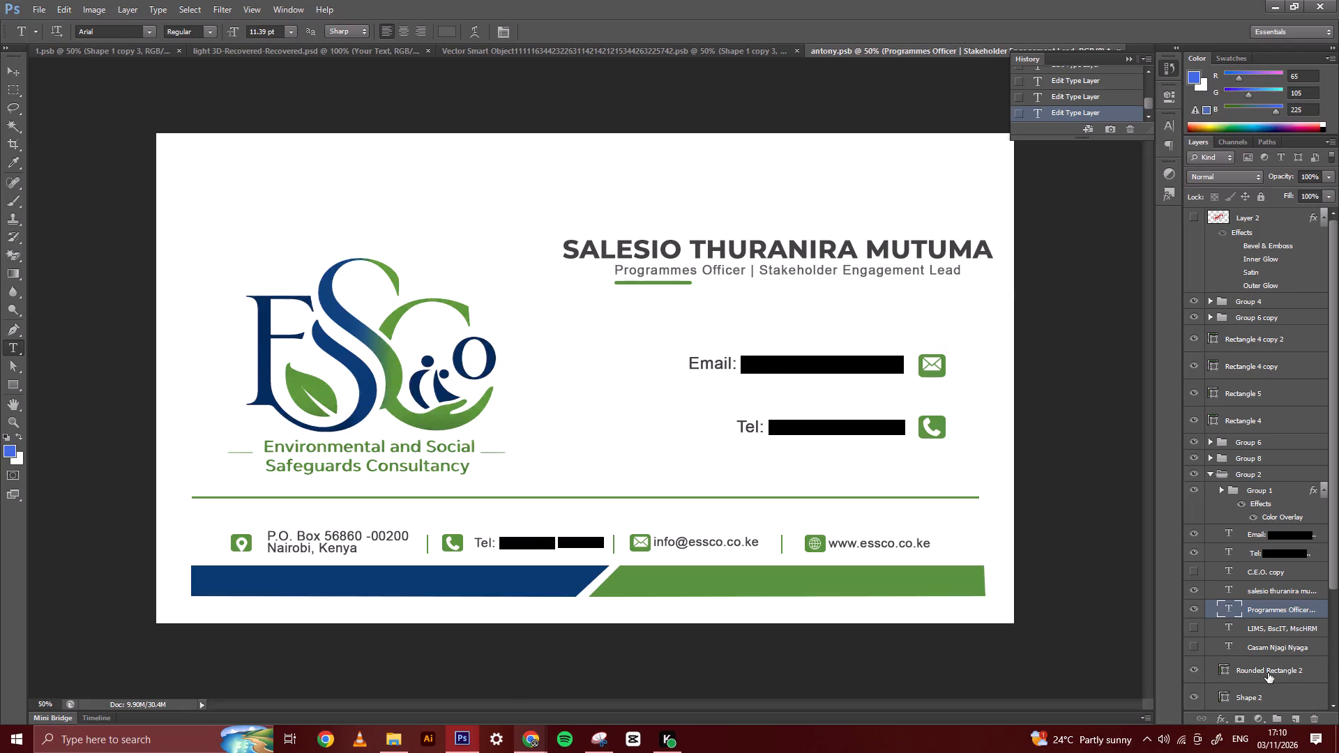
click(8, 71)
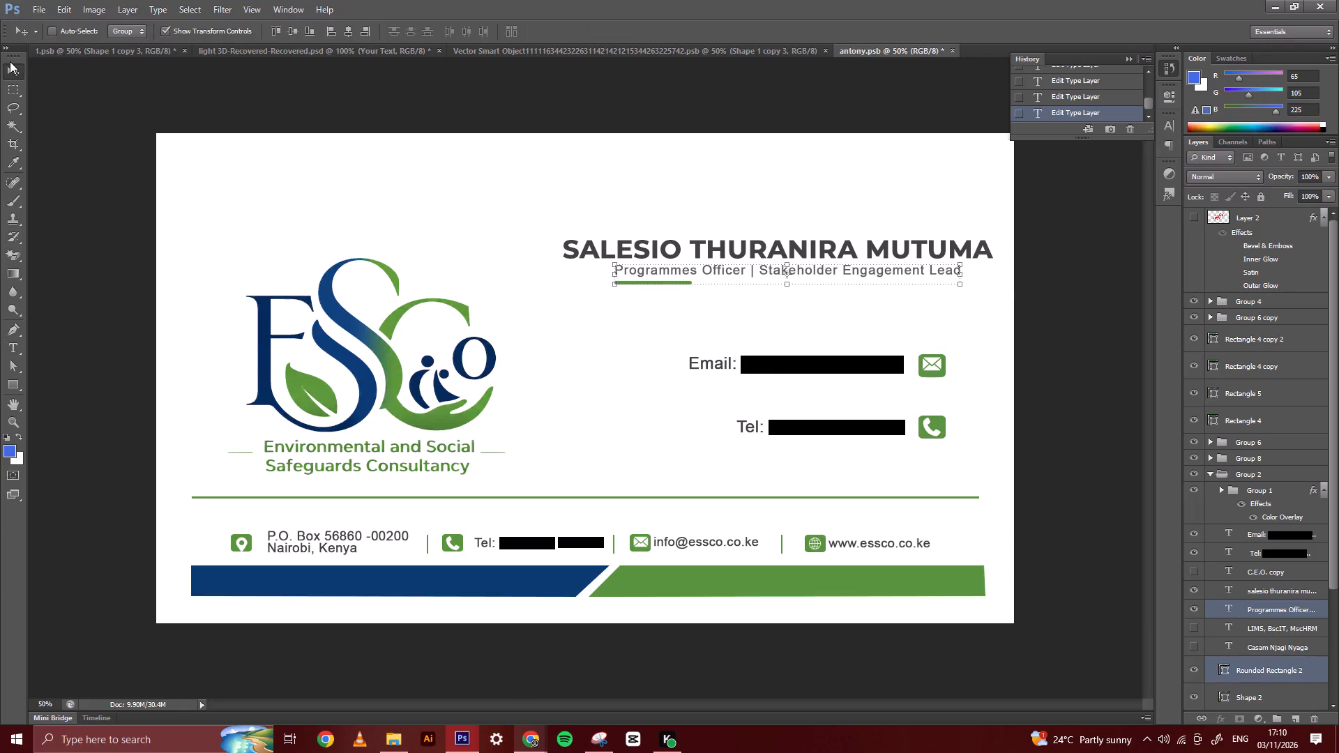
key(Left)
key(Left)
key(Left)
key(Left)
key(Left)
key(Left)
key(Left)
key(Left)
key(Left)
key(Left)
key(Left)
key(Left)
key(Left)
key(Left)
key(Left)
key(Left)
key(Left)
key(Left)
key(Left)
key(Left)
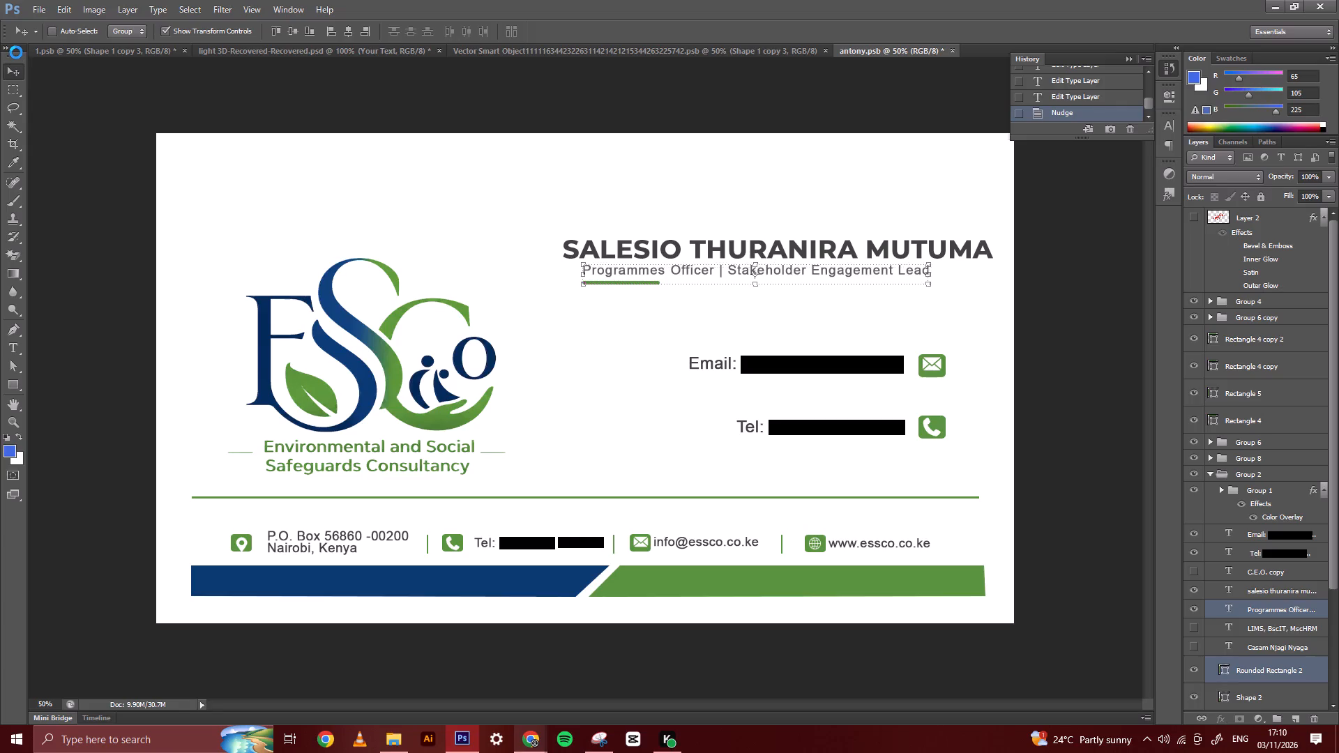
key(Left)
key(Left)
key(Left)
key(Left)
key(Left)
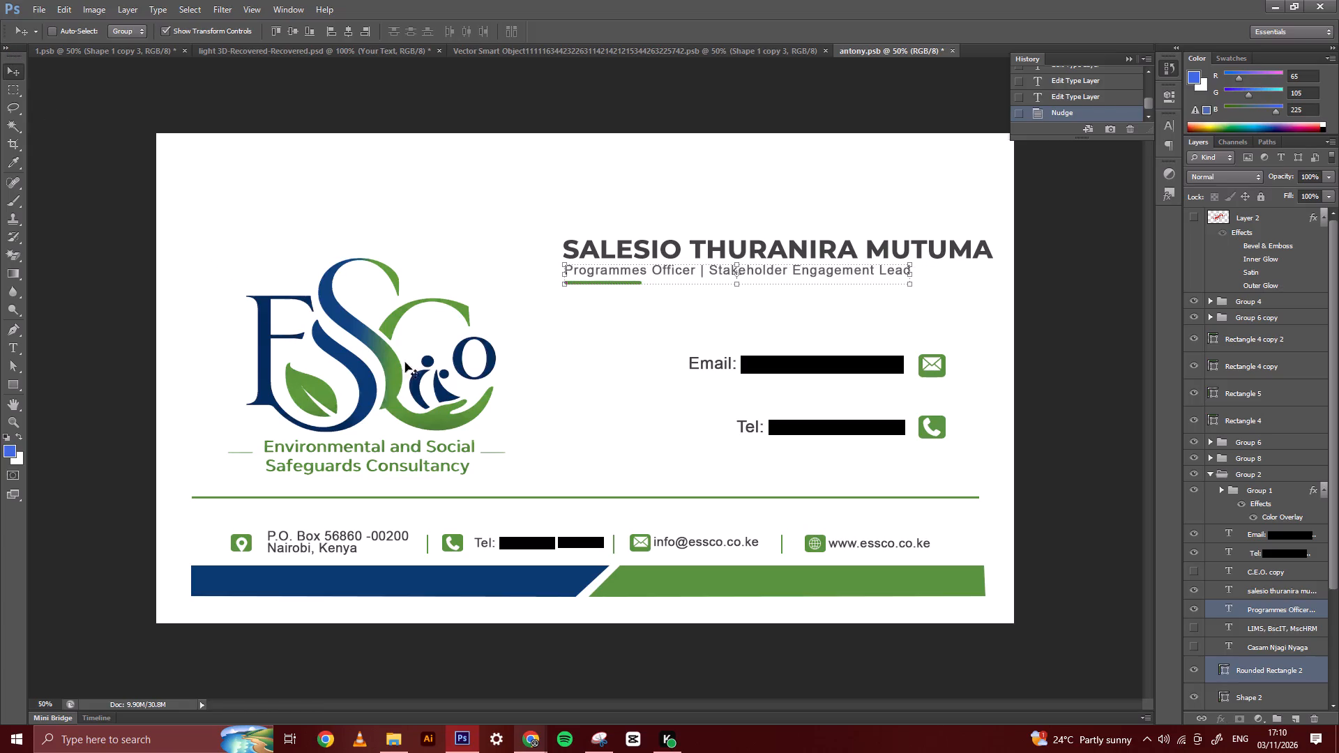
Replace the part before the @ in the personal email line with the new cardholder's first name in lowercase.
click(13, 350)
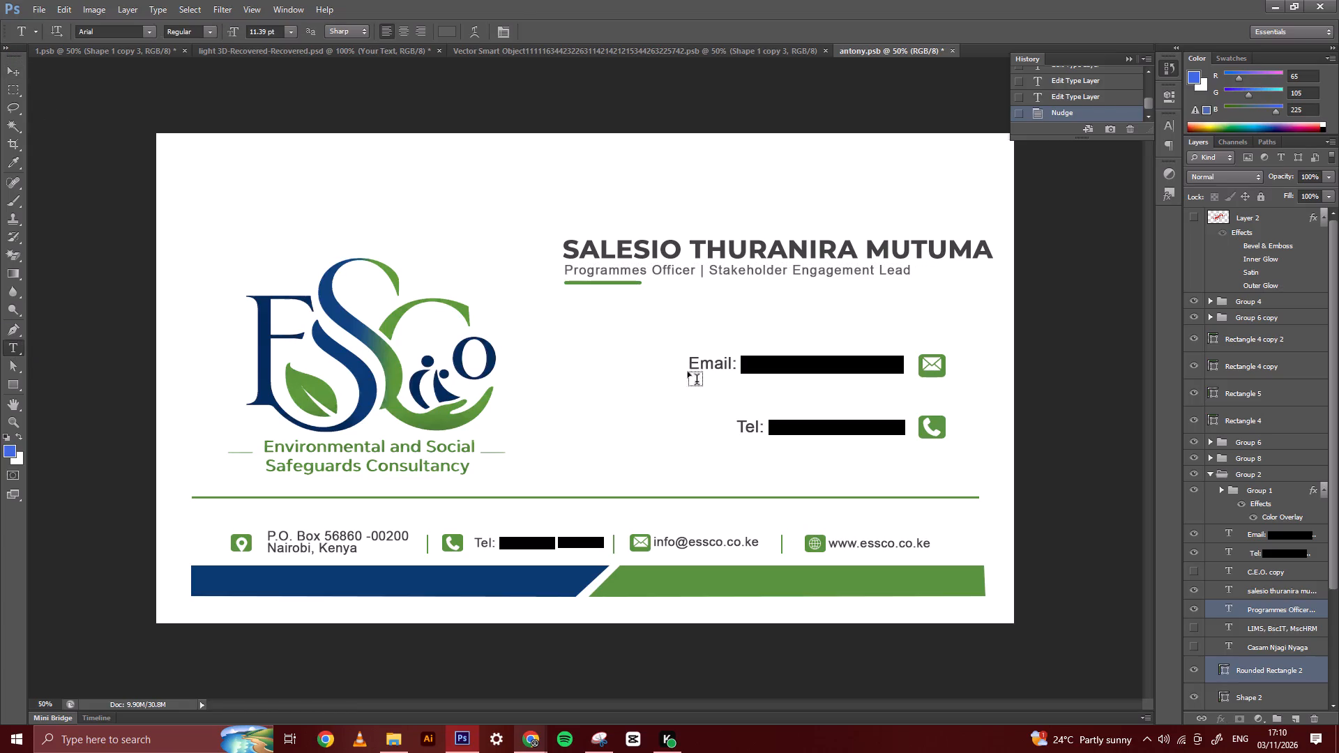
drag(793, 369, 757, 363)
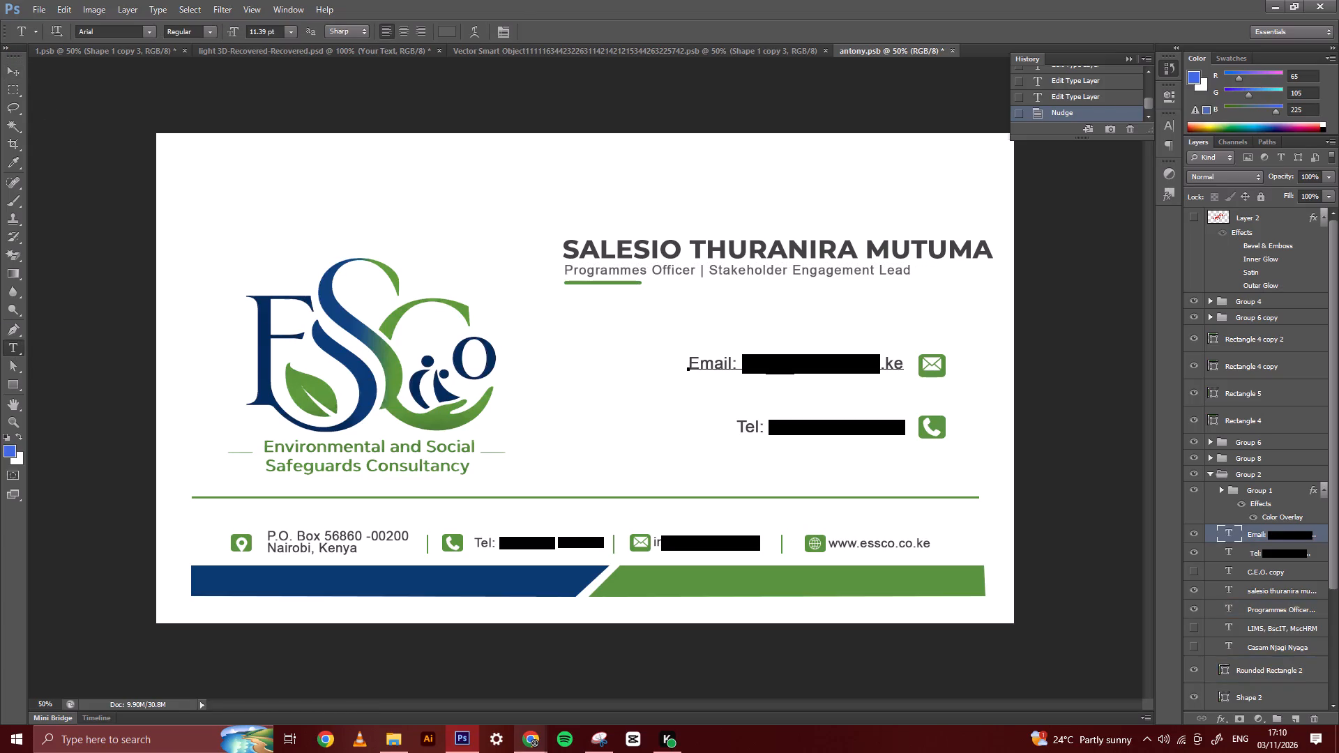
drag(757, 363, 746, 363)
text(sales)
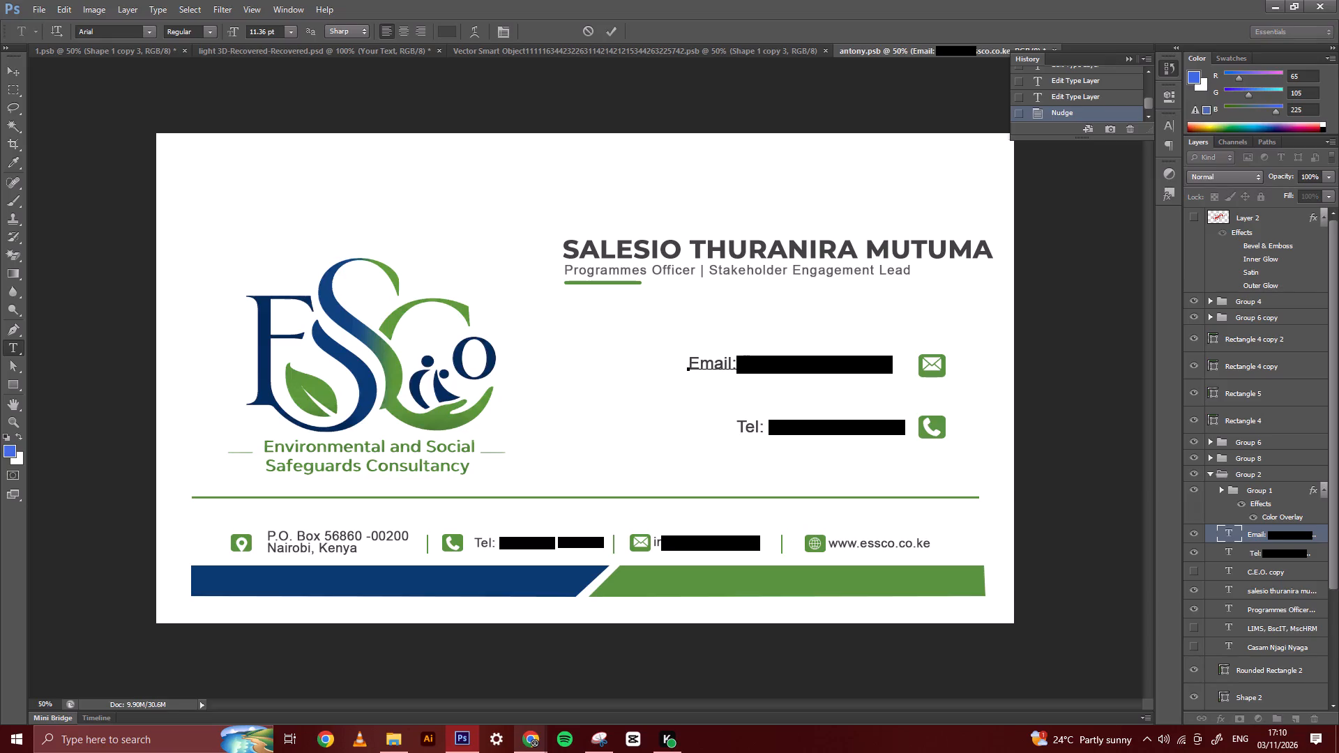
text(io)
click(612, 25)
Nudge the personal email line slightly left so its end lines up with the telephone line below.
click(10, 74)
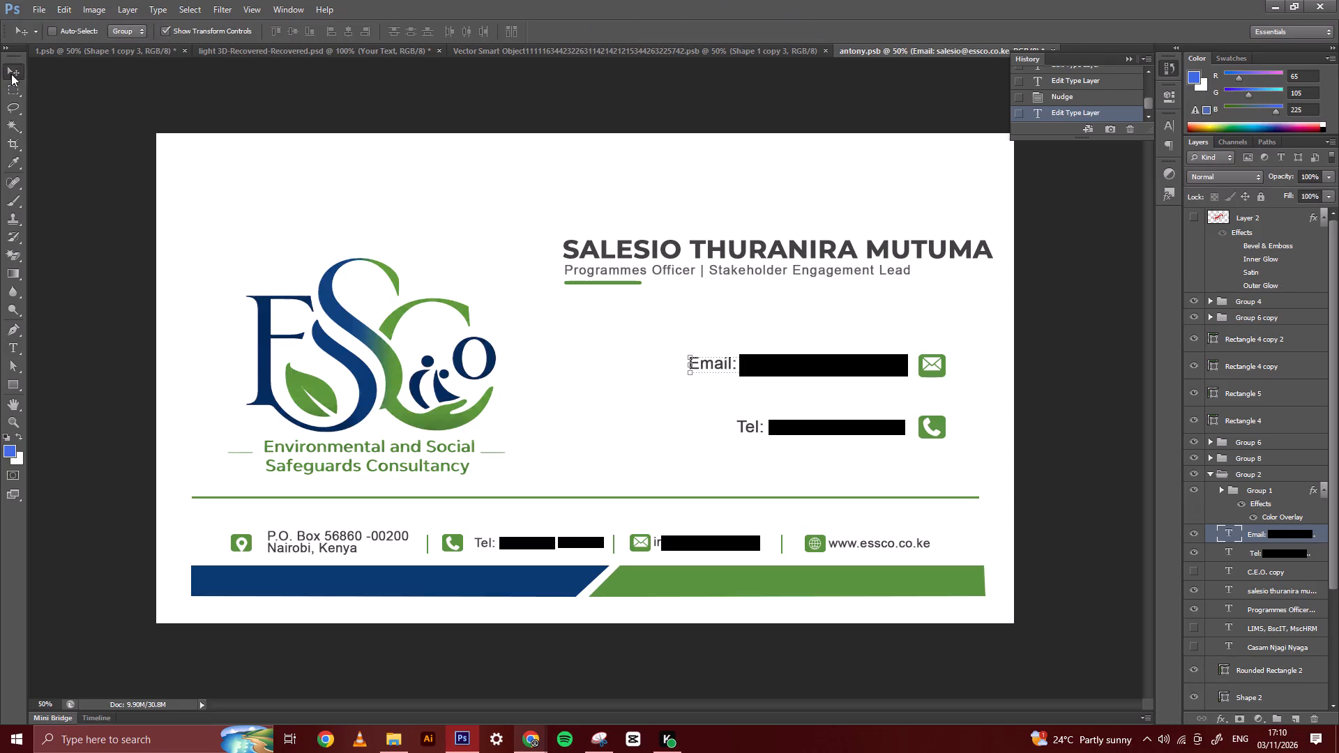
key(Left)
key(Left)
key(Left)
key(Left)
key(Left)
key(Left)
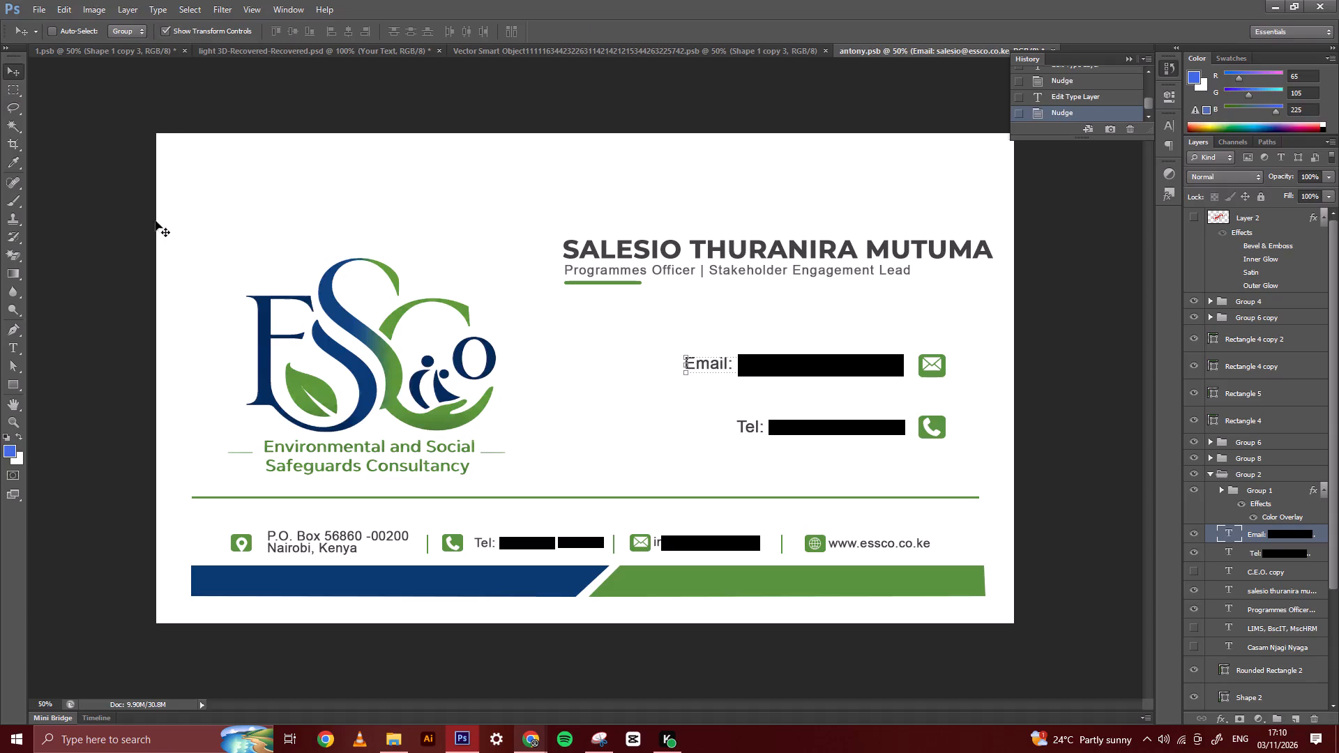
key(Right)
Replace the digits after the country code in the personal telephone line with the new cardholder's number.
click(13, 342)
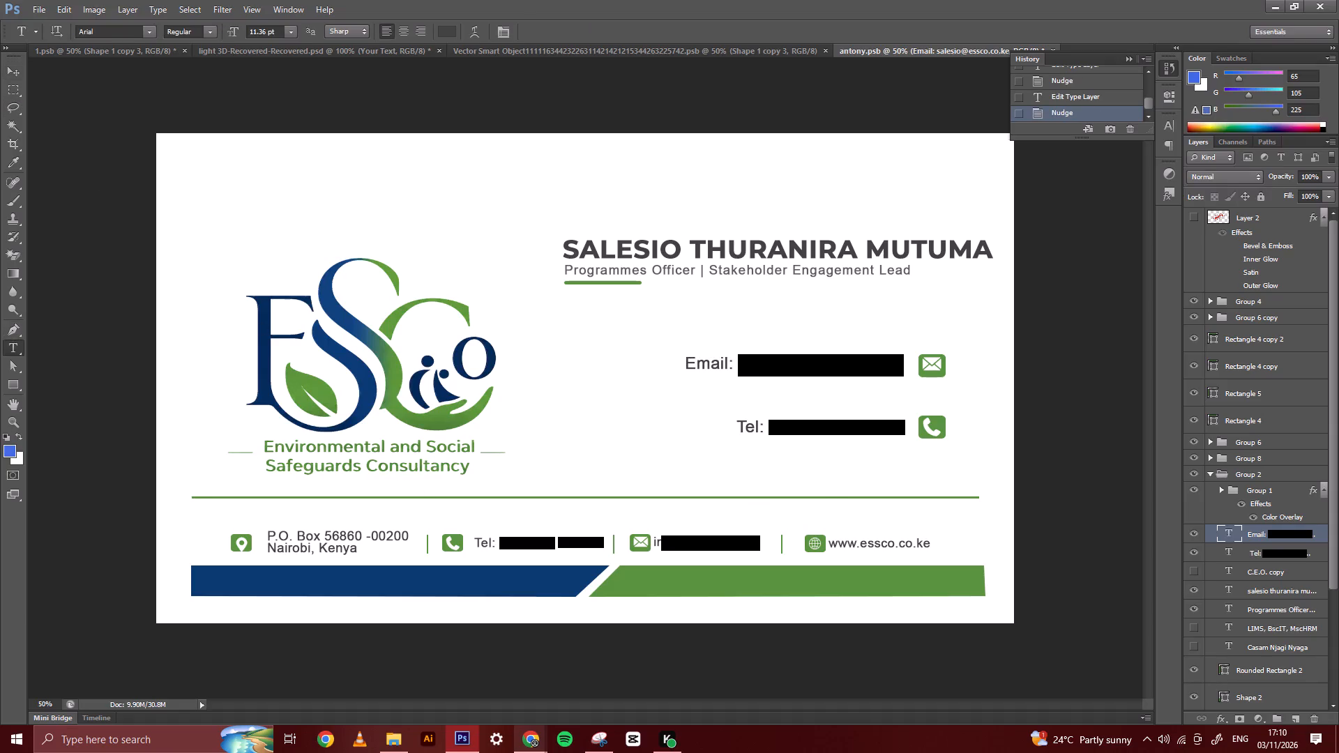
drag(824, 429, 846, 431)
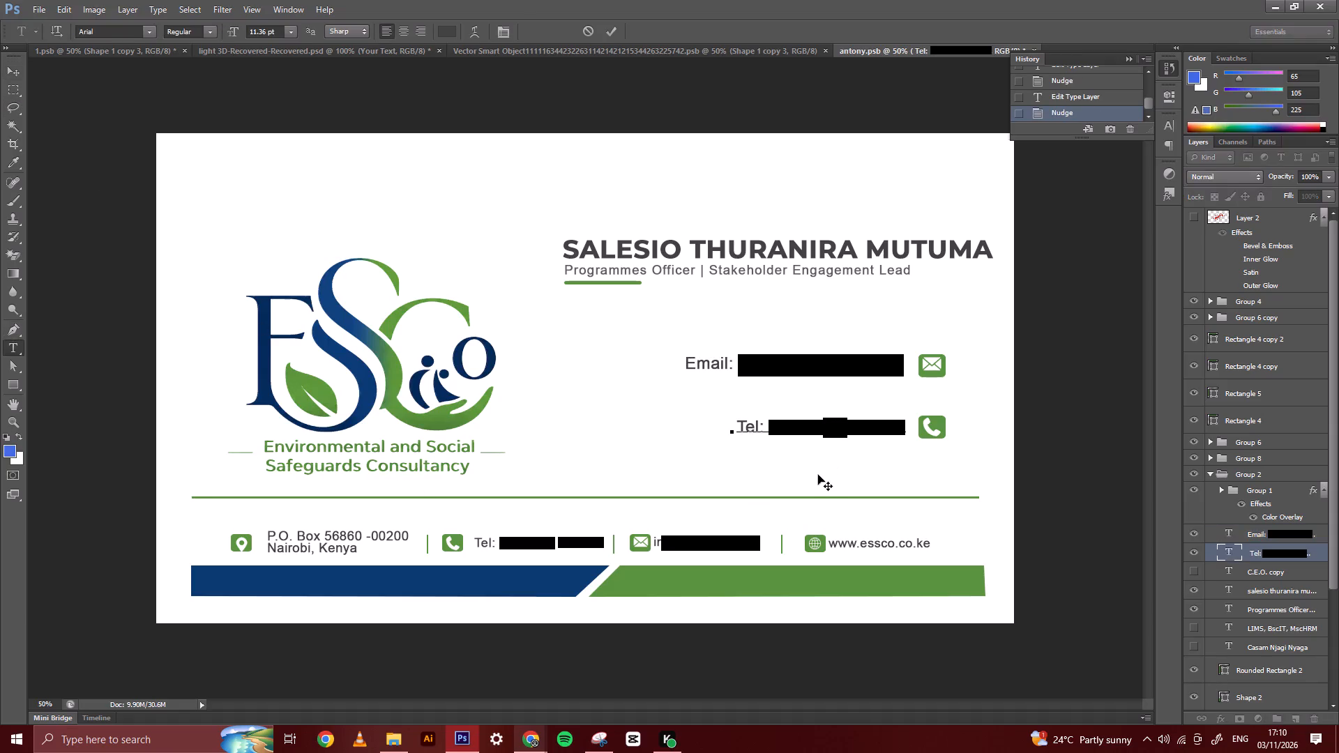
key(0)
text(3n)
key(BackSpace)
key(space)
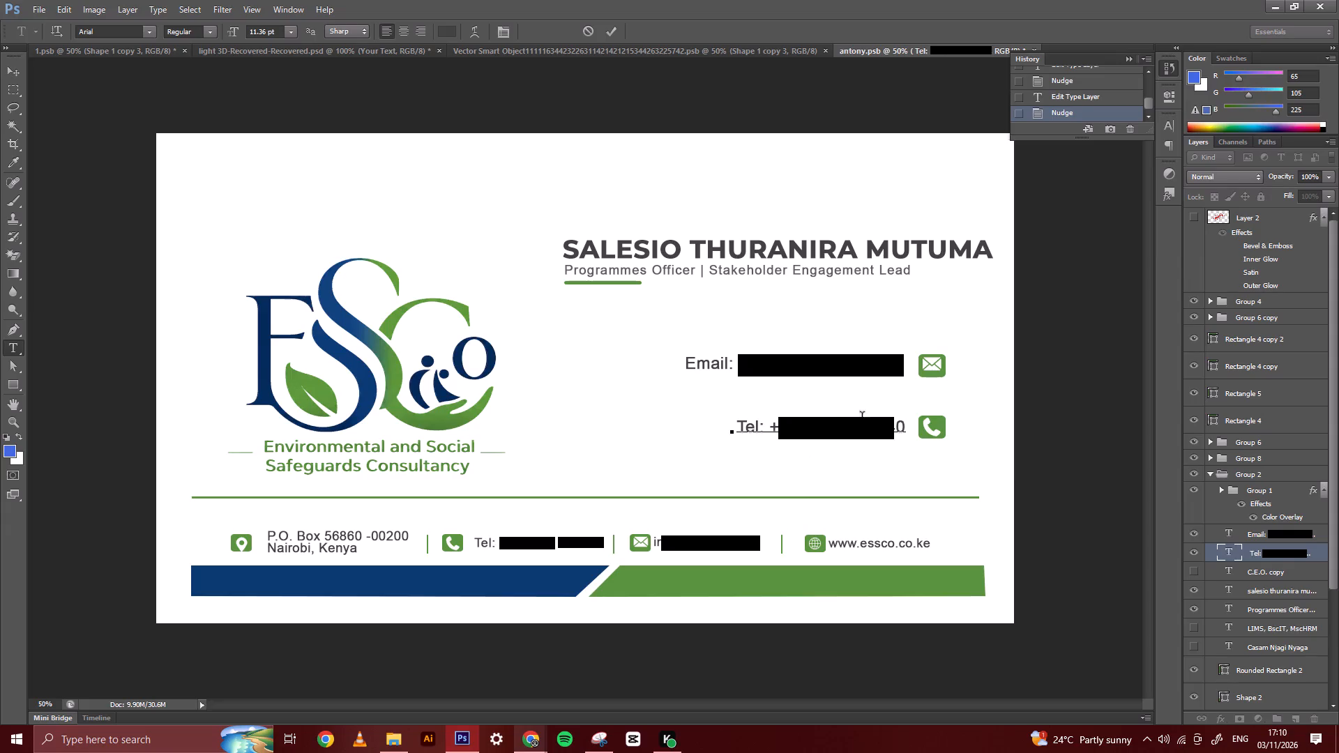
drag(849, 429, 906, 429)
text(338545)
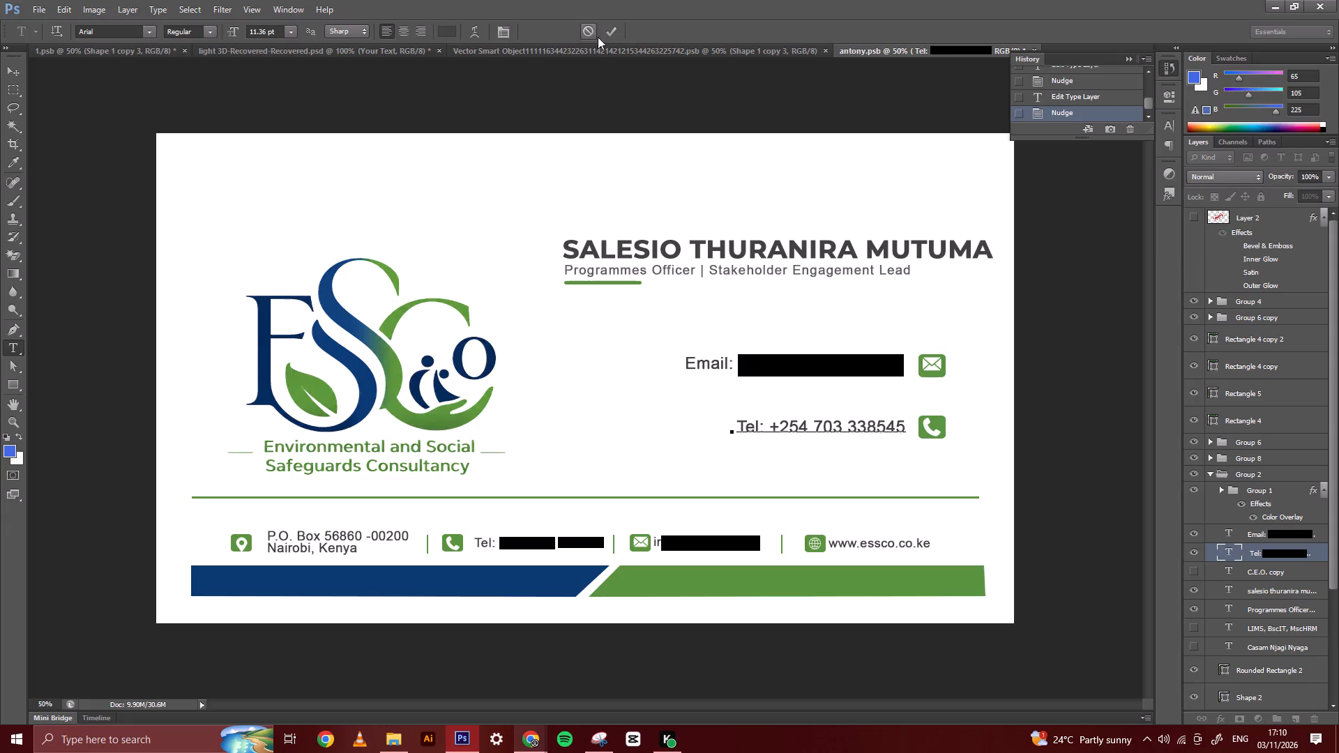
click(611, 31)
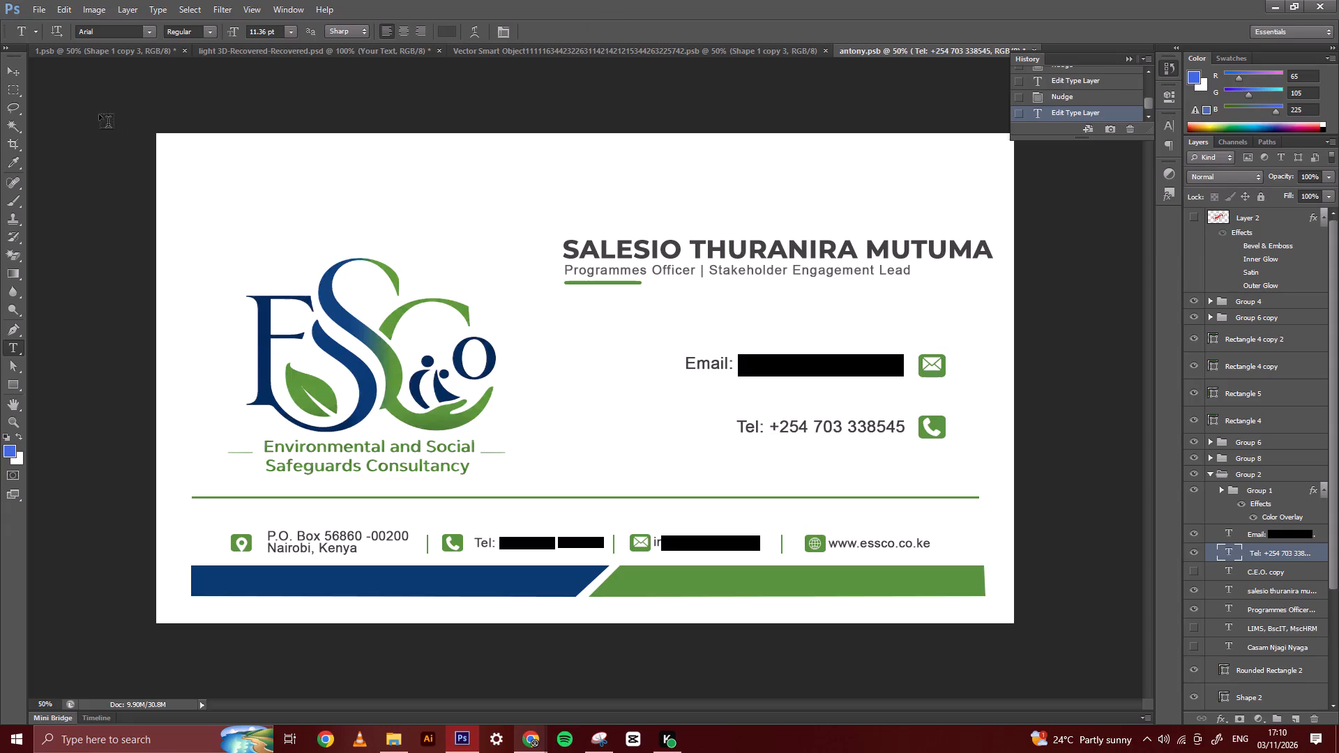
Show the SAMPLE stamp layer over the card.
click(4, 72)
click(1193, 245)
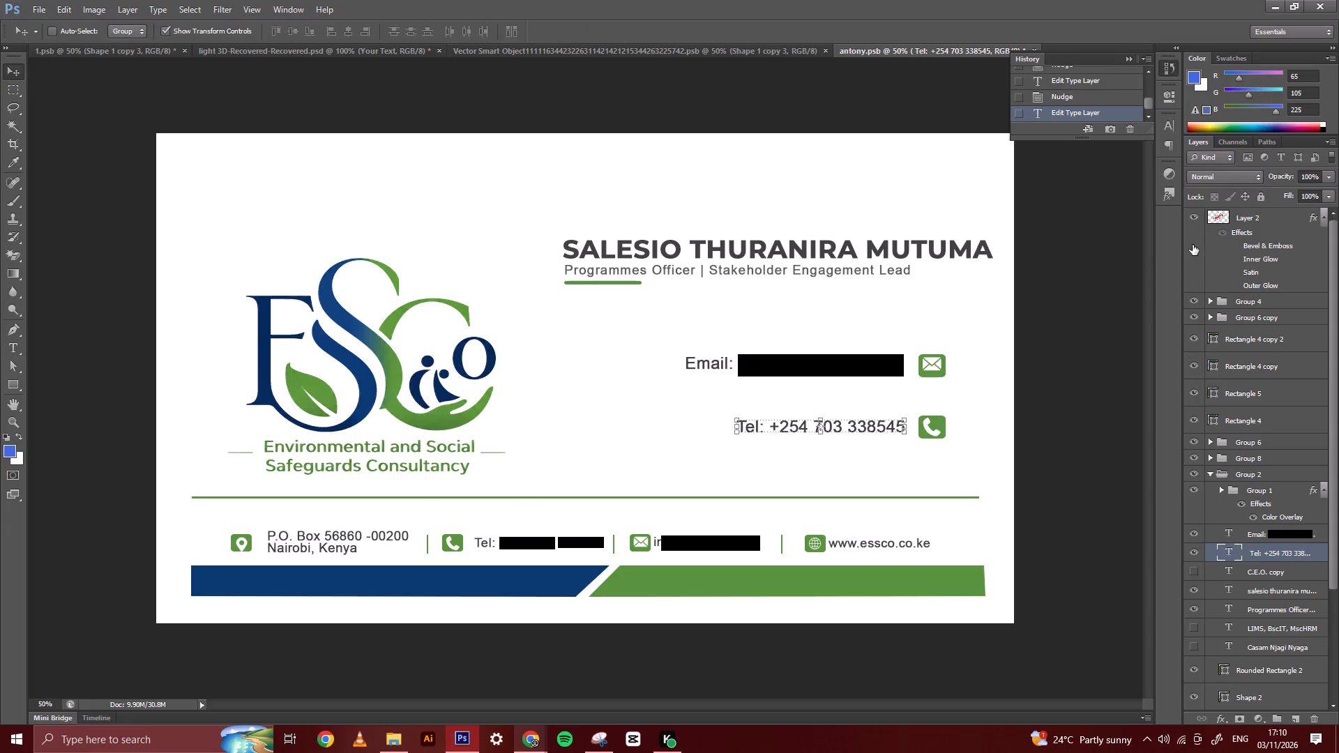
Save the stamped card as a Large Document Format file named "salesio" in the bcard folder.
key(ctrl+shift+s)
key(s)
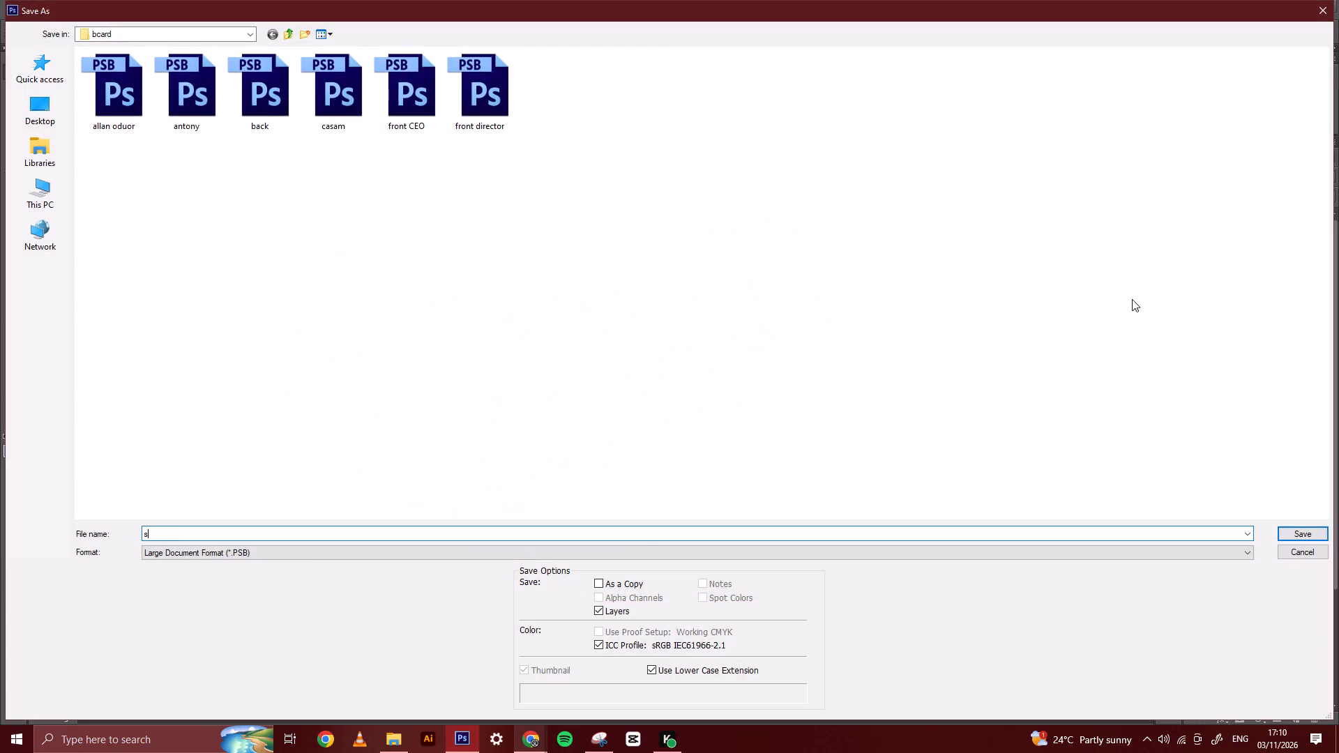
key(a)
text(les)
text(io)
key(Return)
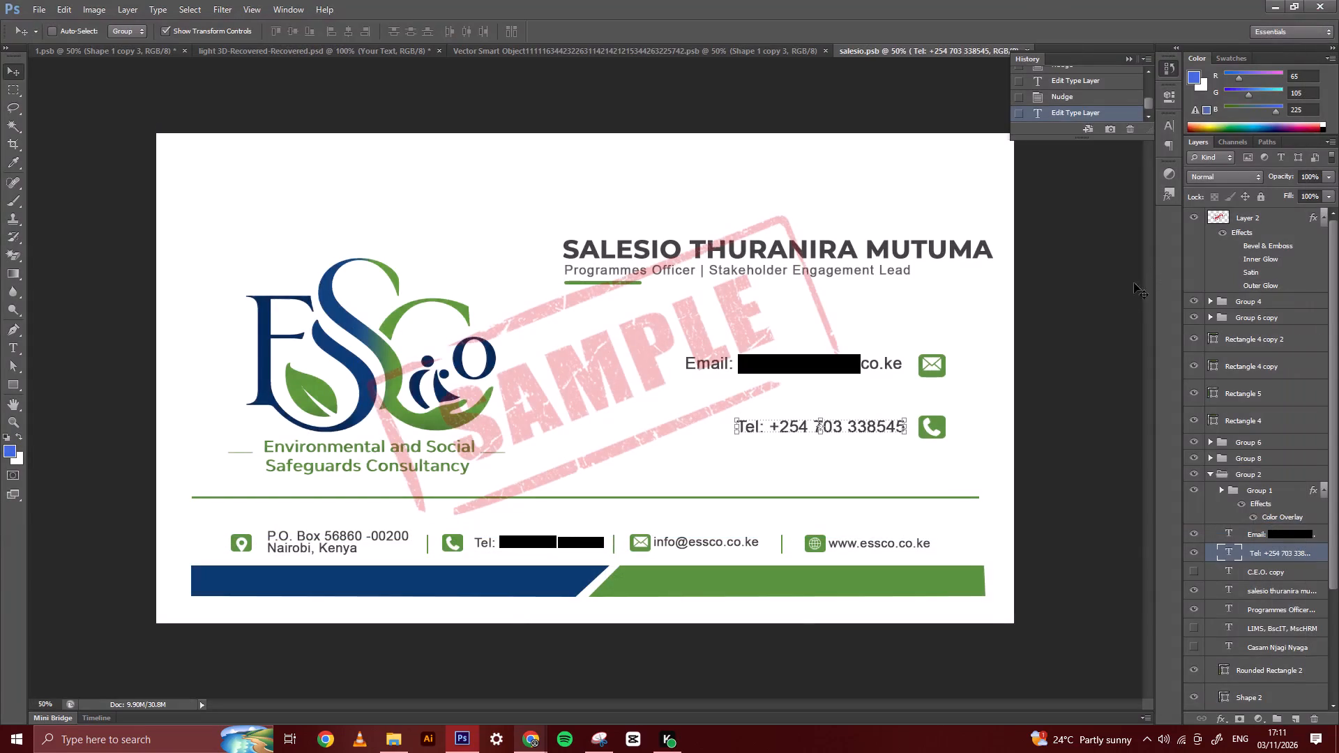
Start saving another version of the salesio card in the bcard folder.
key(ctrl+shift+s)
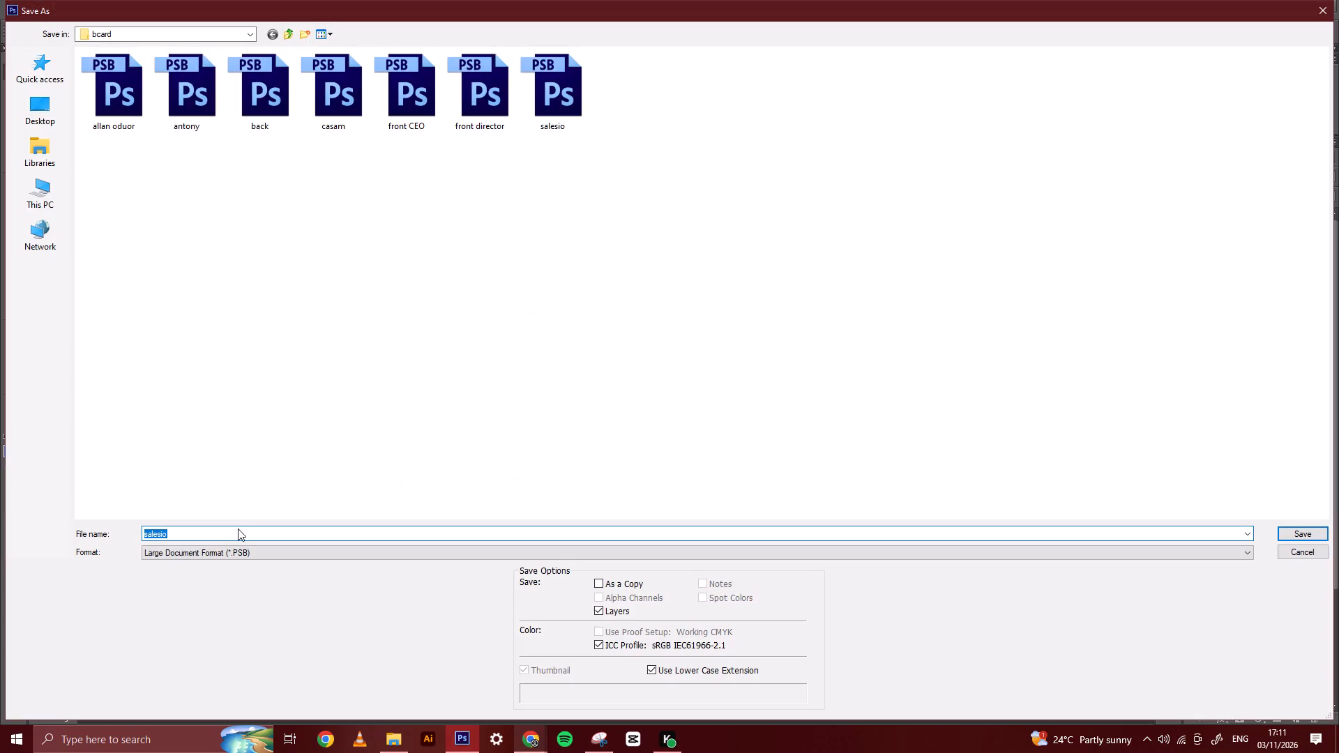
Save the stamped card as a Photoshop PDF named "salesio sample" in bcard, with layers excluded.
click(231, 540)
click(227, 531)
key(space)
text(samp)
text(le)
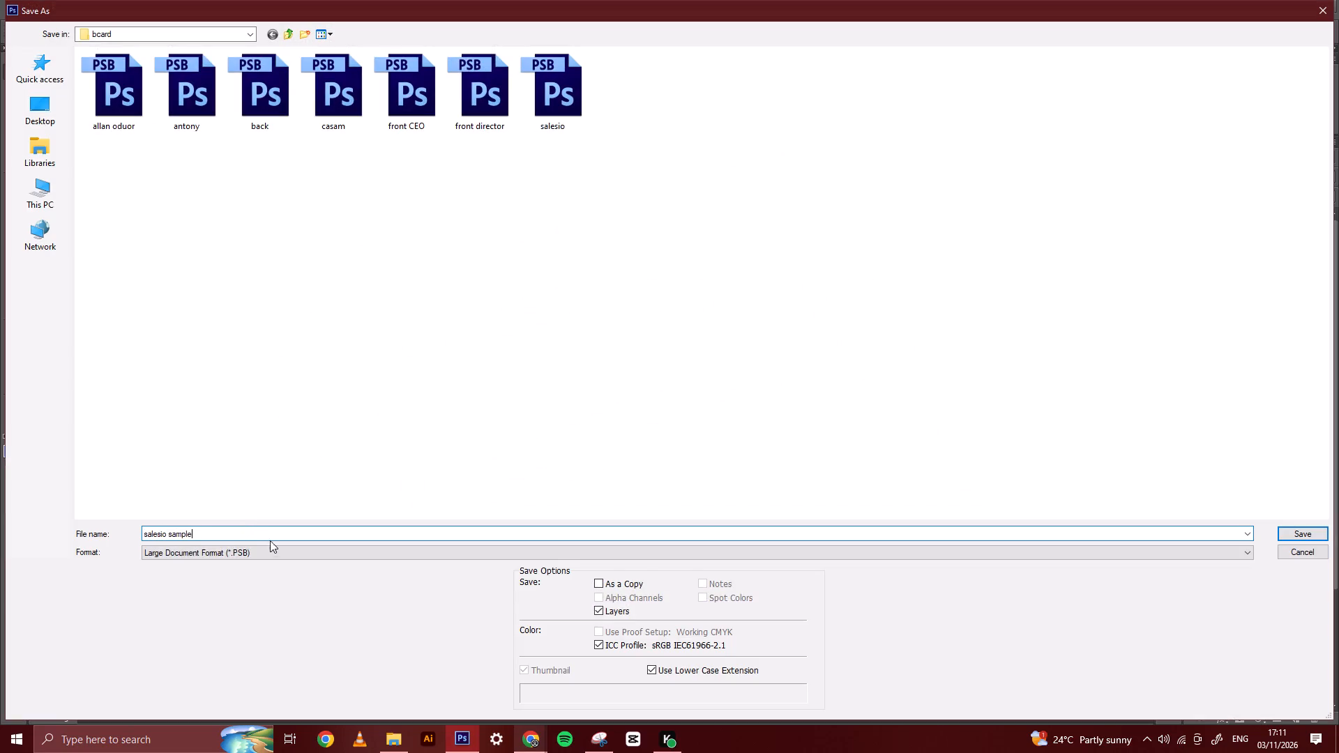
click(271, 546)
click(280, 682)
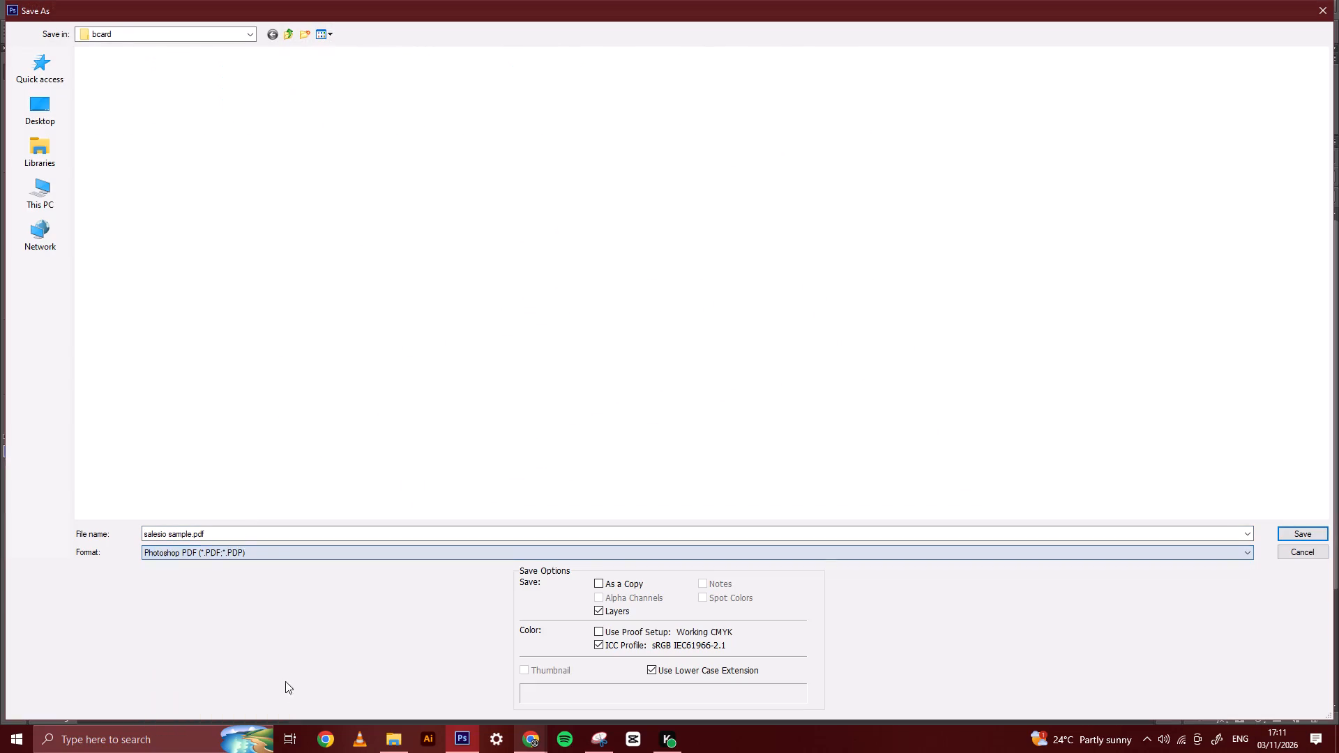
click(603, 611)
click(1285, 528)
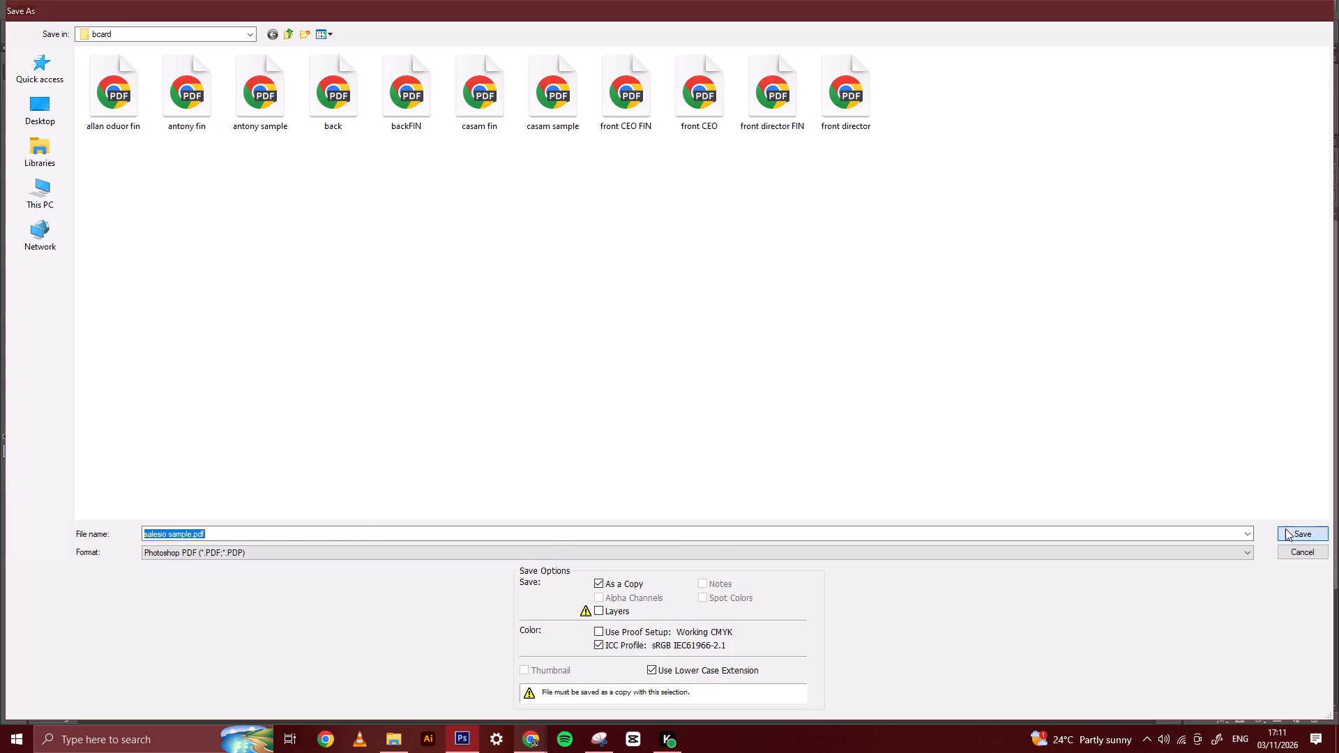
key(Return)
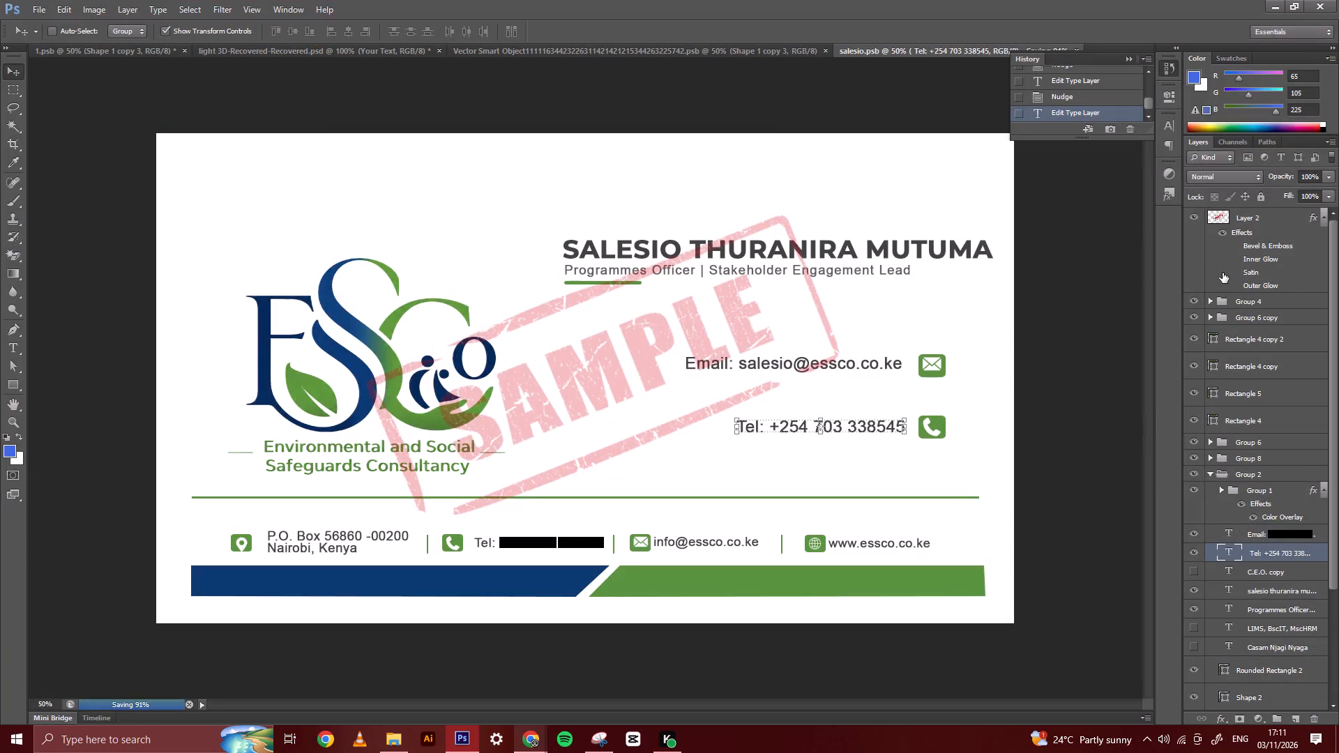
Hide the SAMPLE stamp and save the card as a Photoshop PDF named "salesio fin" in bcard, with layers excluded.
click(1195, 245)
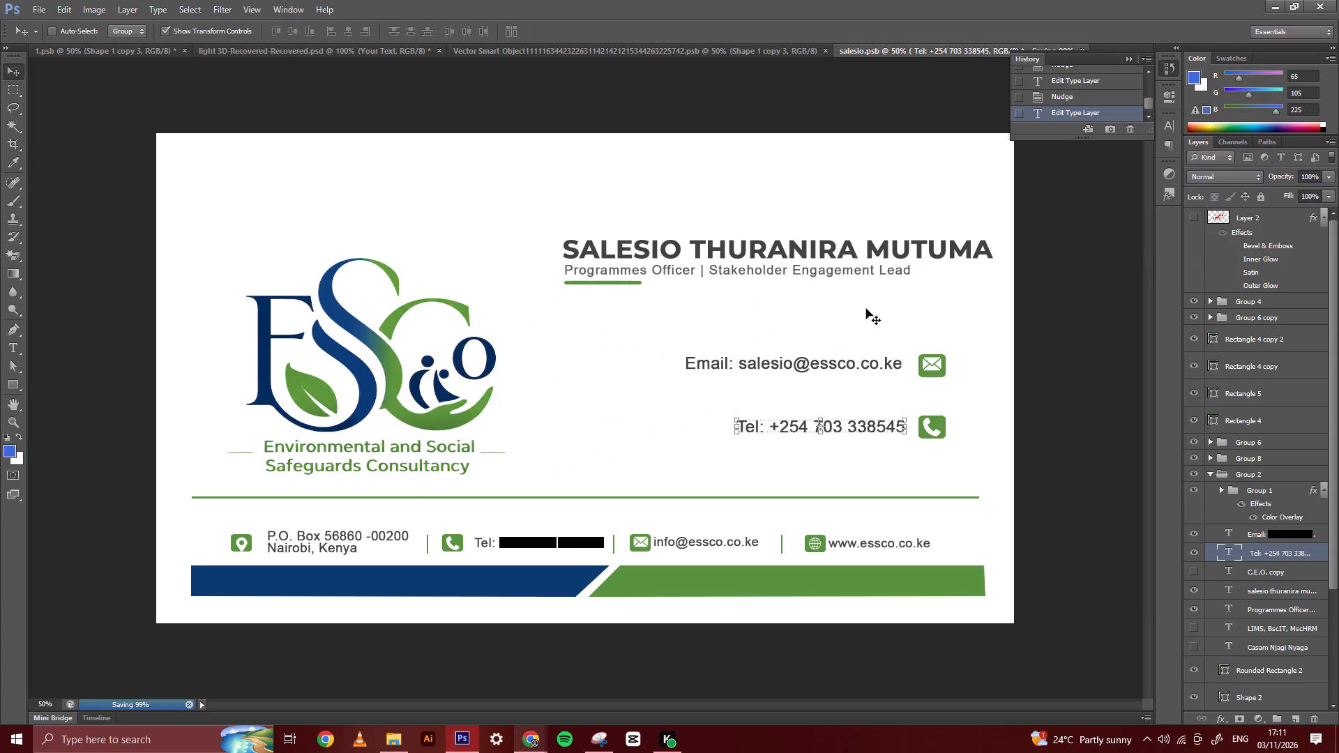
key(ctrl+shift+s)
key(ctrl+v)
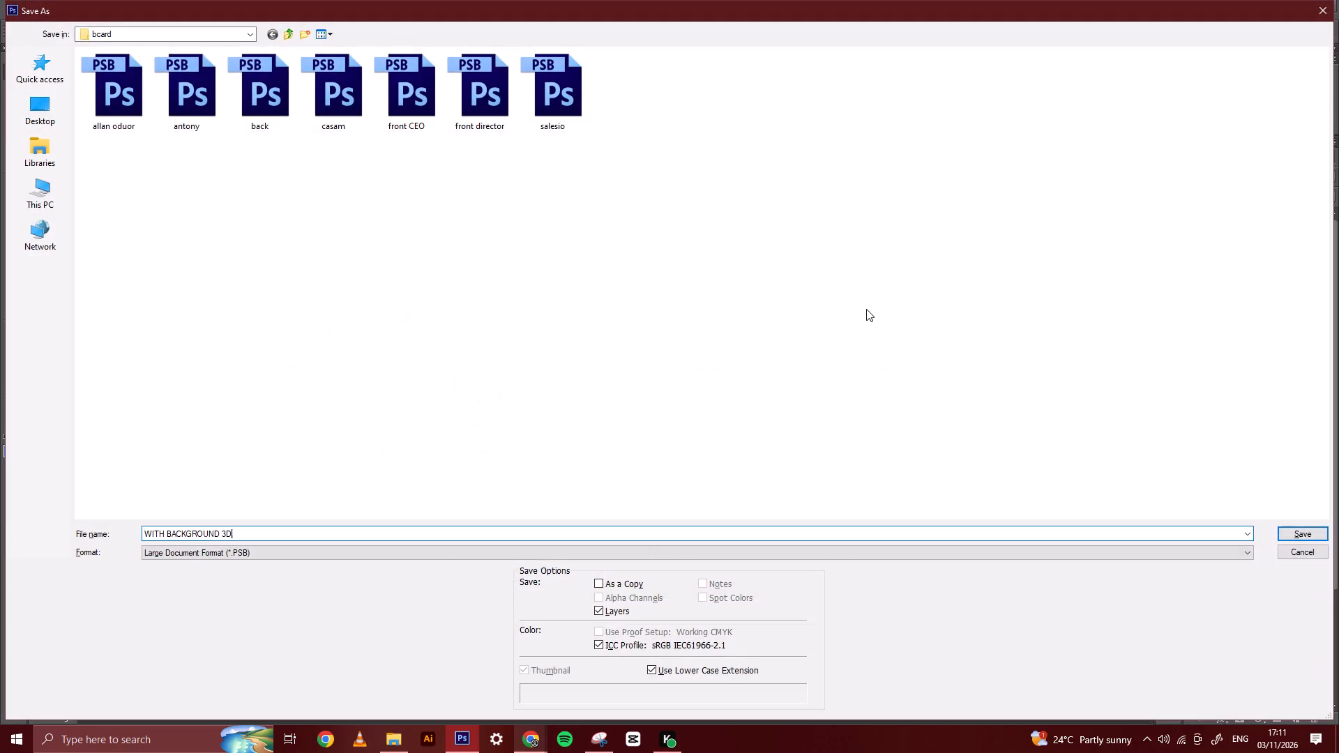
key(ctrl+v)
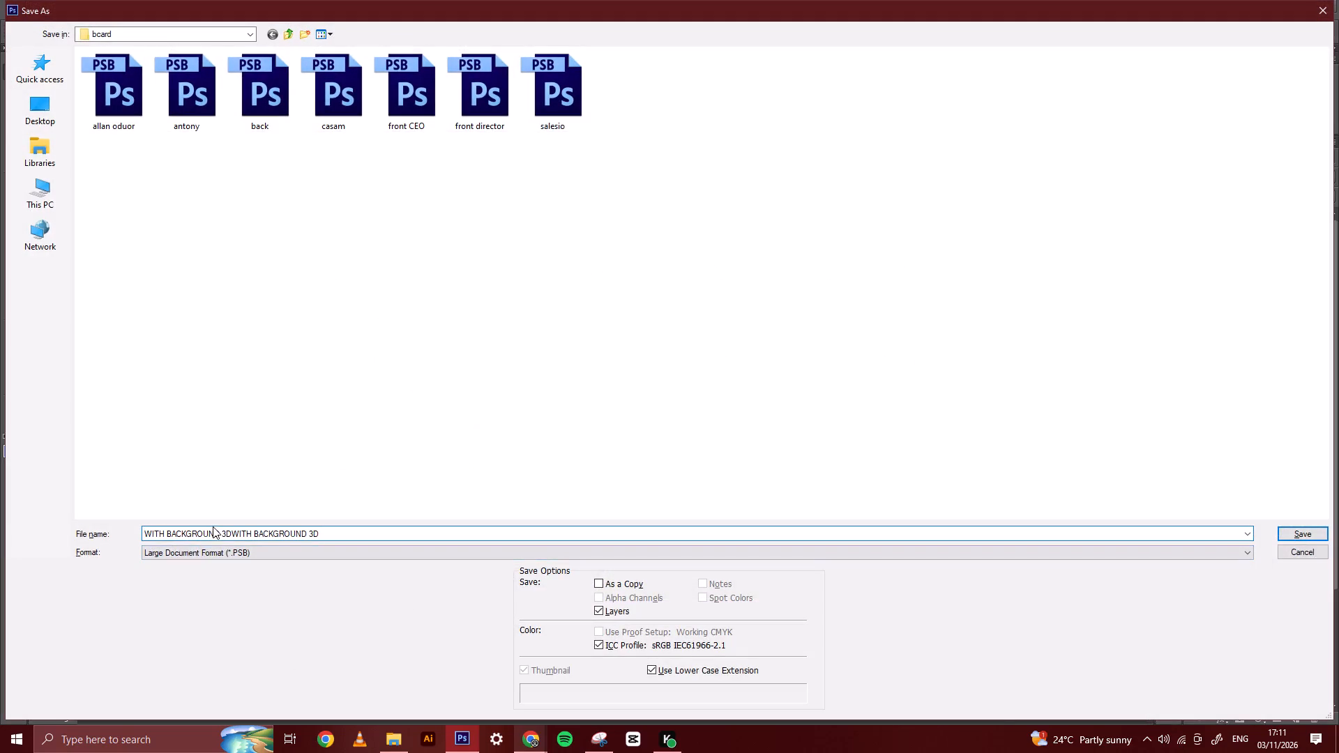
key(ctrl+a)
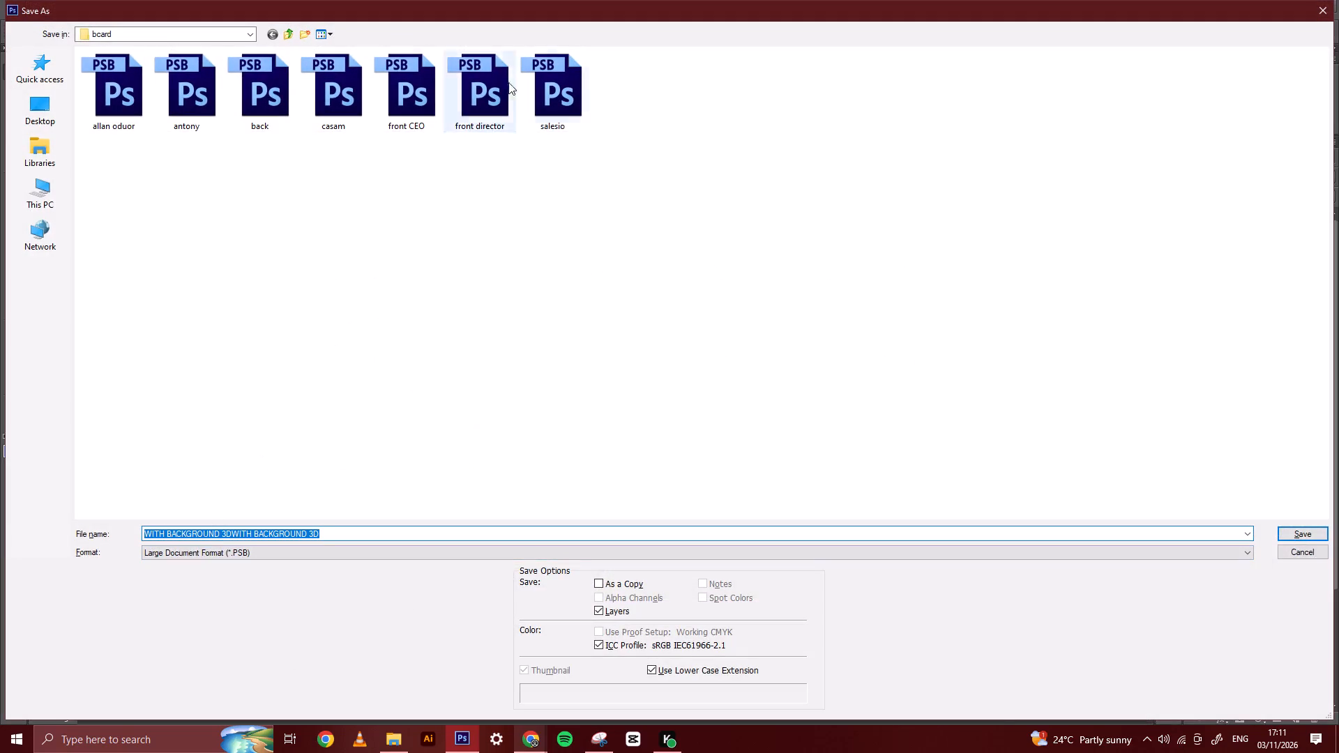
click(577, 73)
double_click(191, 531)
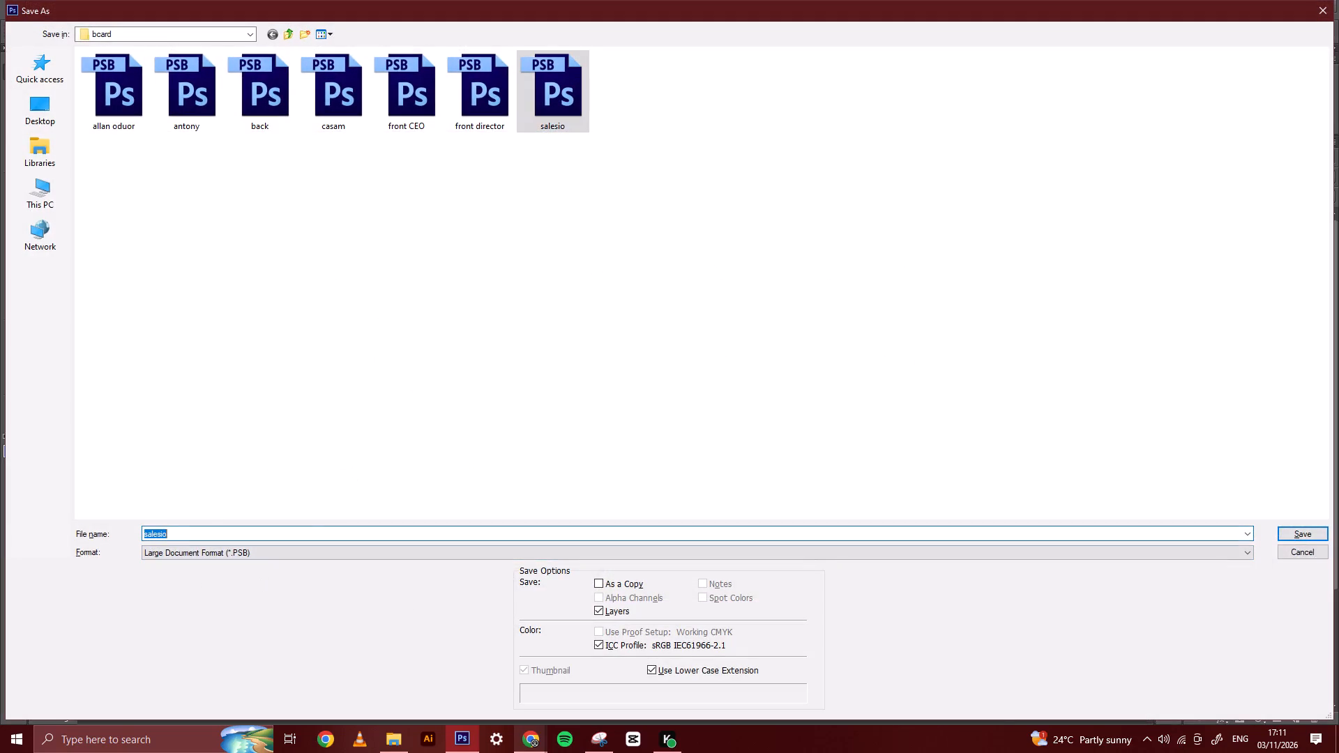
click(191, 531)
key(space)
text(fi)
key(n)
click(222, 551)
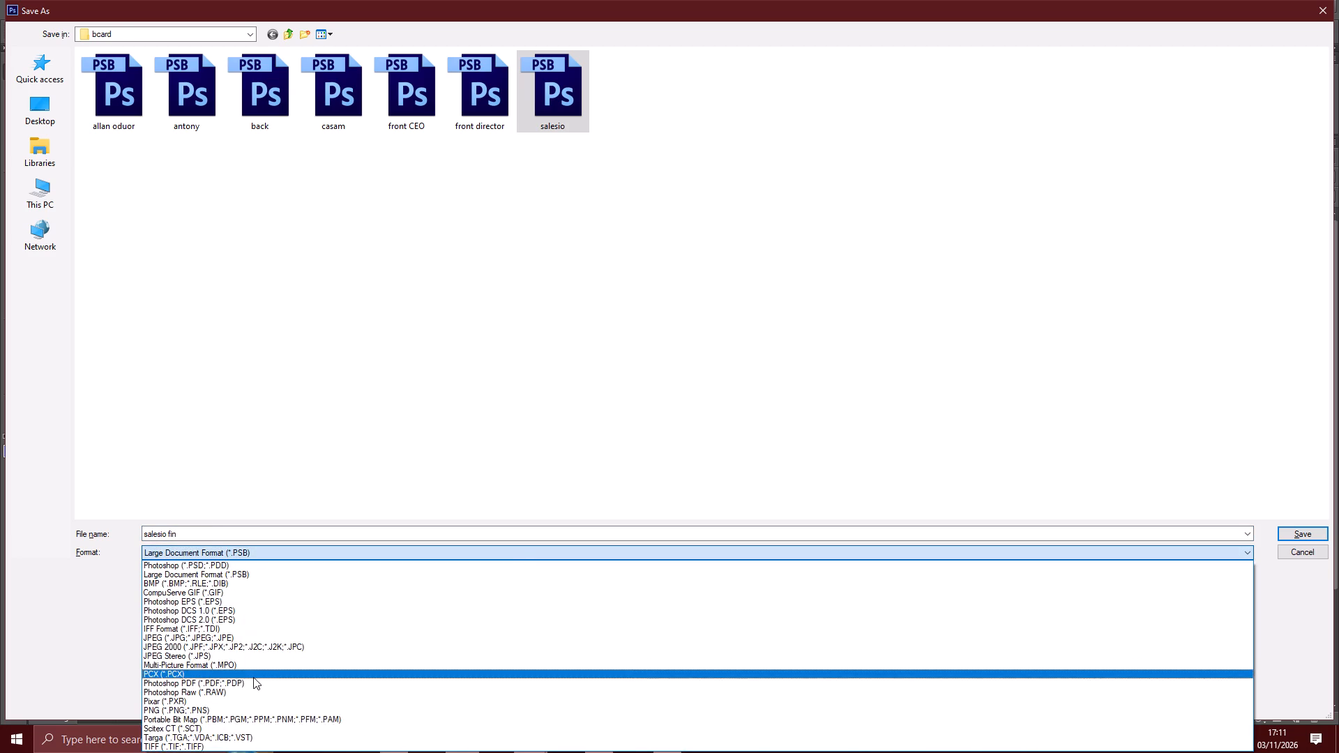
click(252, 677)
click(247, 558)
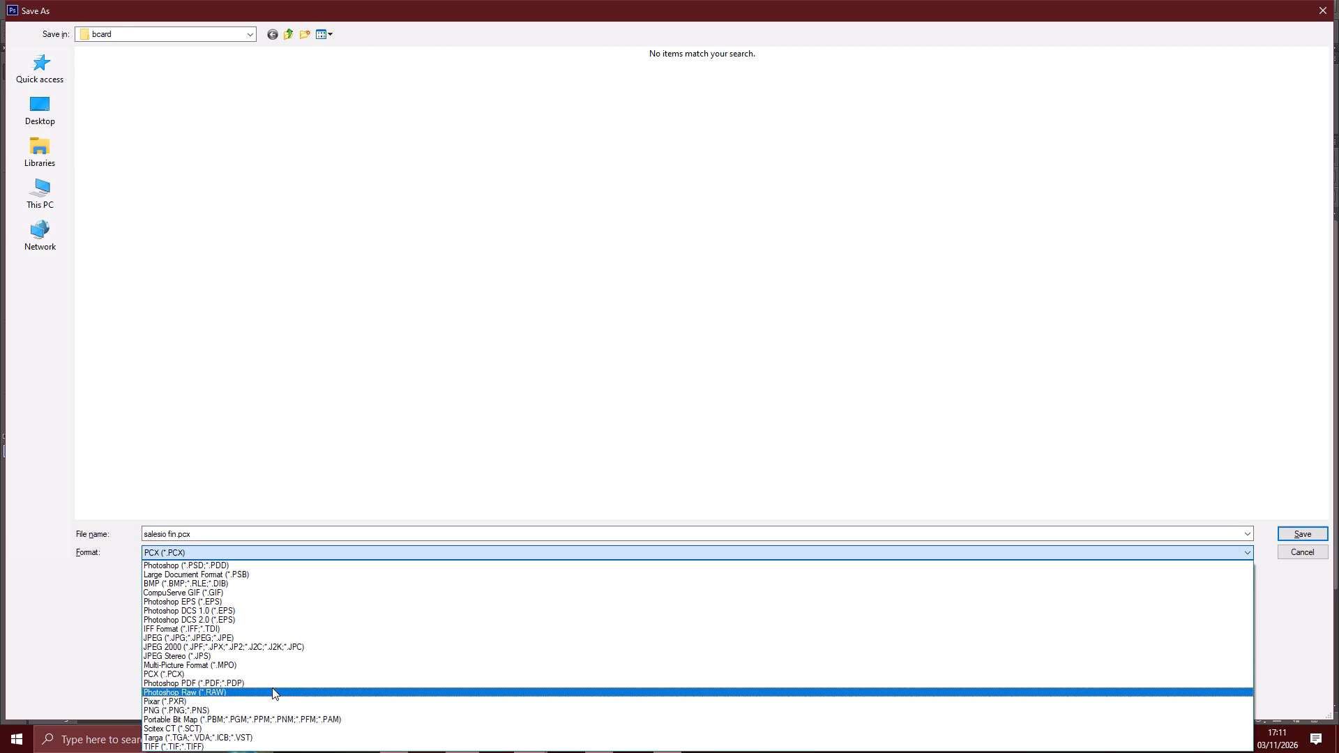
click(271, 682)
click(598, 610)
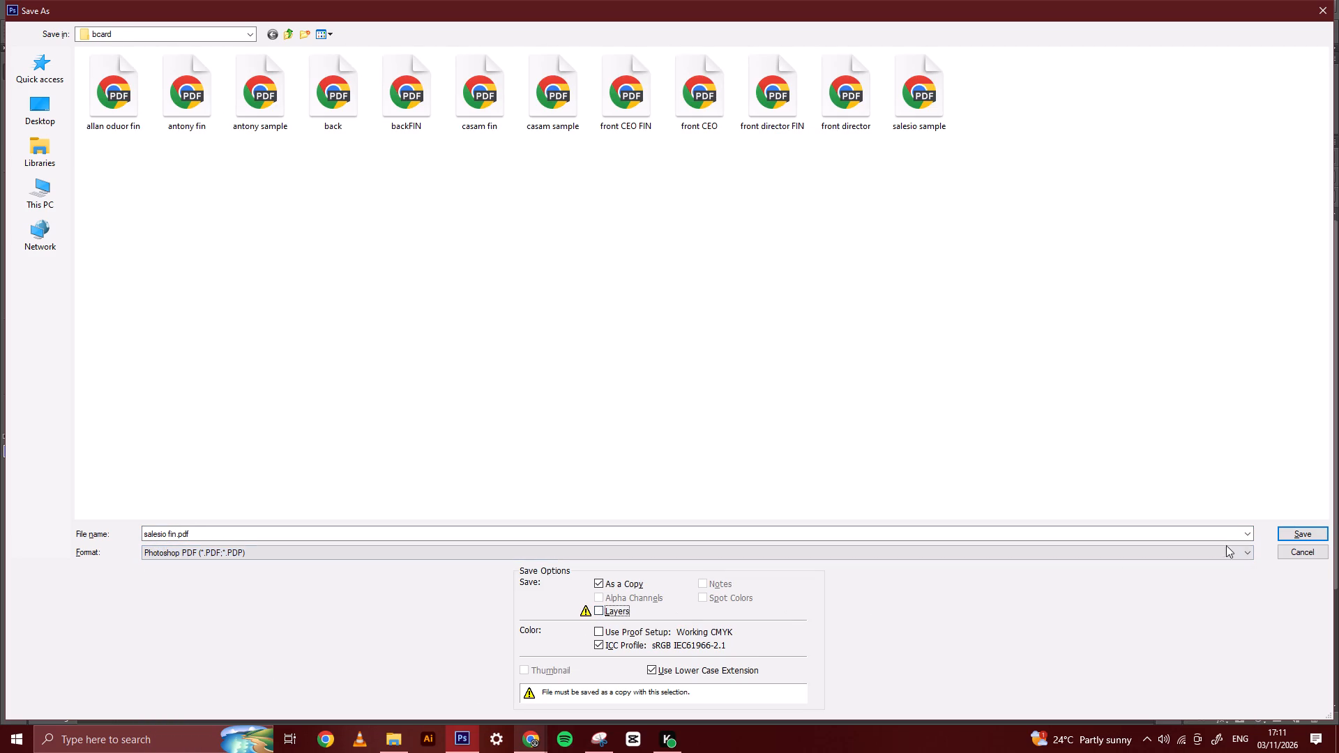
click(1316, 531)
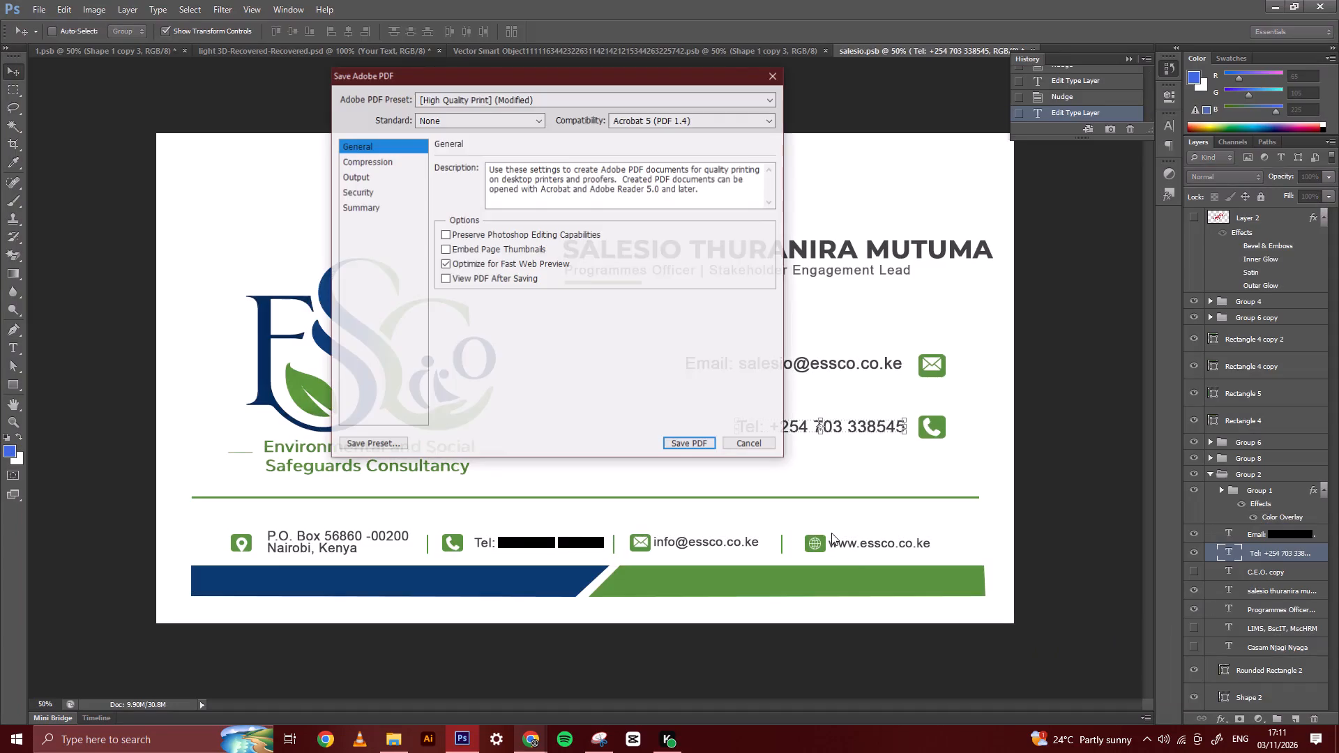
key(Return)
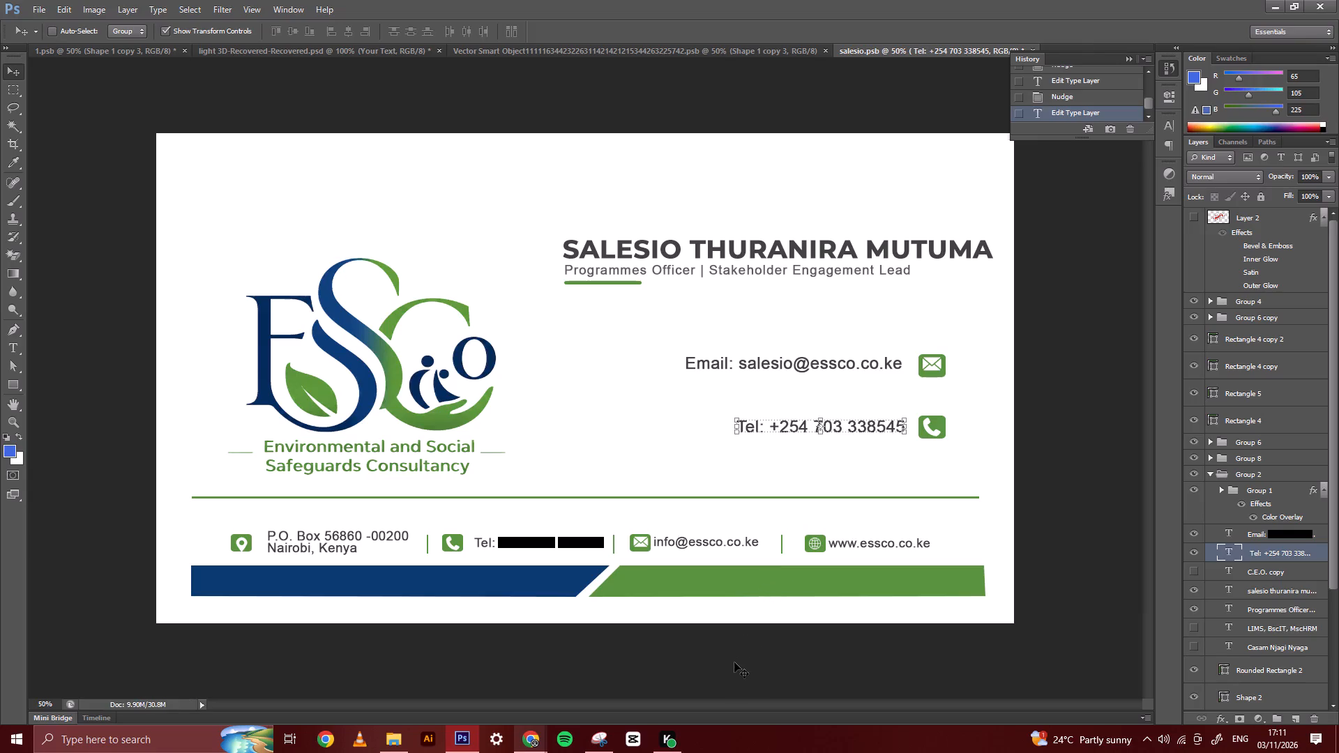
Switch from Photoshop to the open Chrome browser window.
click(526, 747)
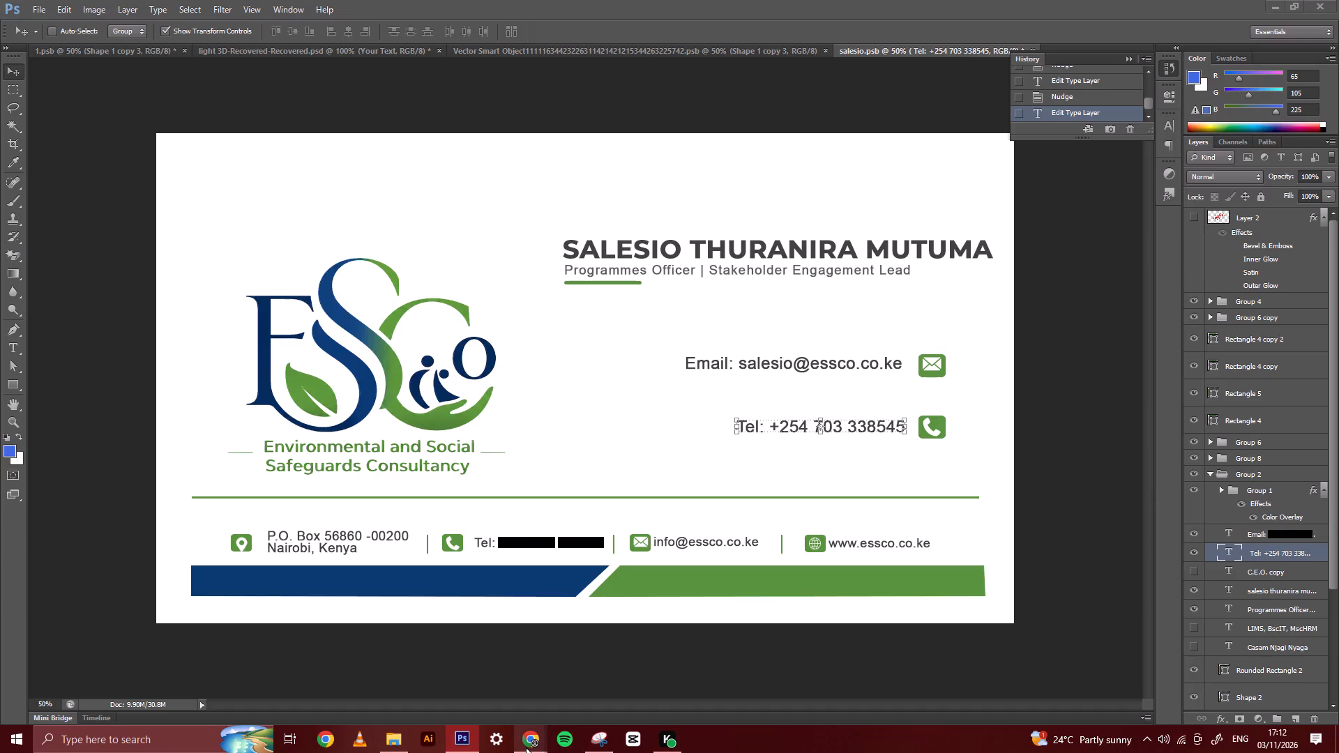
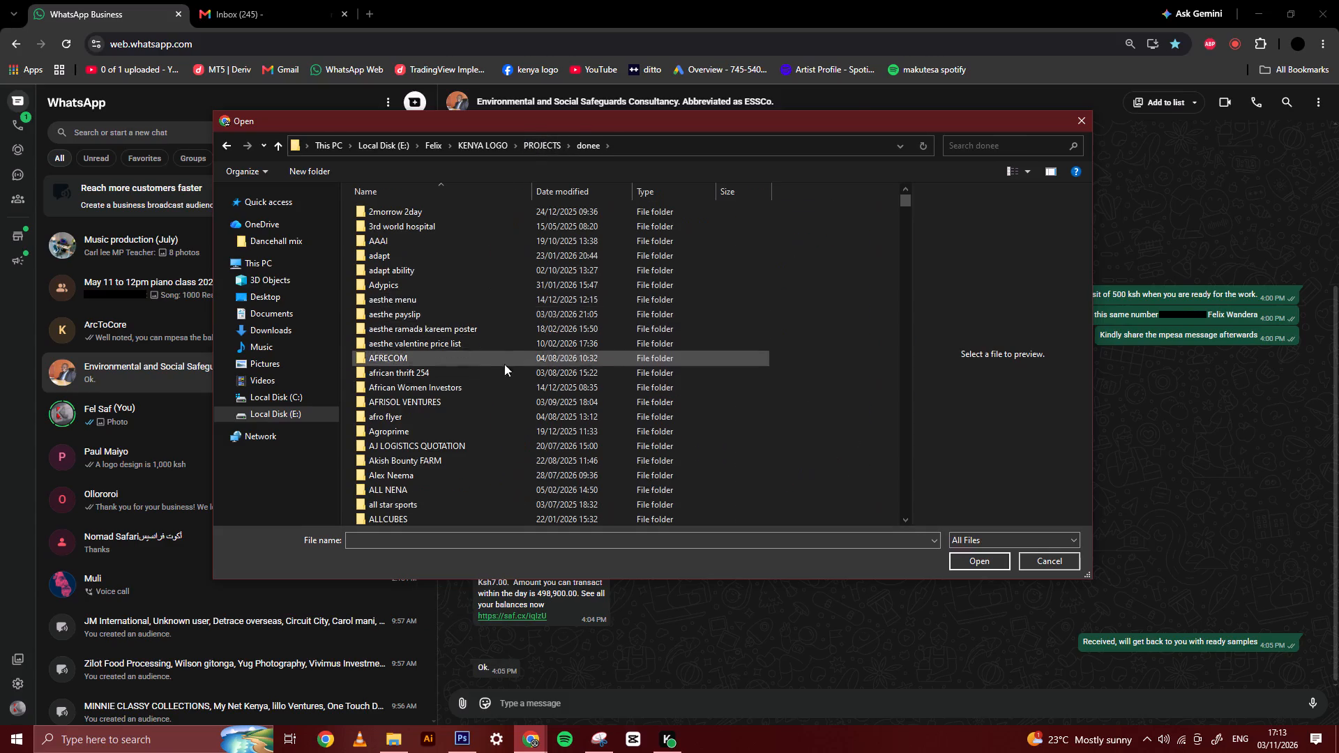
In the chat's file upload dialog, open the bcard folder inside the ESSCO project folder.
scroll(498, 399, down, 14)
scroll(499, 425, down, 20)
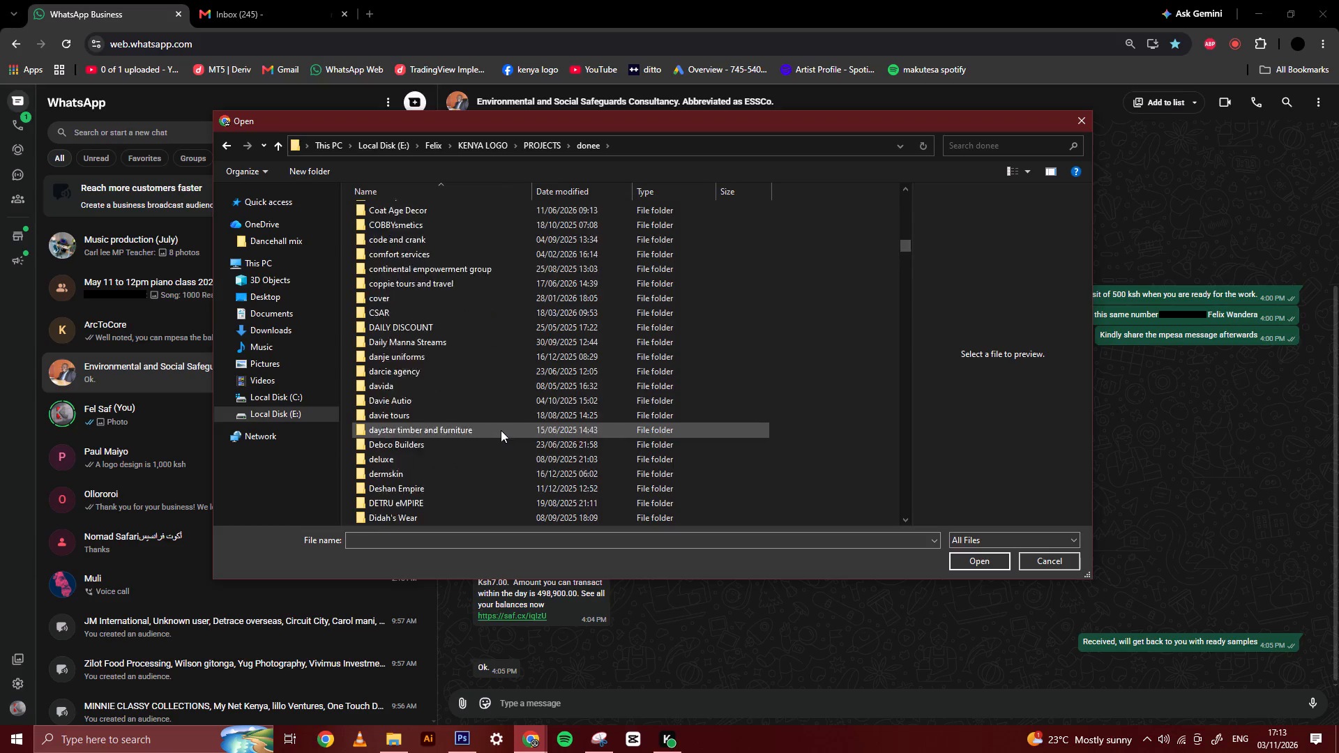
scroll(501, 430, down, 12)
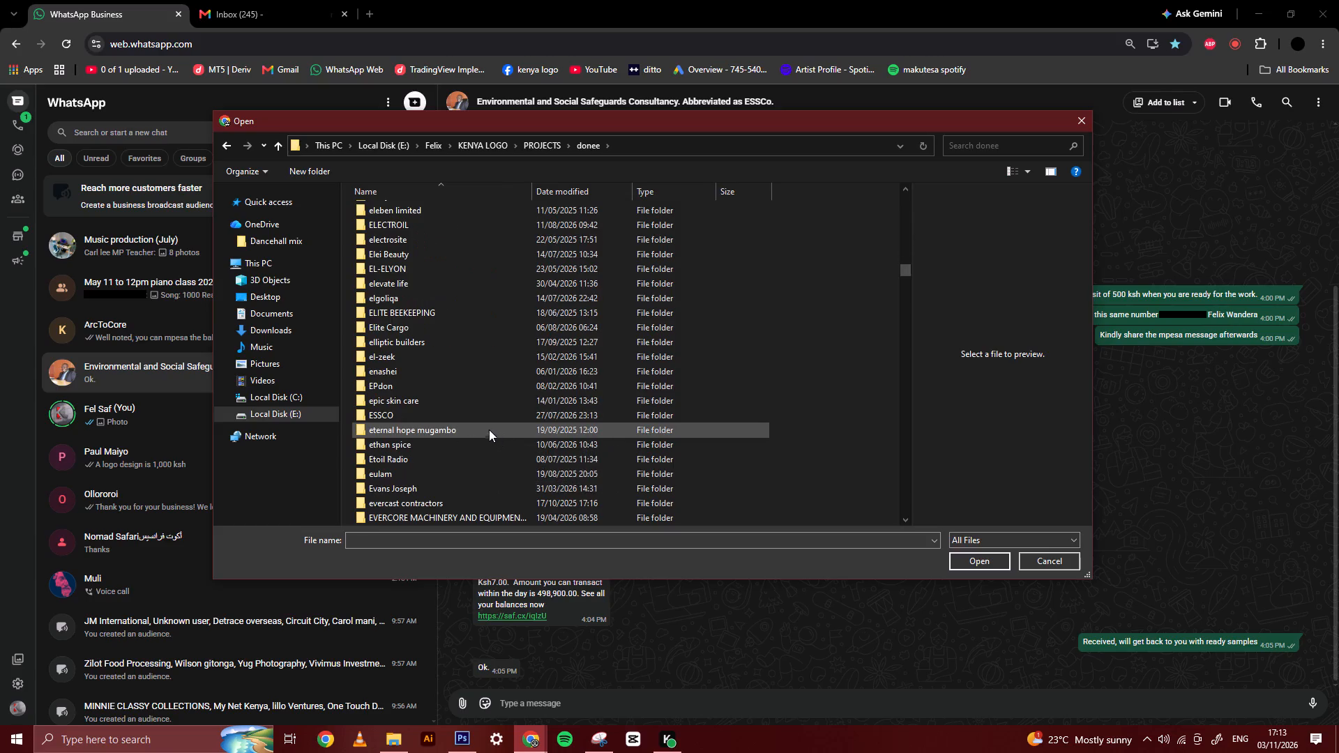
double_click(478, 419)
double_click(406, 241)
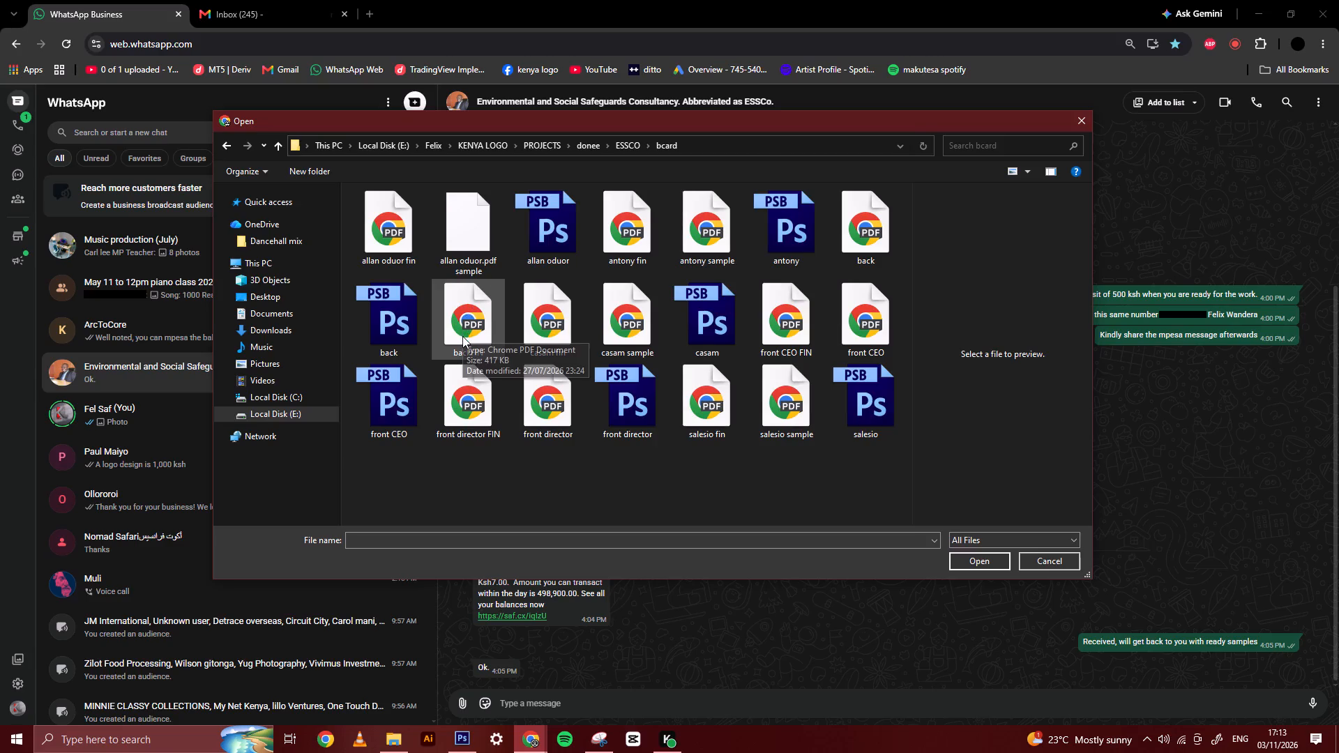
Switch to Photoshop to check the current business card front, and go back to Chrome.
click(472, 737)
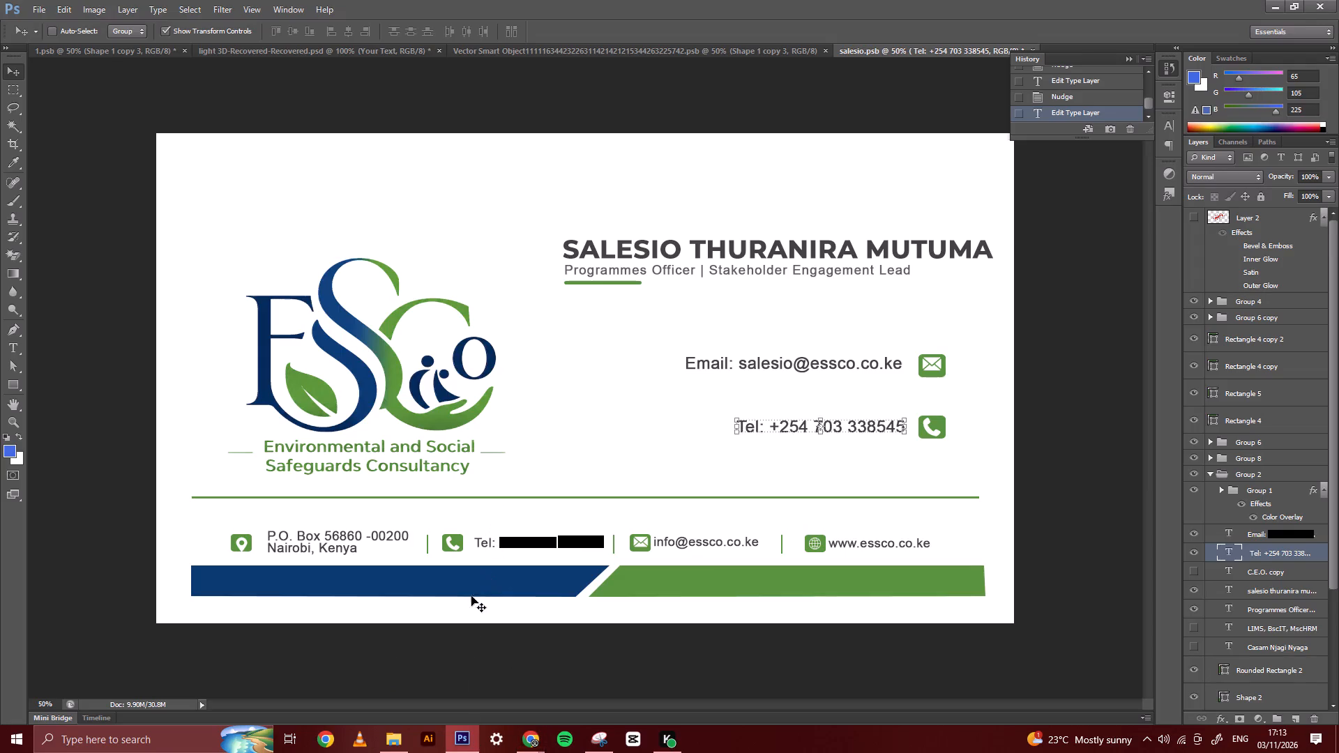
click(529, 740)
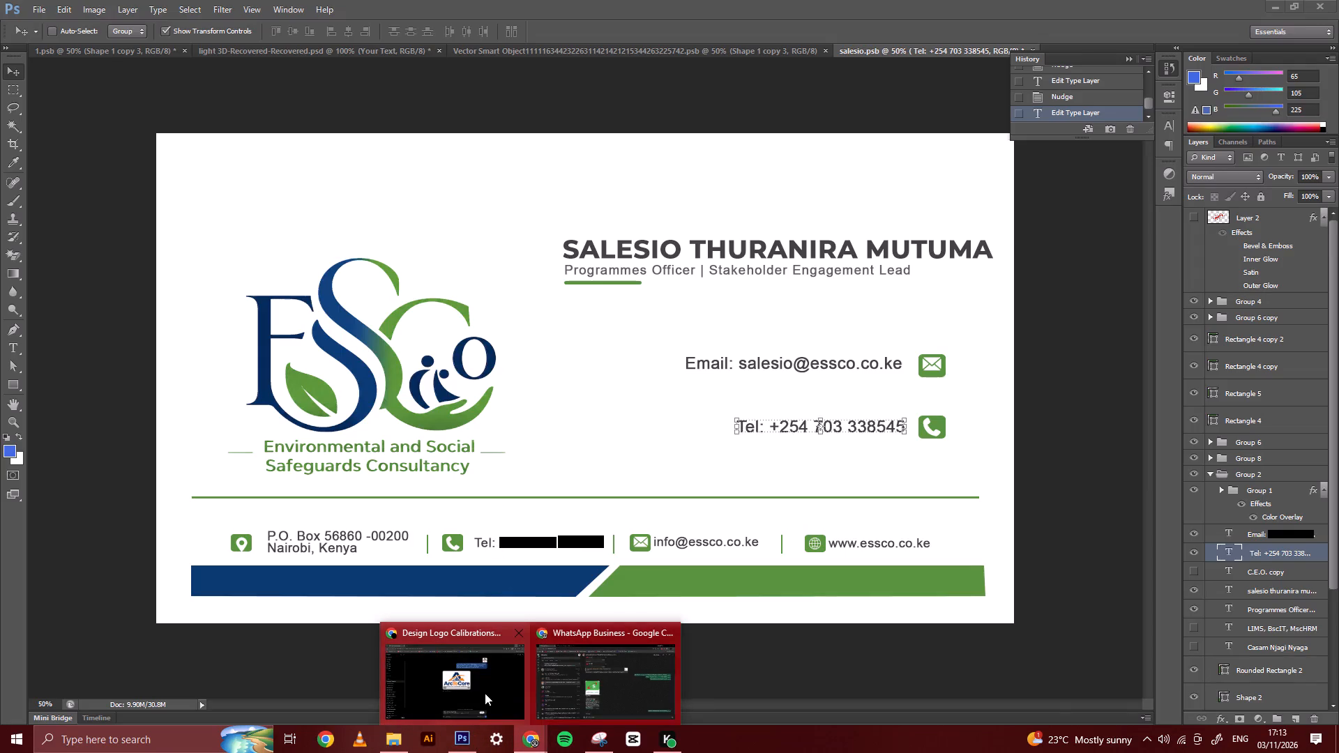
Switch to the WhatsApp Business window in Chrome to choose card files from bcard for the Environmental and Social Safeguards Consultancy chat.
click(634, 692)
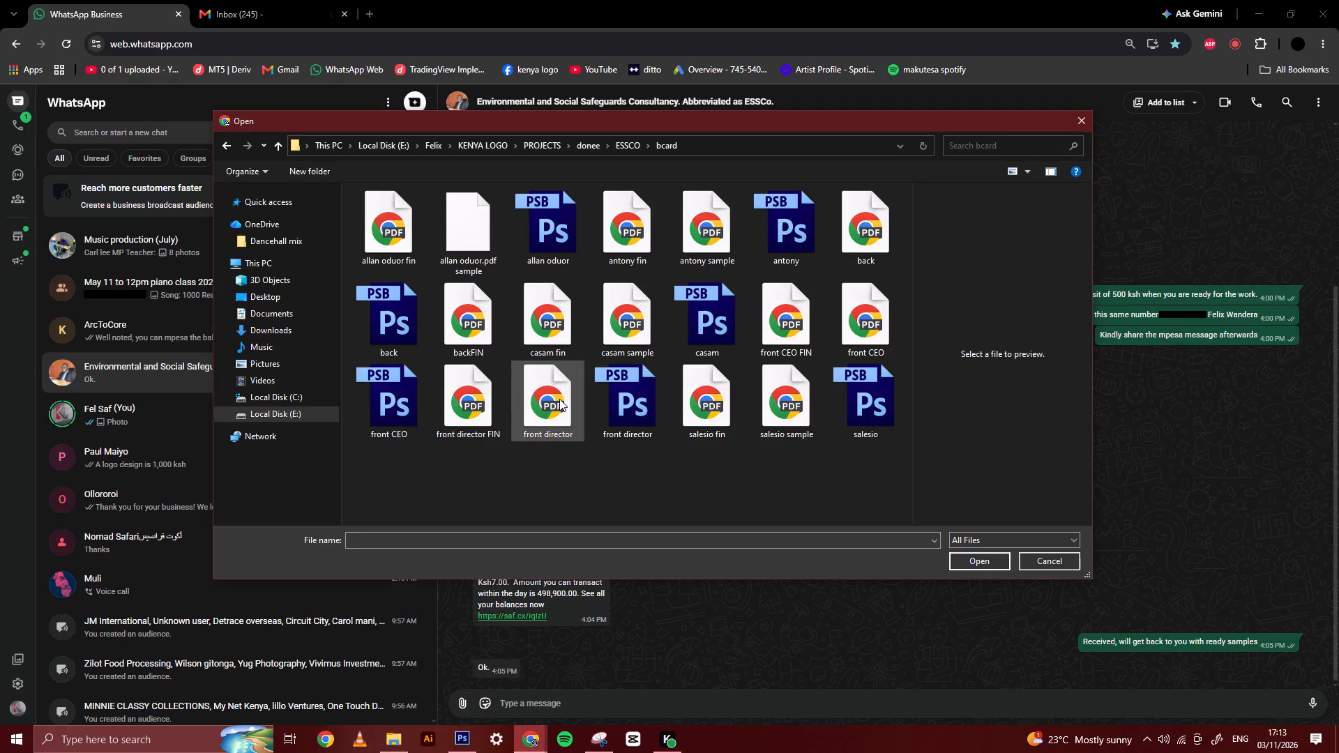
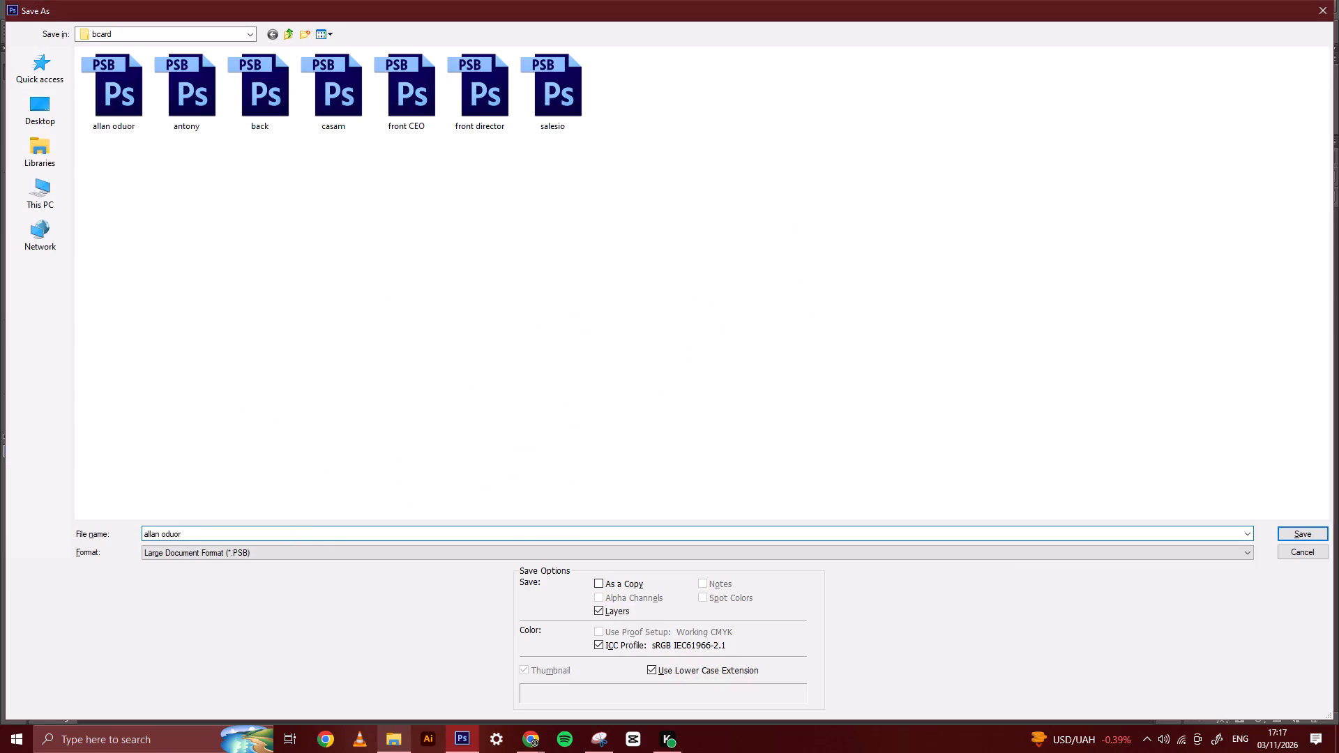
Save a copy of the open staff card in bcard as a Photoshop PDF without layers, adding "sample" to the file name.
key(space)
text(sample)
click(303, 547)
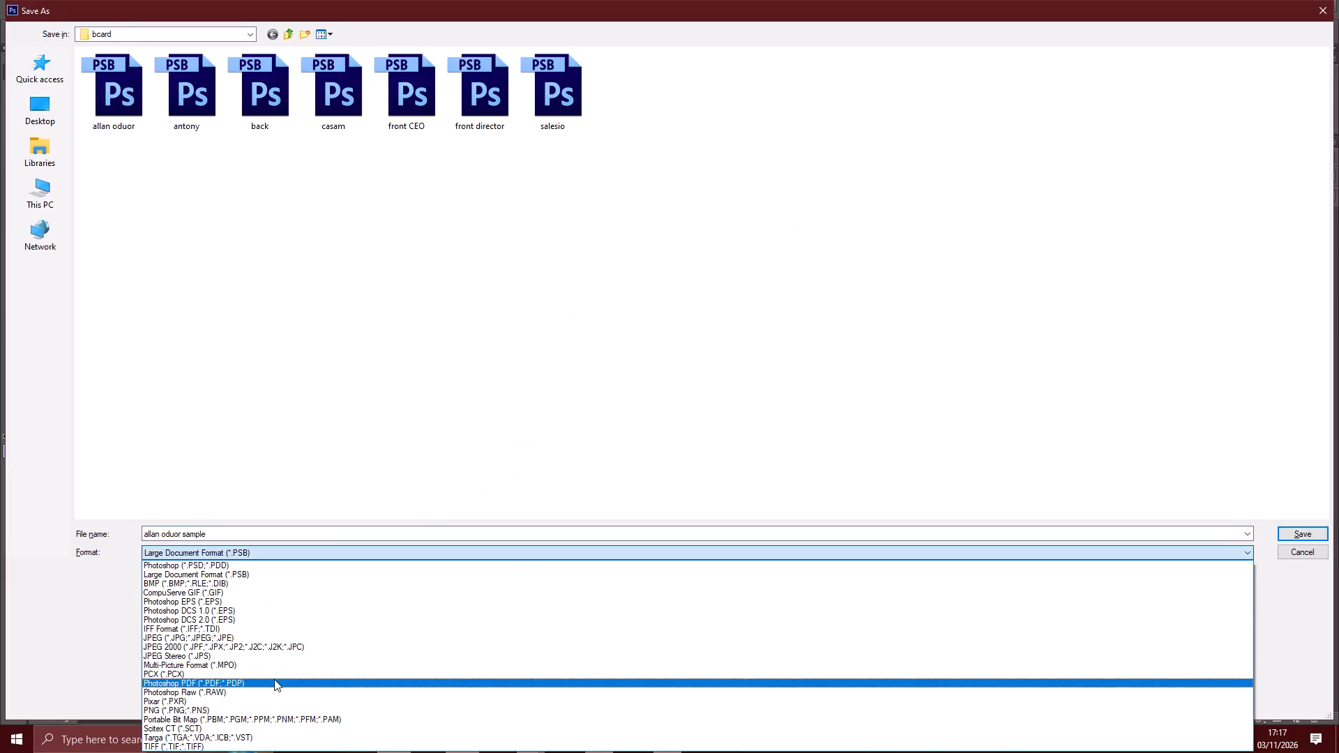
click(273, 679)
click(599, 609)
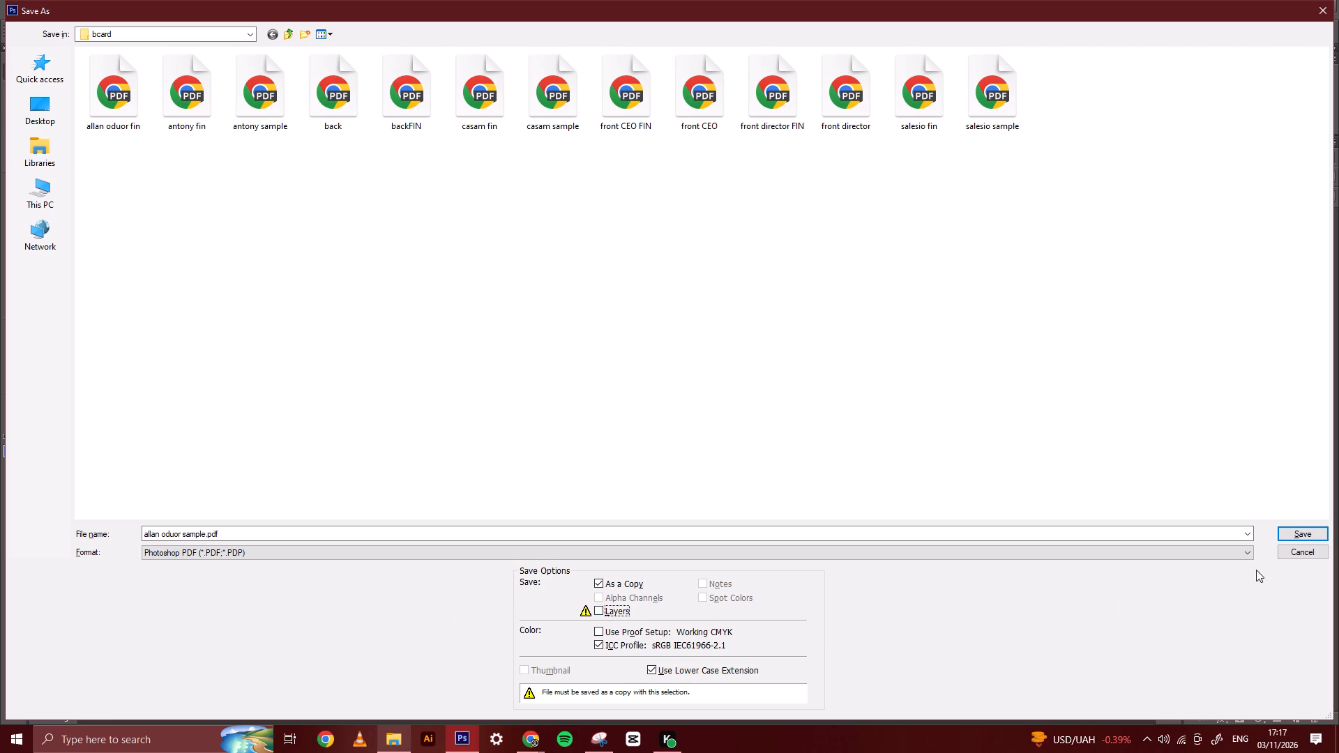
click(1299, 528)
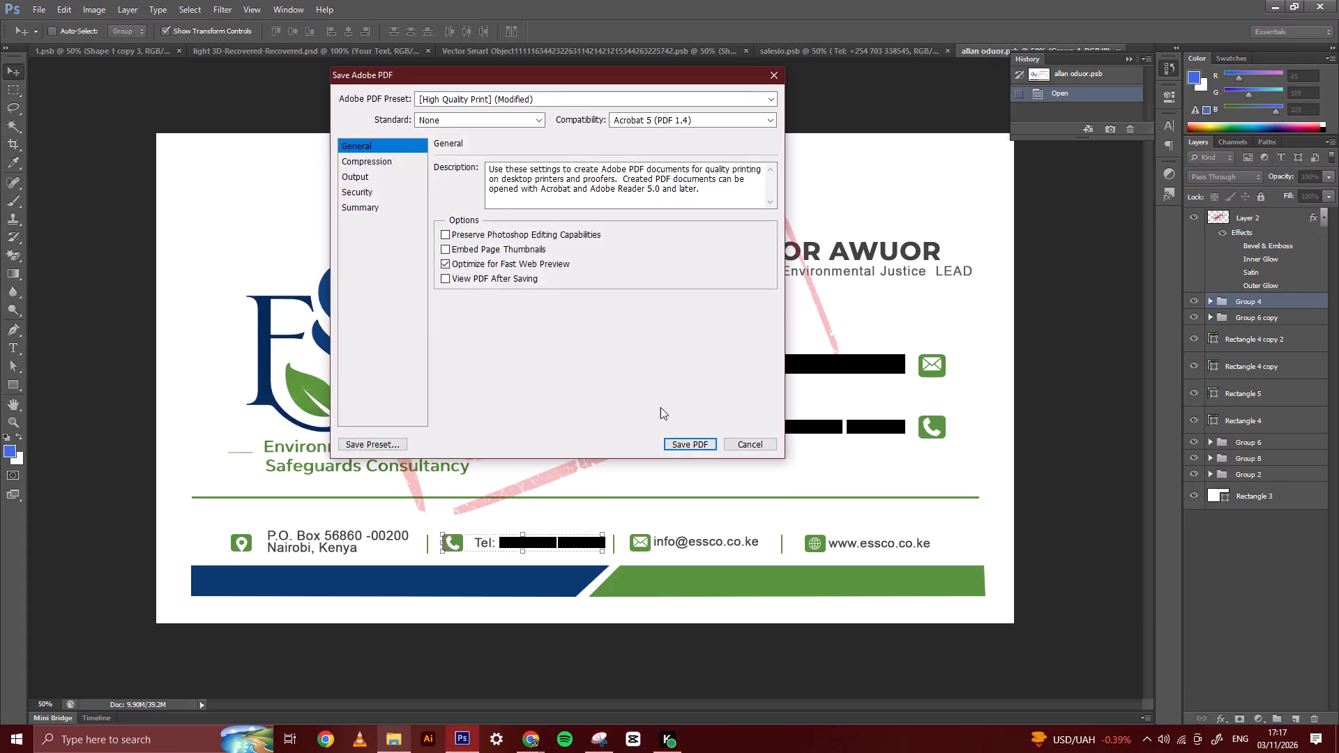
Finish saving the stamped staff card as a High Quality Print PDF without Photoshop editing capabilities.
click(674, 437)
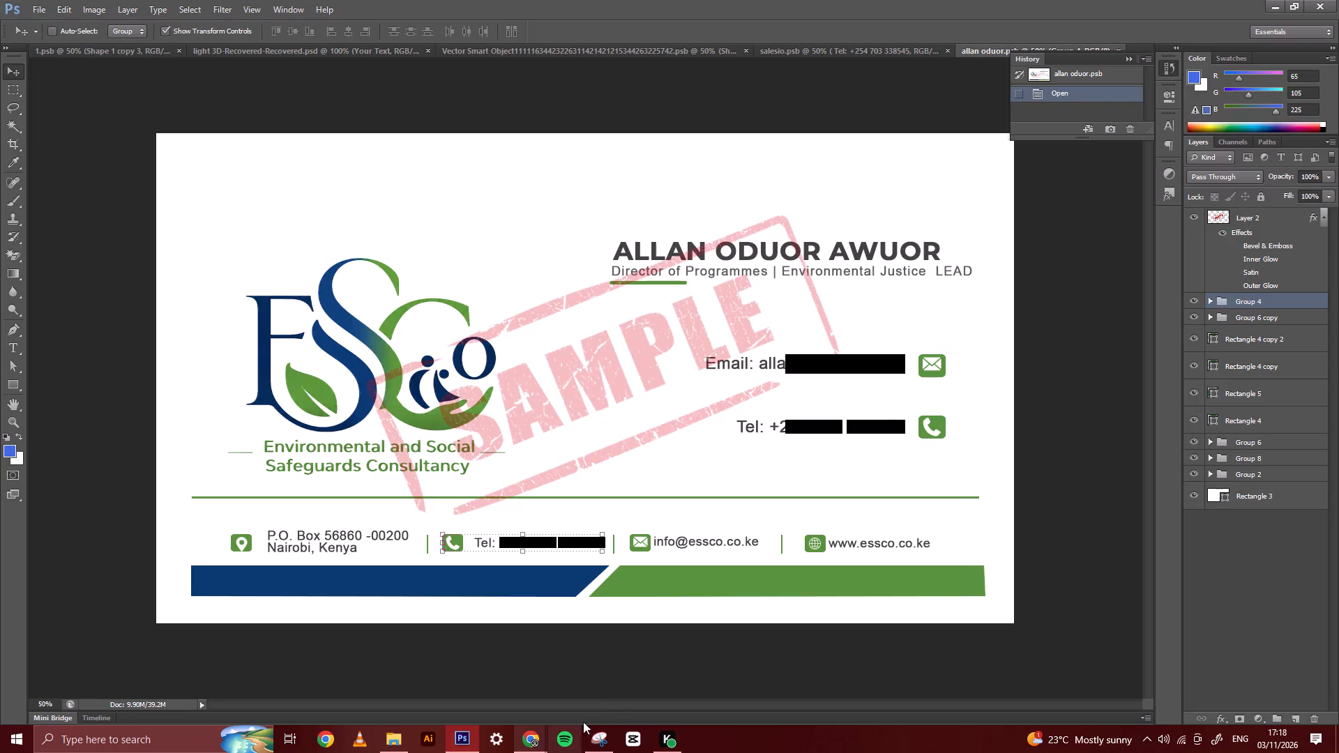
Switch from Photoshop to the WhatsApp Business window in Chrome.
click(536, 740)
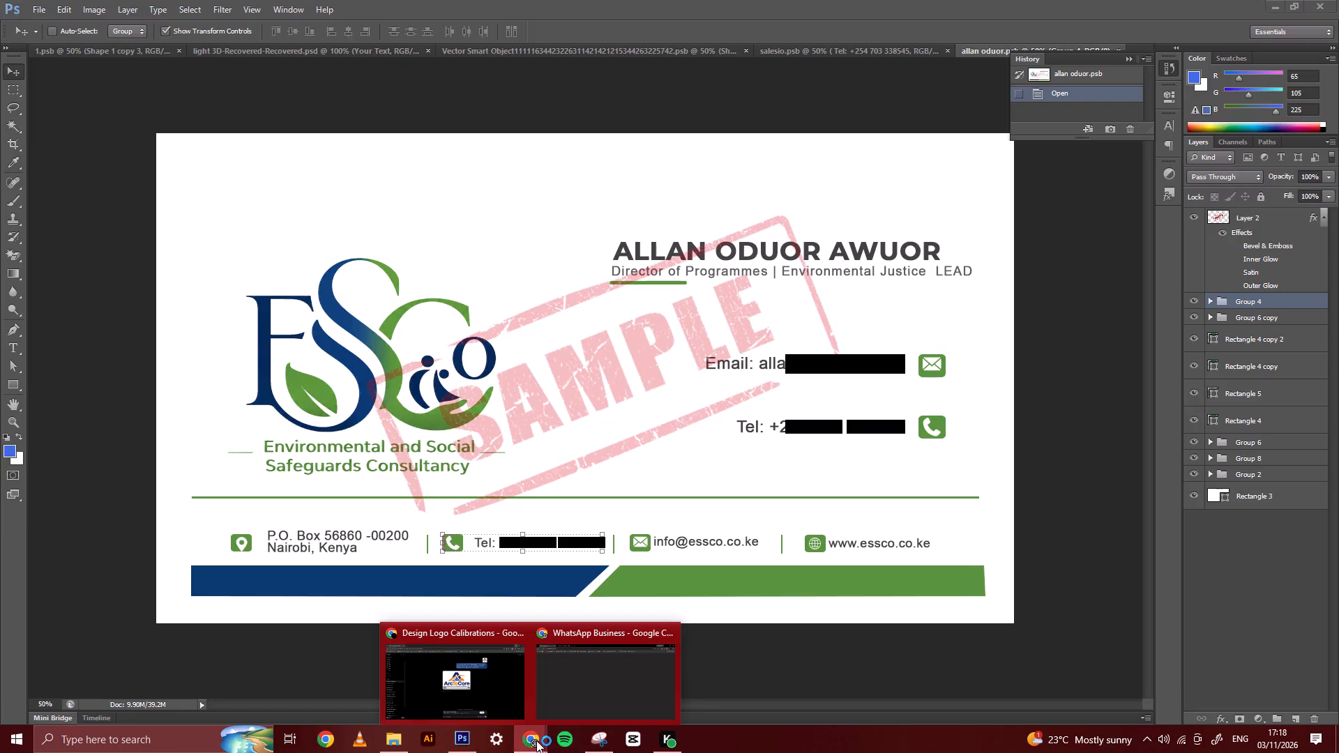